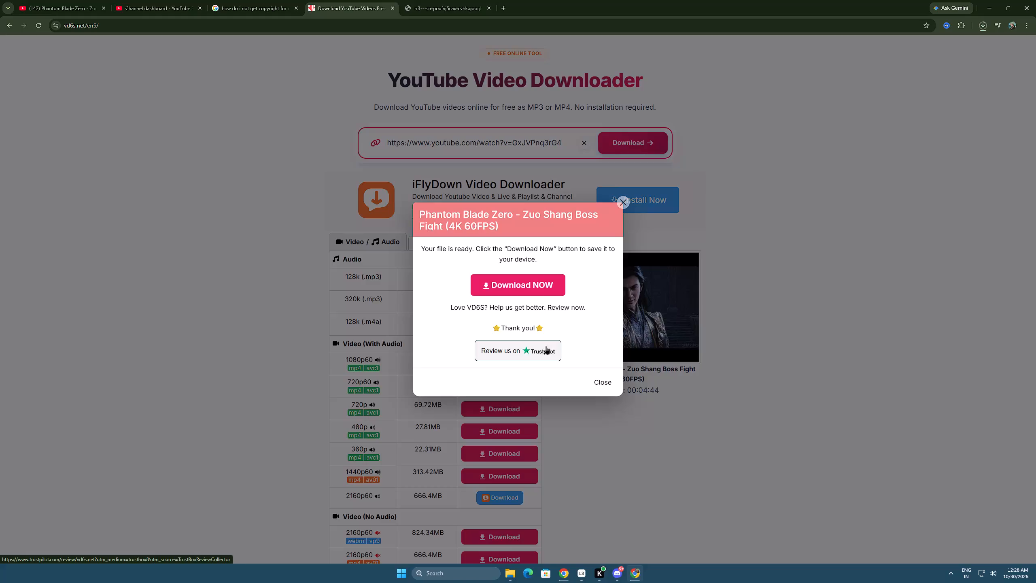
Look through the open tabs and check the progress of the videoplayback.mp4 download.
click(272, 0)
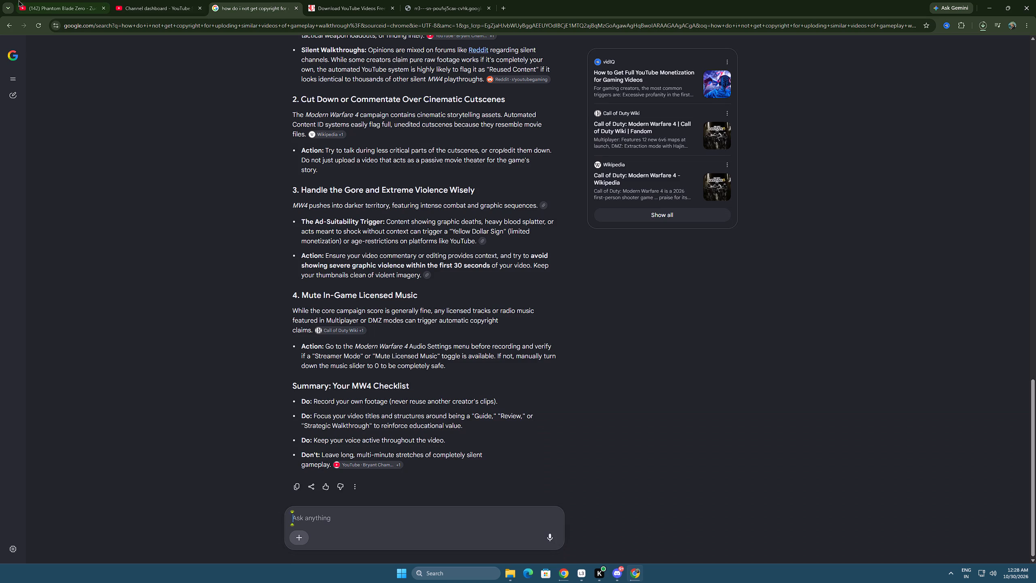
click(146, 0)
click(68, 0)
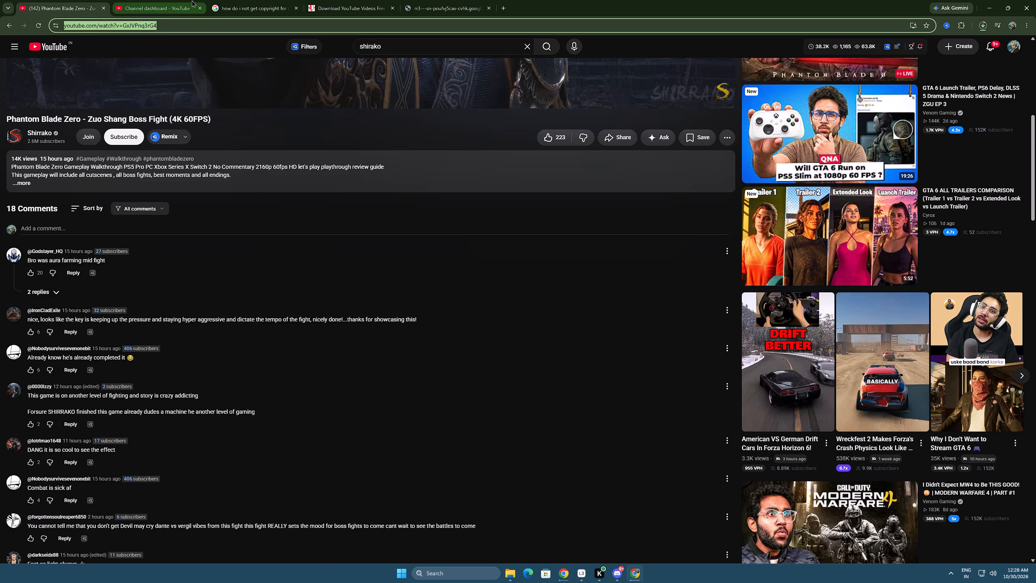
click(191, 0)
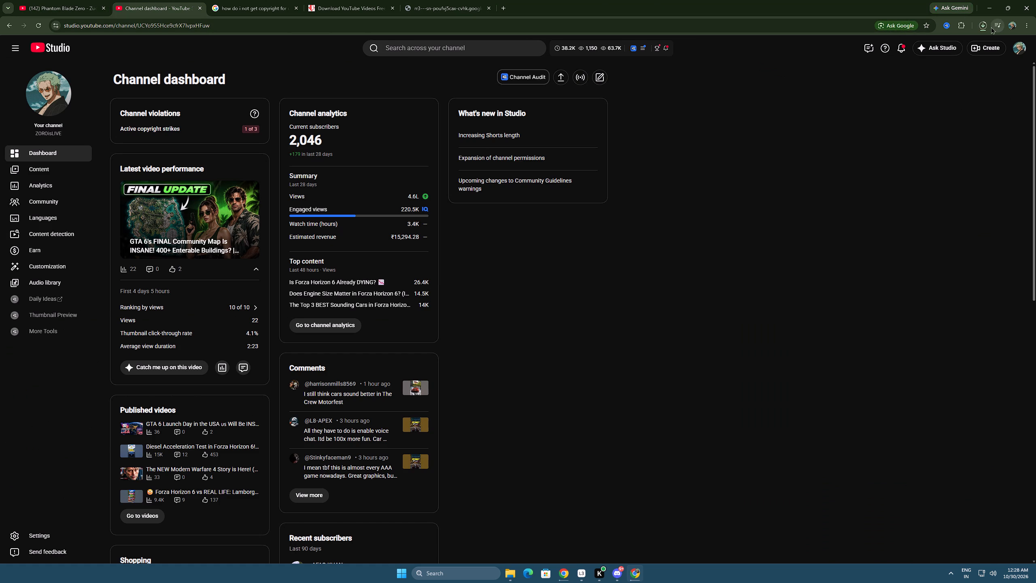
click(985, 27)
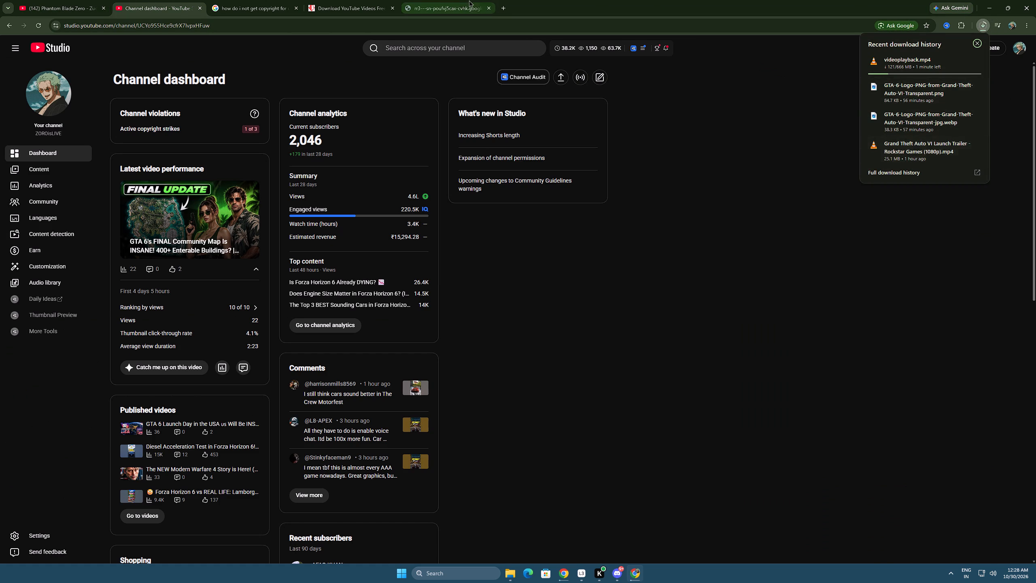
Download the prepared 320k MP3 of the Zuo Shang boss fight from the YouTube downloader page and check the recent downloads.
click(454, 0)
click(353, 0)
click(533, 286)
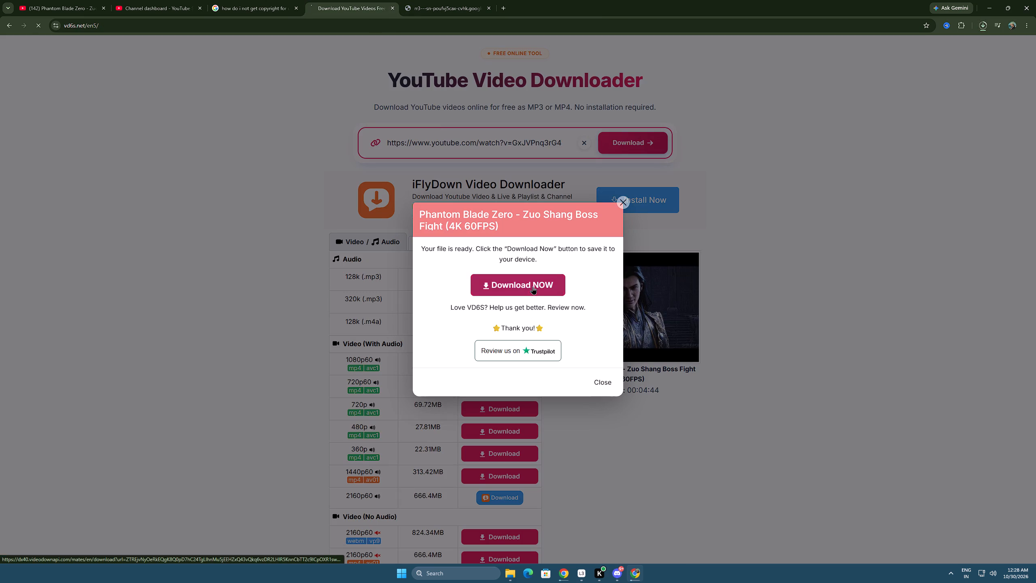
click(985, 18)
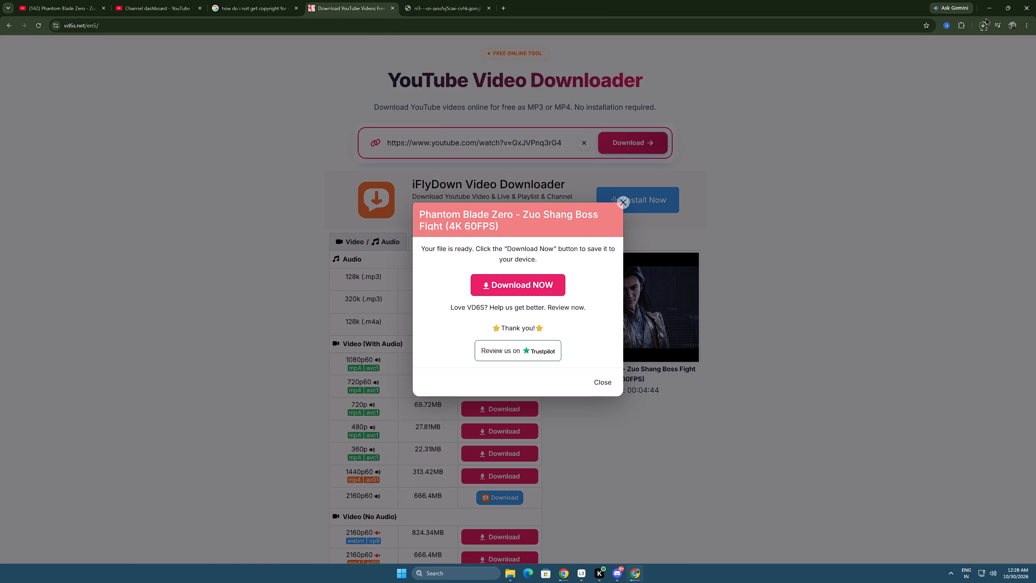
click(984, 21)
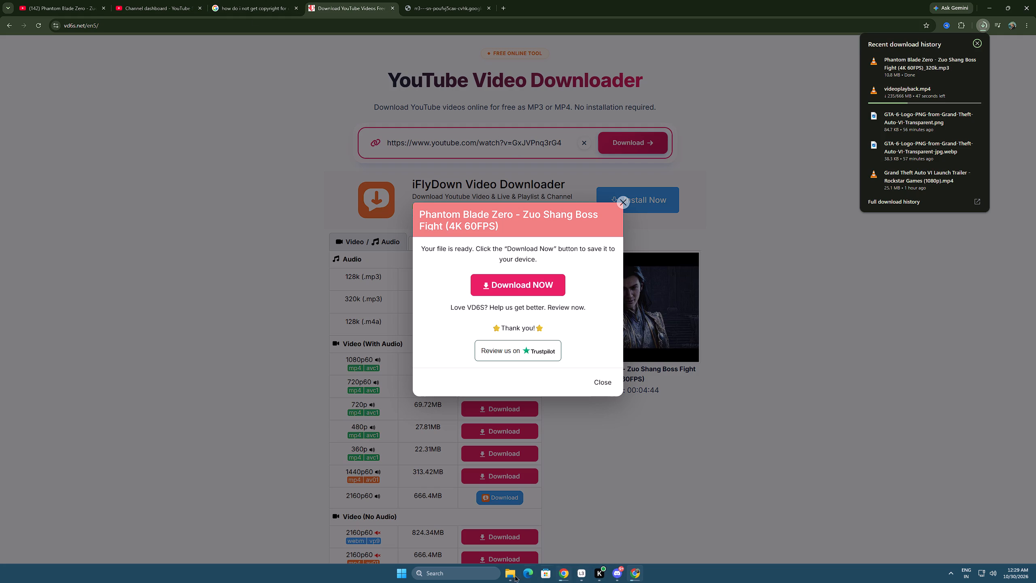
Copy the title "Phantom Blade Zero - Zuo Shang Boss Fight (4K 60FPS)" from the YouTube video page.
click(252, 0)
click(169, 0)
click(49, 0)
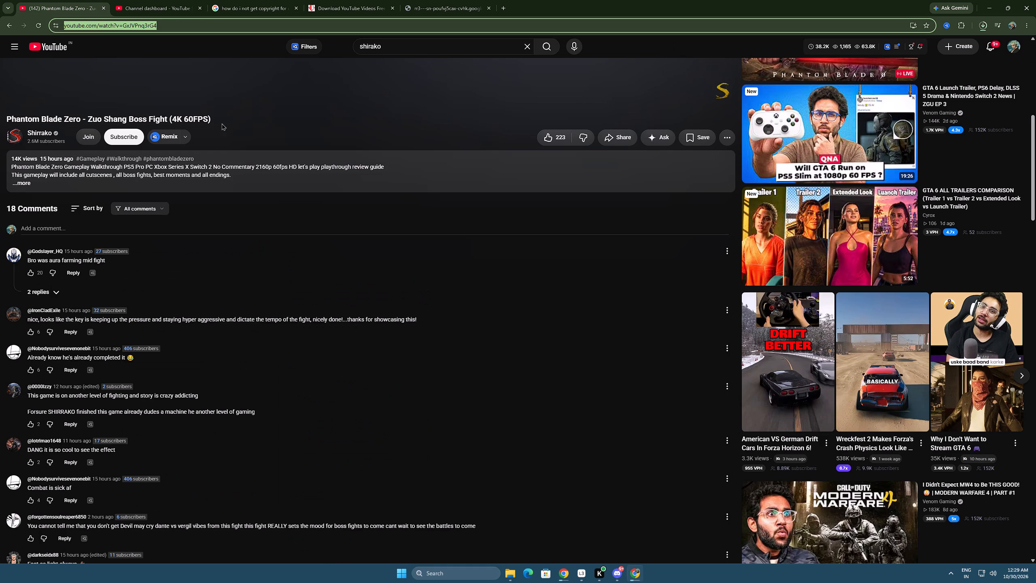
scroll(306, 174, up, 16)
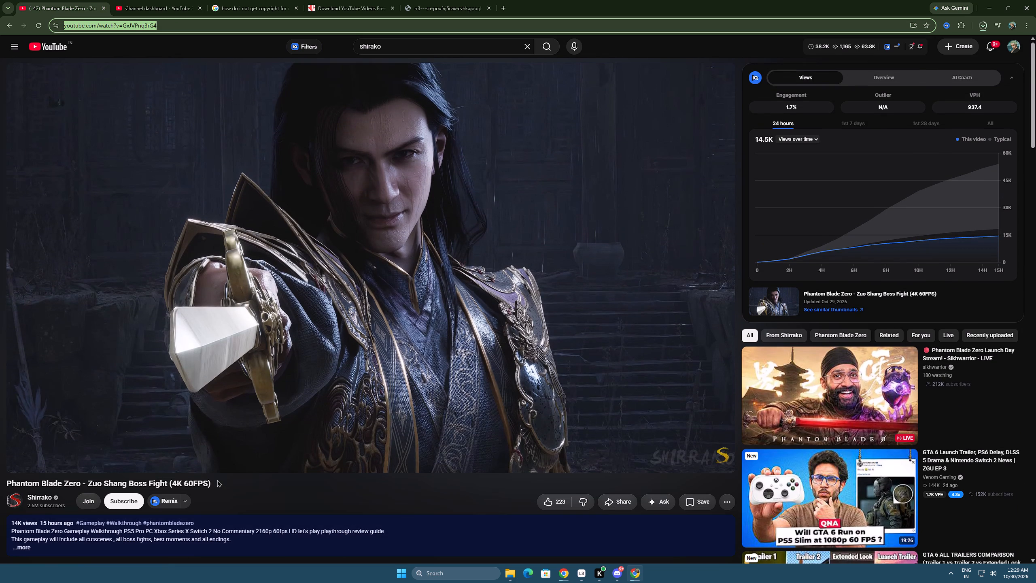
drag(219, 484, 0, 483)
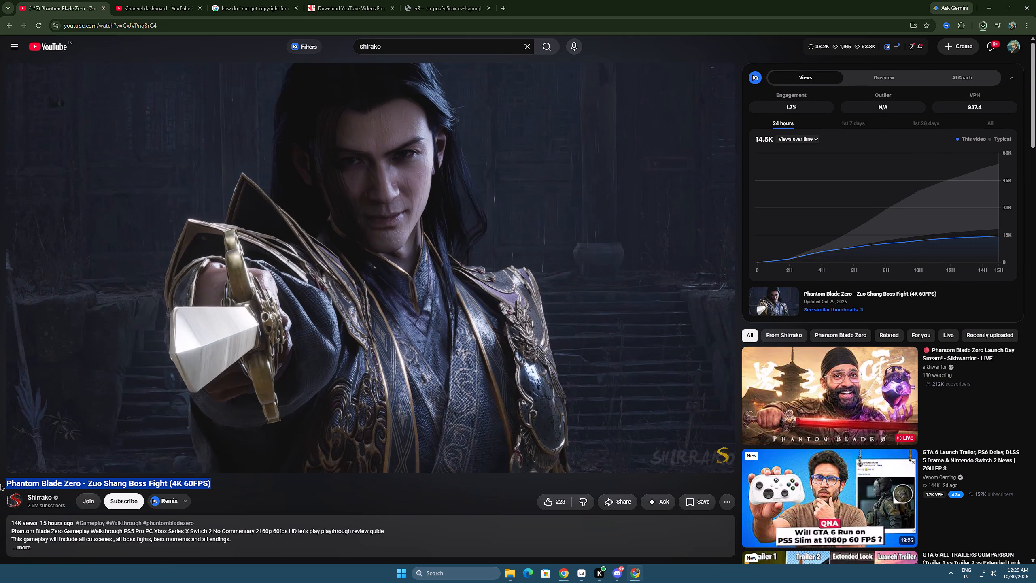
key(ctrl+c)
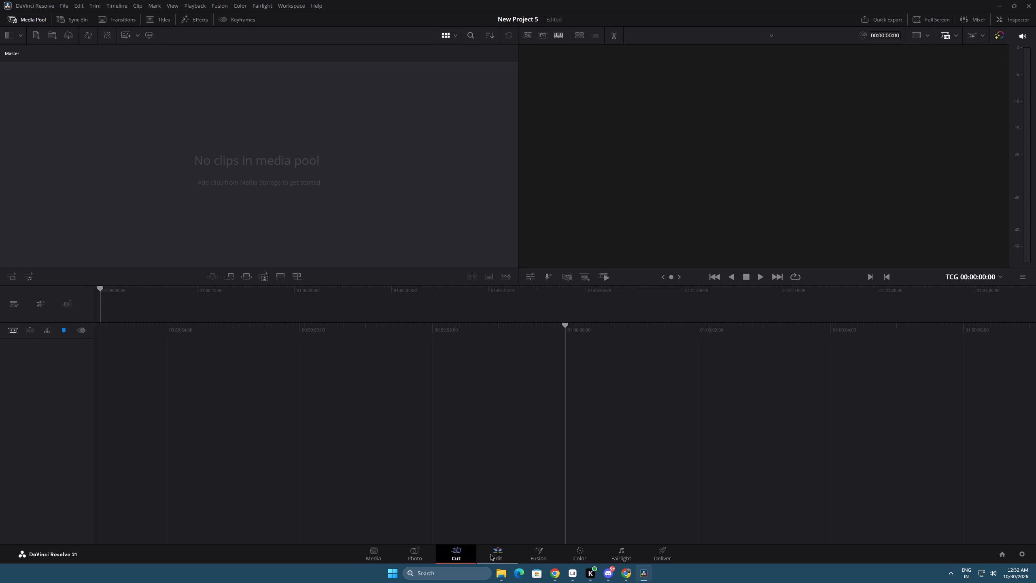
click(491, 553)
Add videoplayback.mp4 from the Downloads folder to the start of the empty timeline.
click(504, 577)
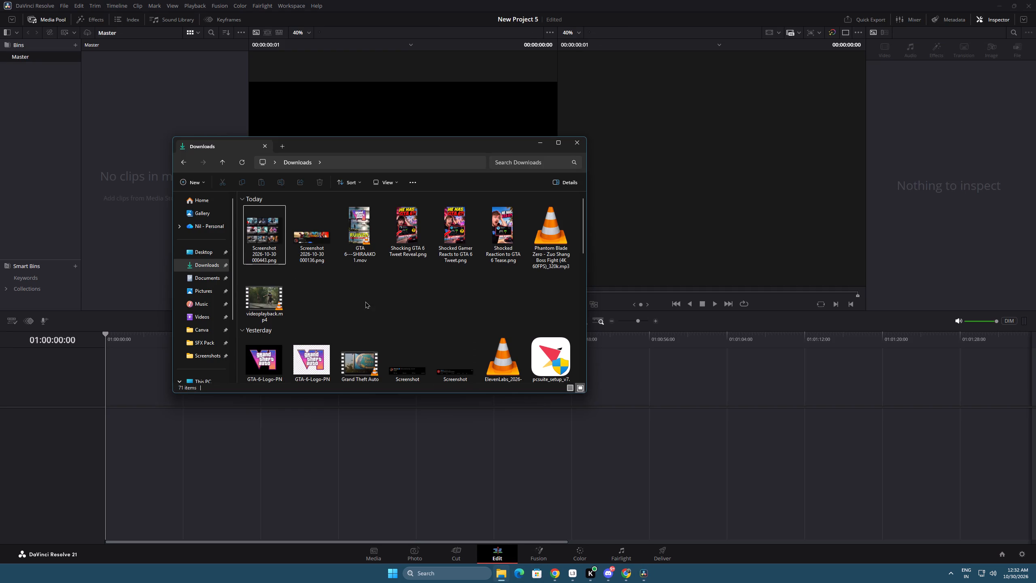
click(269, 310)
drag(267, 300, 222, 393)
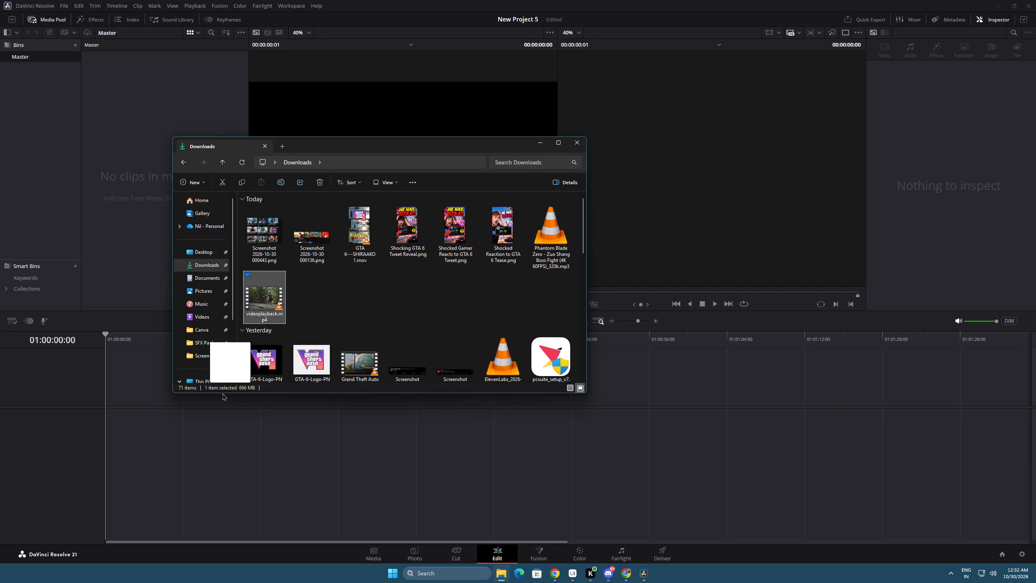
drag(222, 393, 96, 405)
click(592, 326)
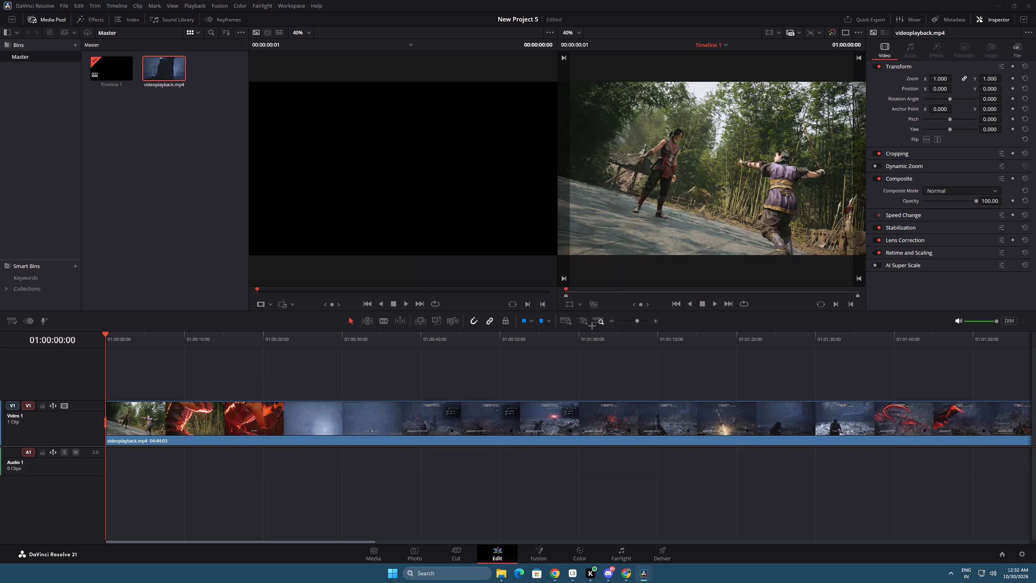
Set the timeline playback resolution to Quarter and preview the first seconds of the gameplay clip.
click(199, 4)
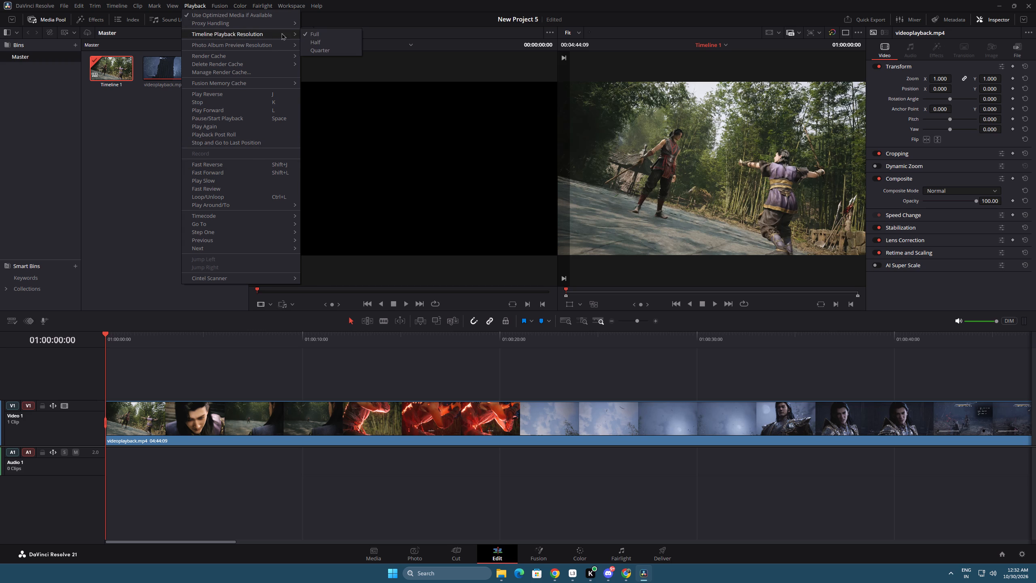
click(336, 52)
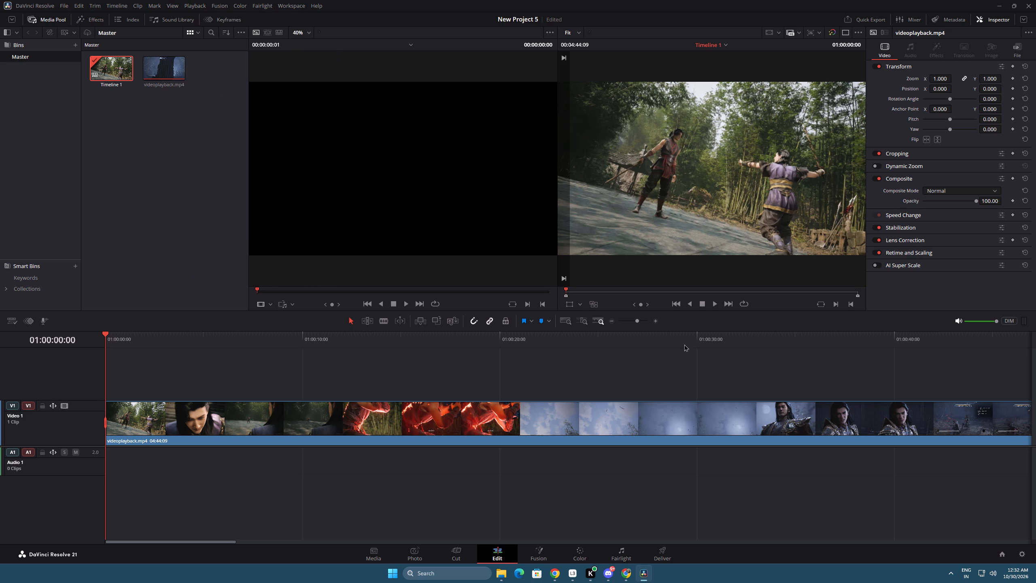
key(space)
click(714, 304)
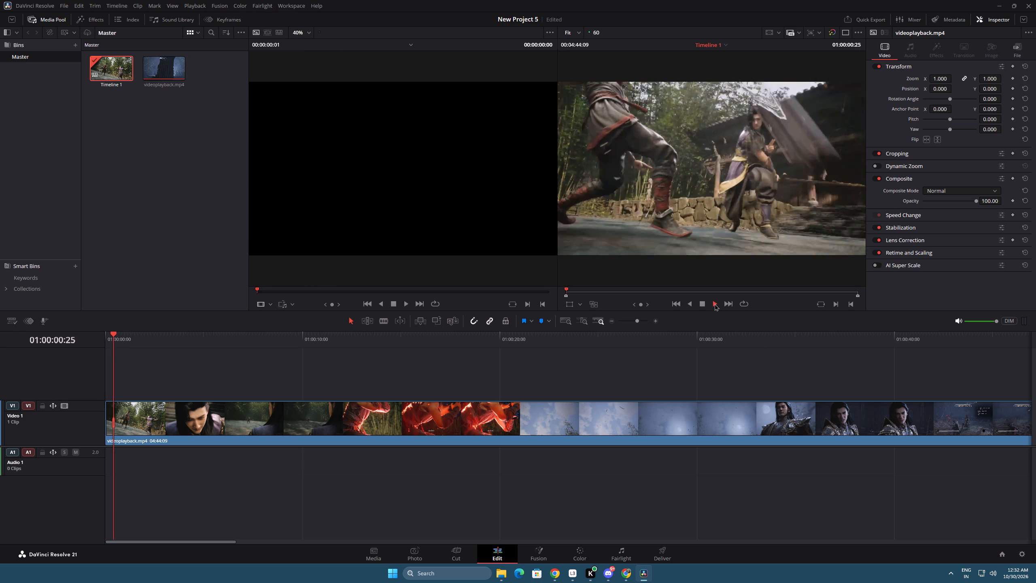
key(space)
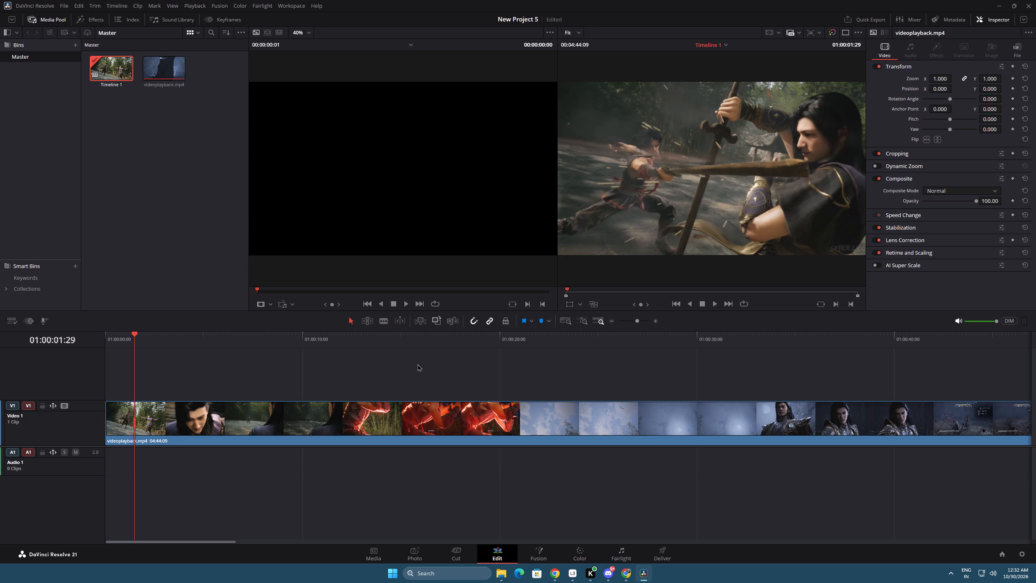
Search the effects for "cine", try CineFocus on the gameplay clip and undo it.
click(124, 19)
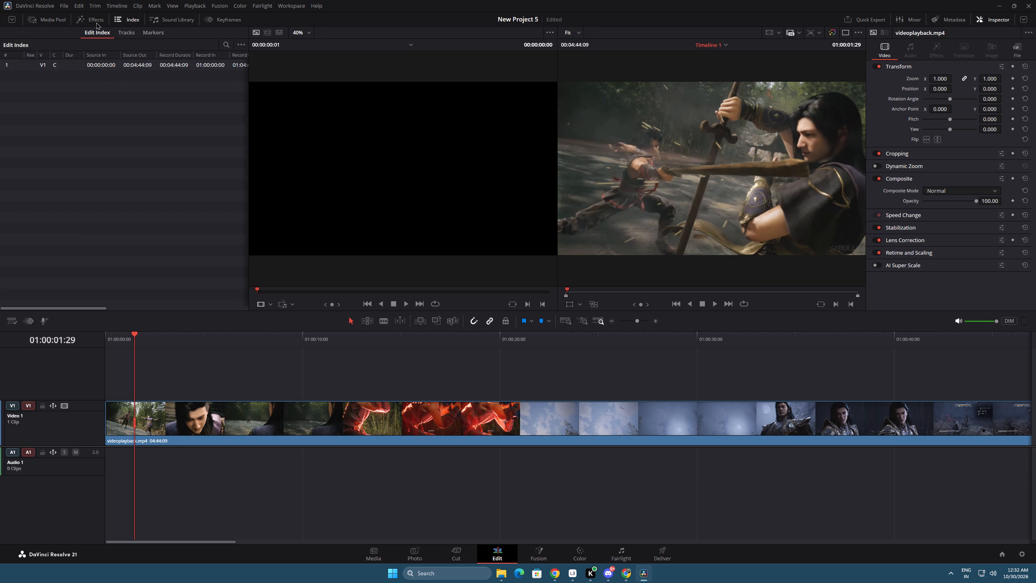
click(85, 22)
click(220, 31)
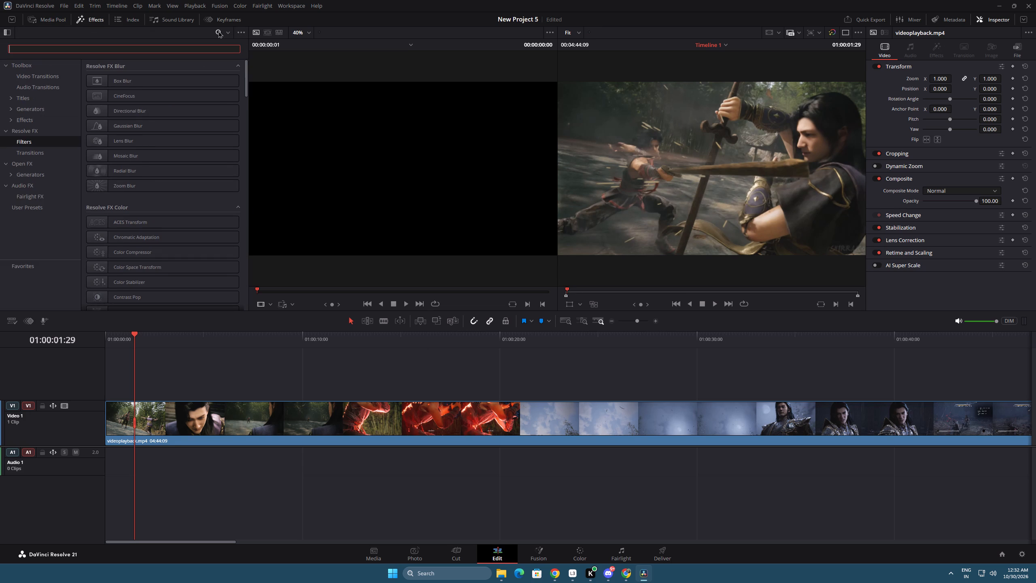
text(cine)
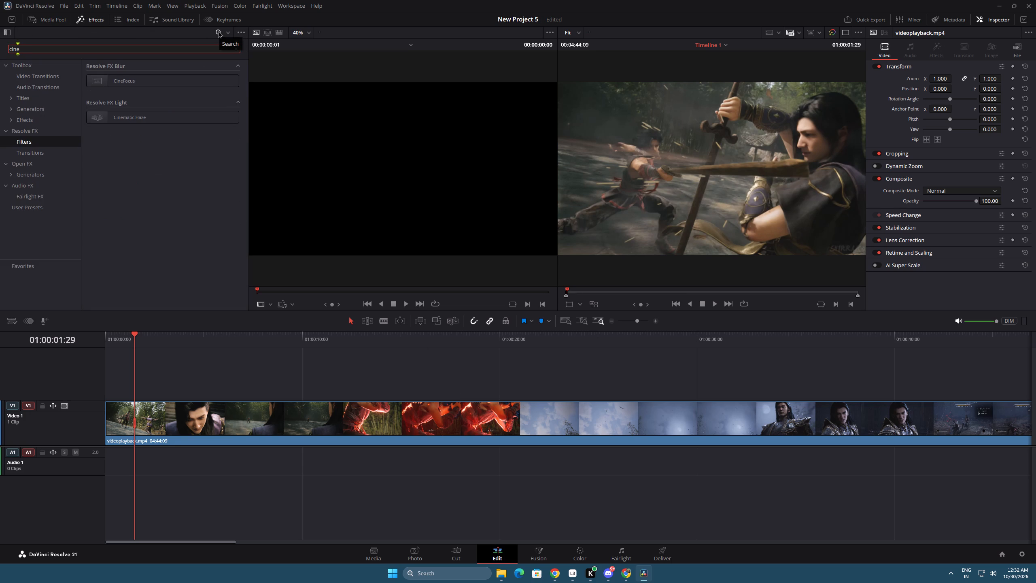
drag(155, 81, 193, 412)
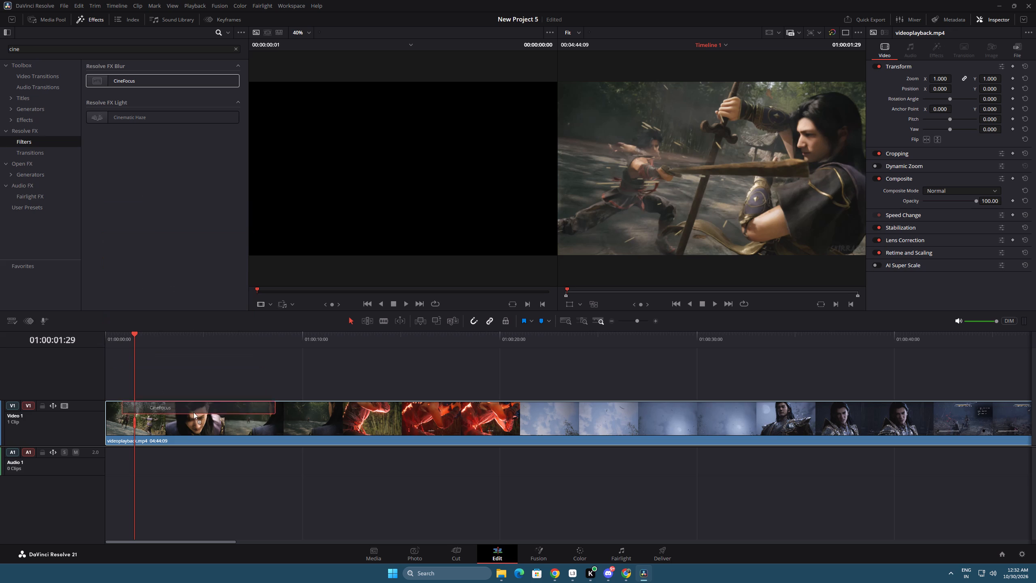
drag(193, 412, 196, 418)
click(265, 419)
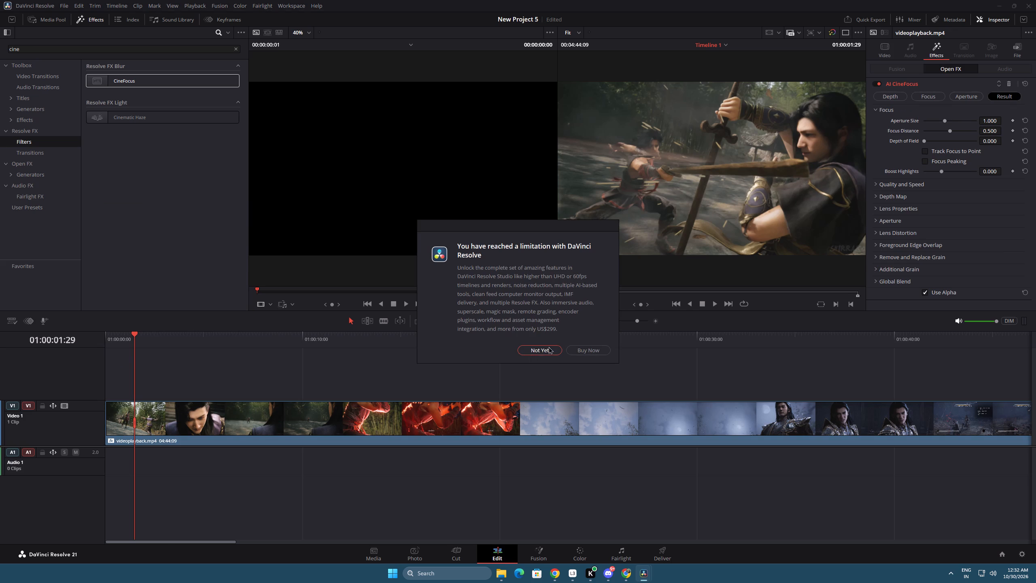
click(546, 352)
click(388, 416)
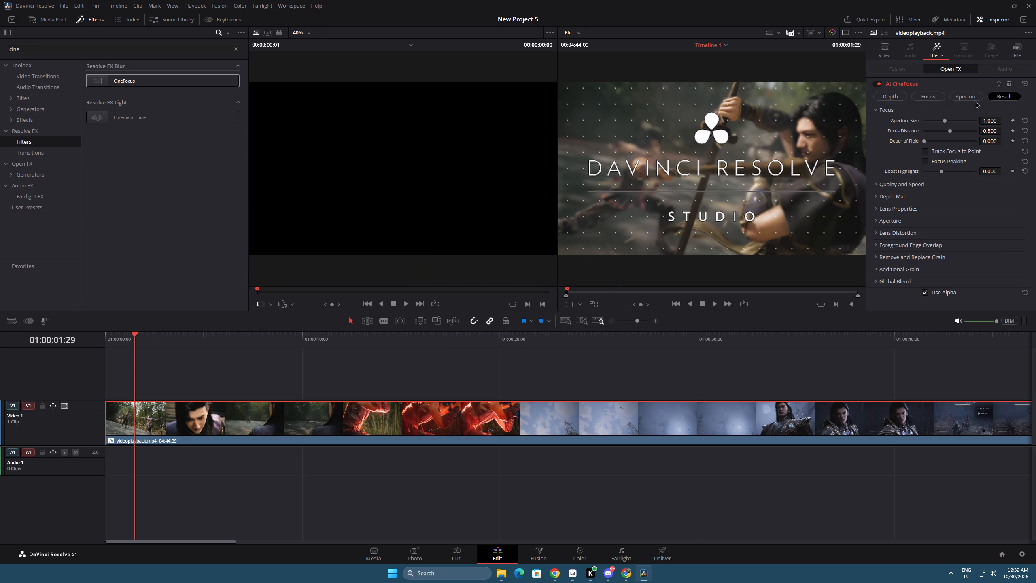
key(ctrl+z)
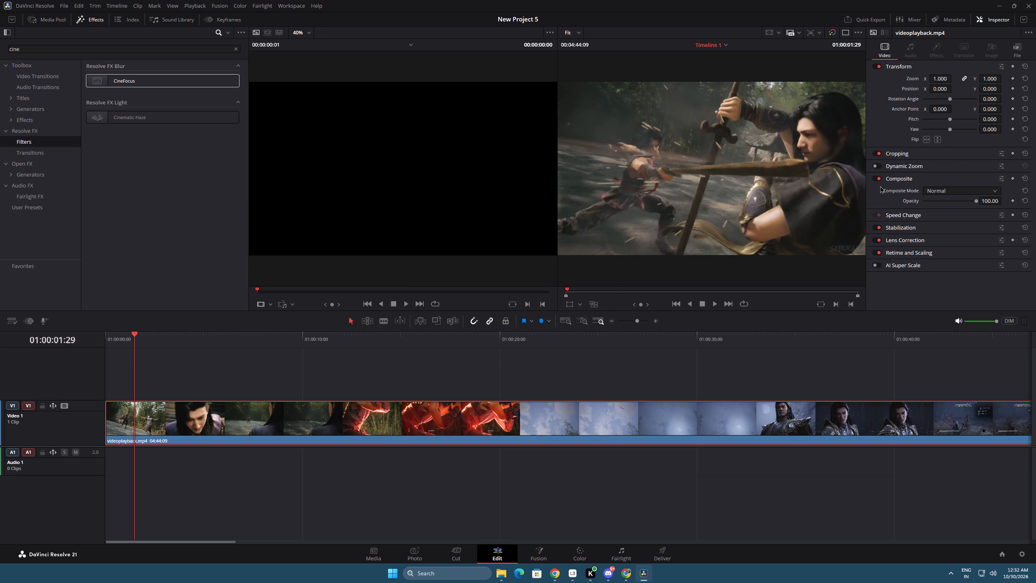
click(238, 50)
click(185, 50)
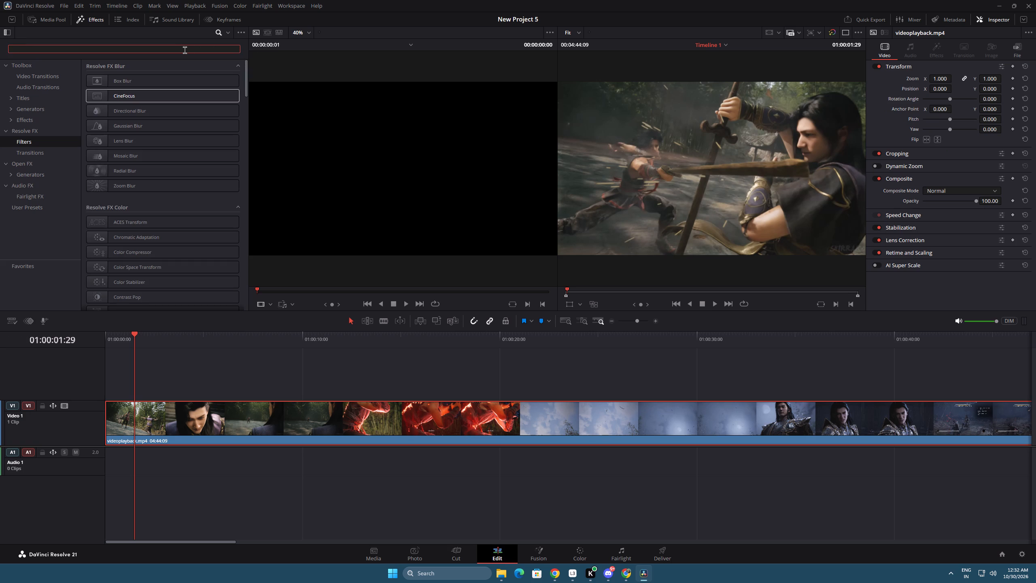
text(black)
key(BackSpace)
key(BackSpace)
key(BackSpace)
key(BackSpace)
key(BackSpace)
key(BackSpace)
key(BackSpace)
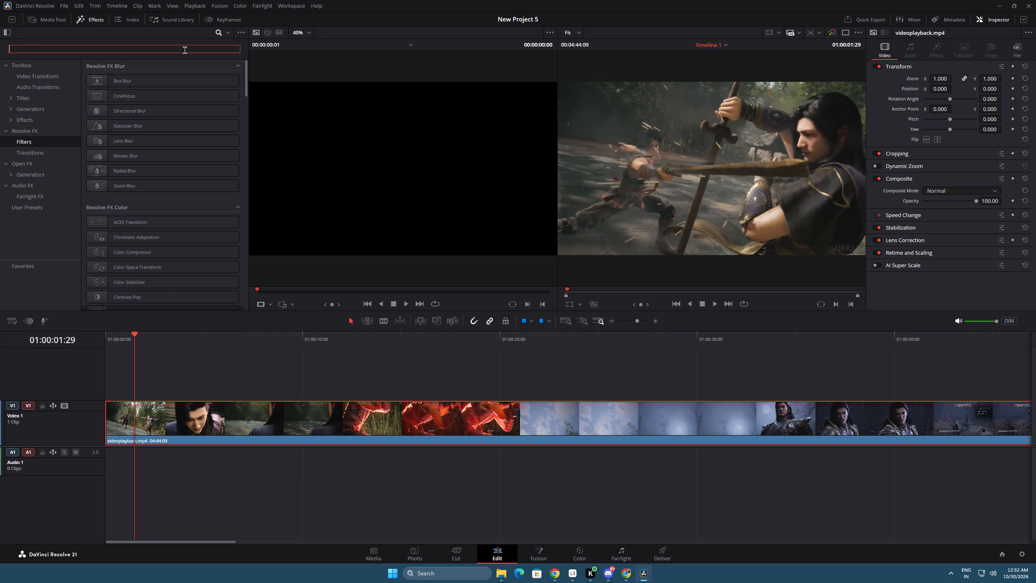
Search the effects library for "border" and apply the Colored Border Fusion effect to the gameplay clip.
text(border)
click(55, 82)
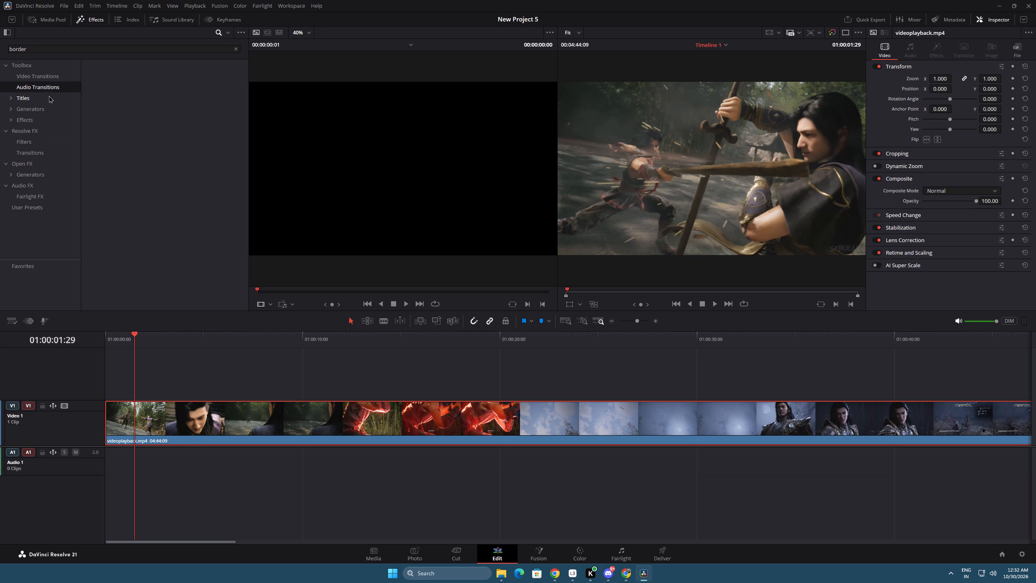
click(47, 100)
click(45, 111)
click(50, 101)
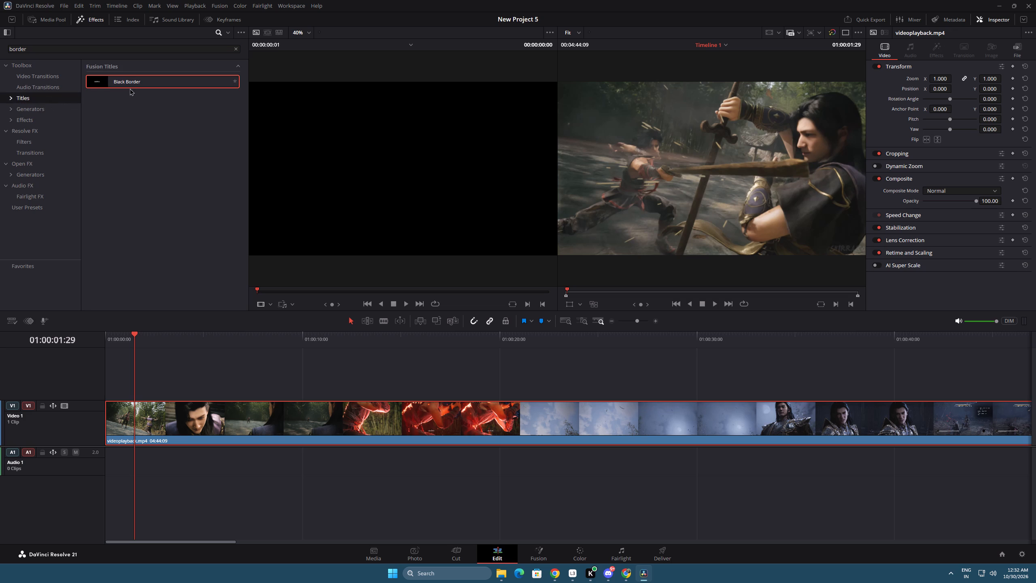
click(41, 118)
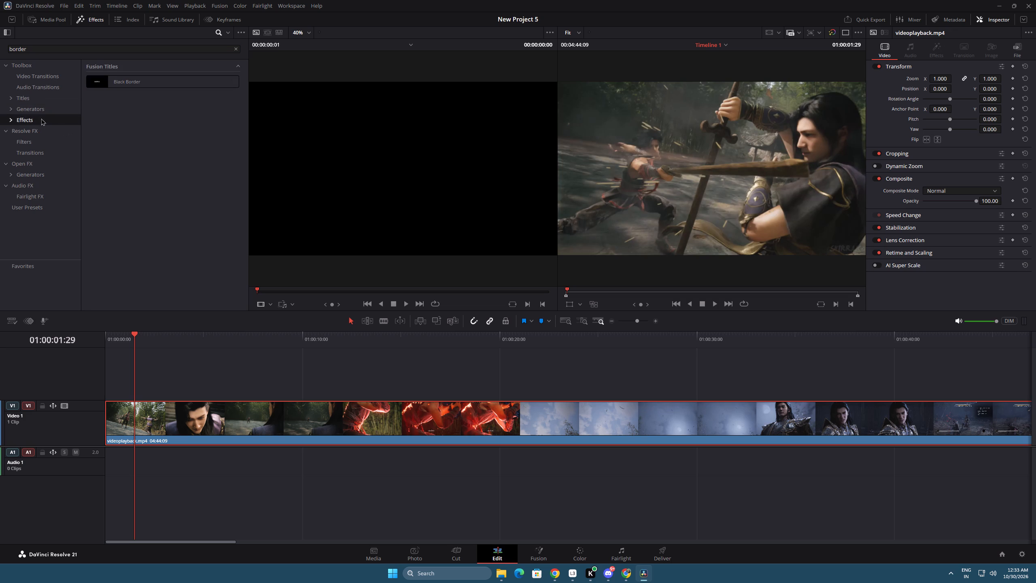
drag(122, 80, 224, 425)
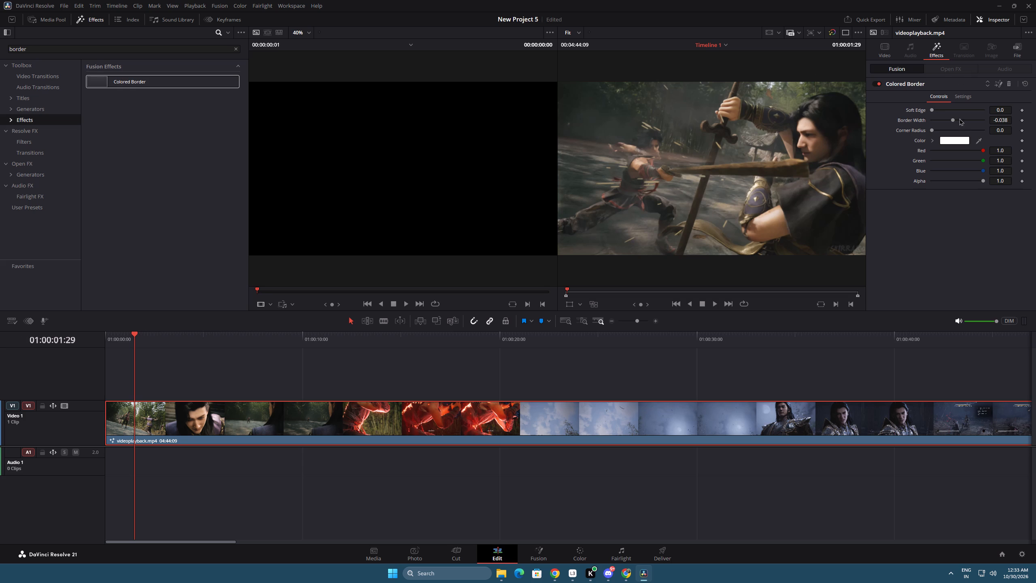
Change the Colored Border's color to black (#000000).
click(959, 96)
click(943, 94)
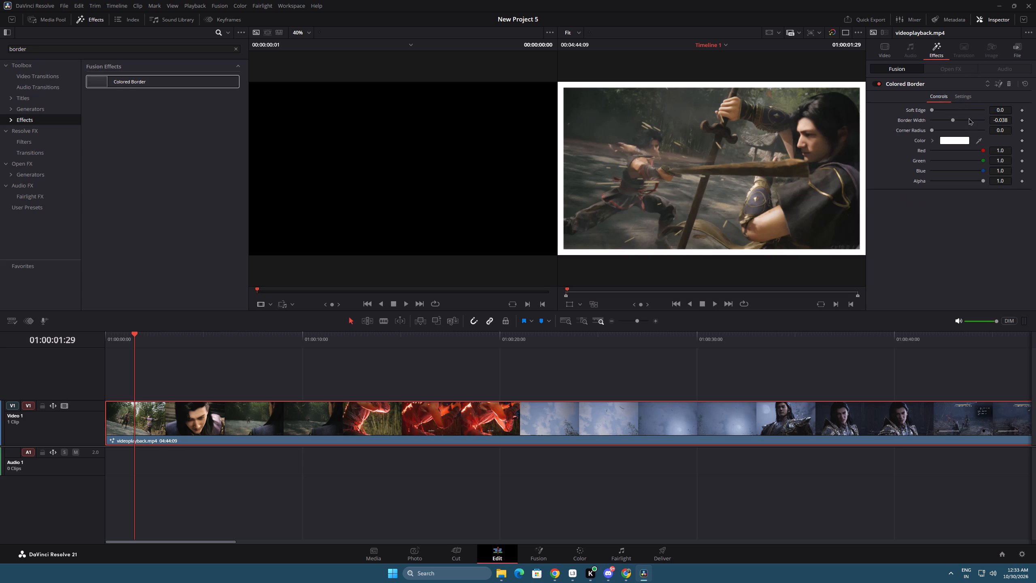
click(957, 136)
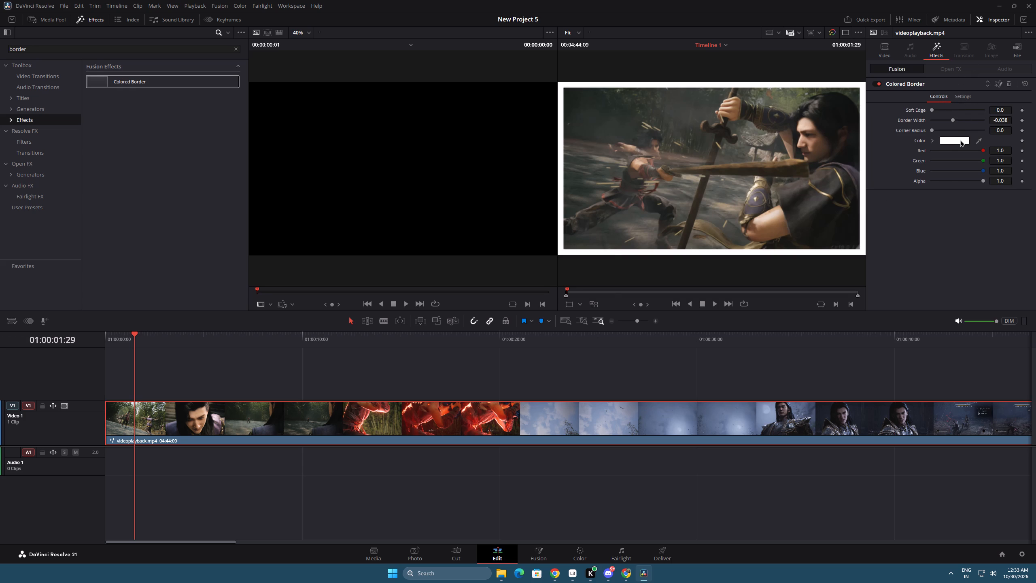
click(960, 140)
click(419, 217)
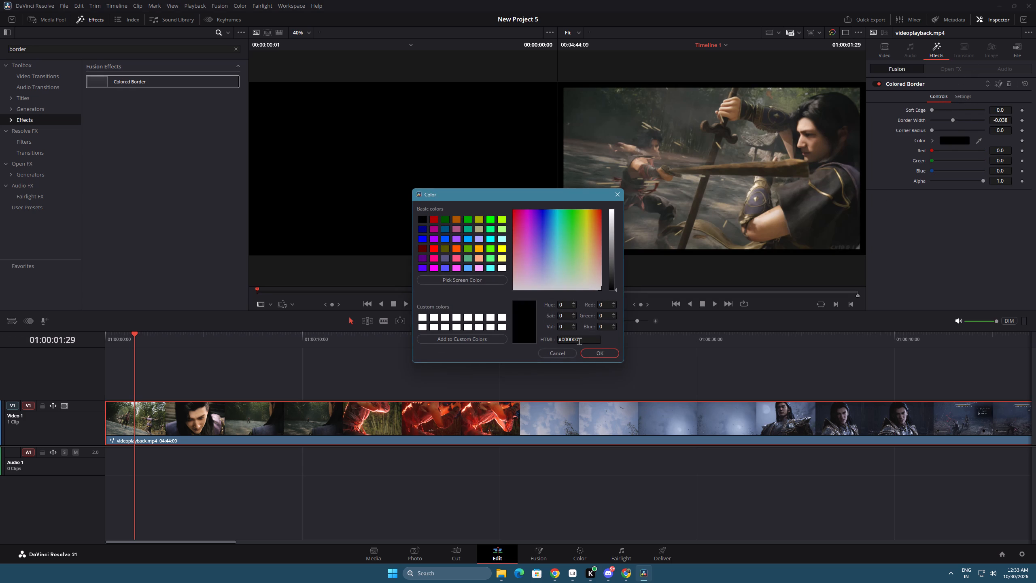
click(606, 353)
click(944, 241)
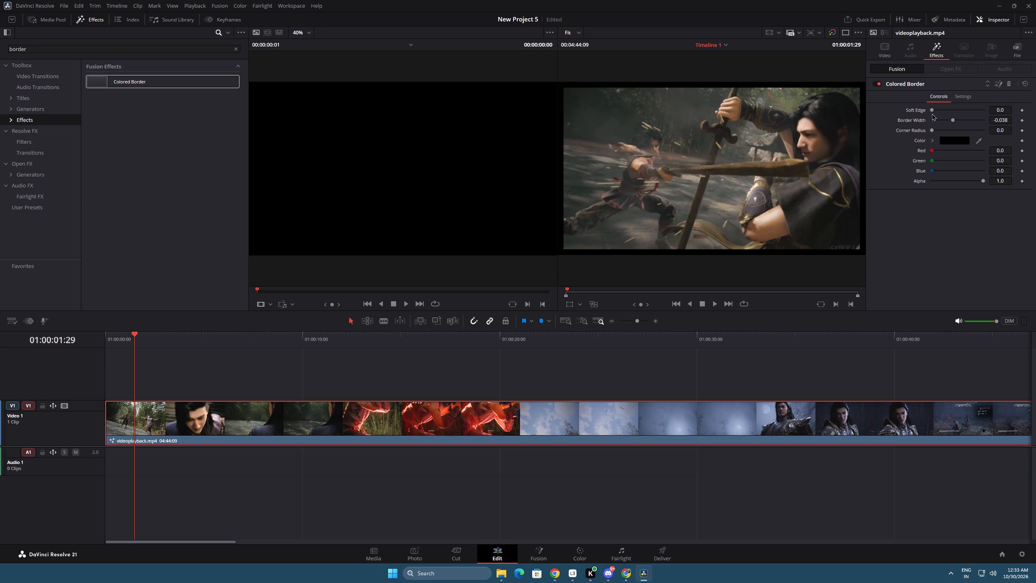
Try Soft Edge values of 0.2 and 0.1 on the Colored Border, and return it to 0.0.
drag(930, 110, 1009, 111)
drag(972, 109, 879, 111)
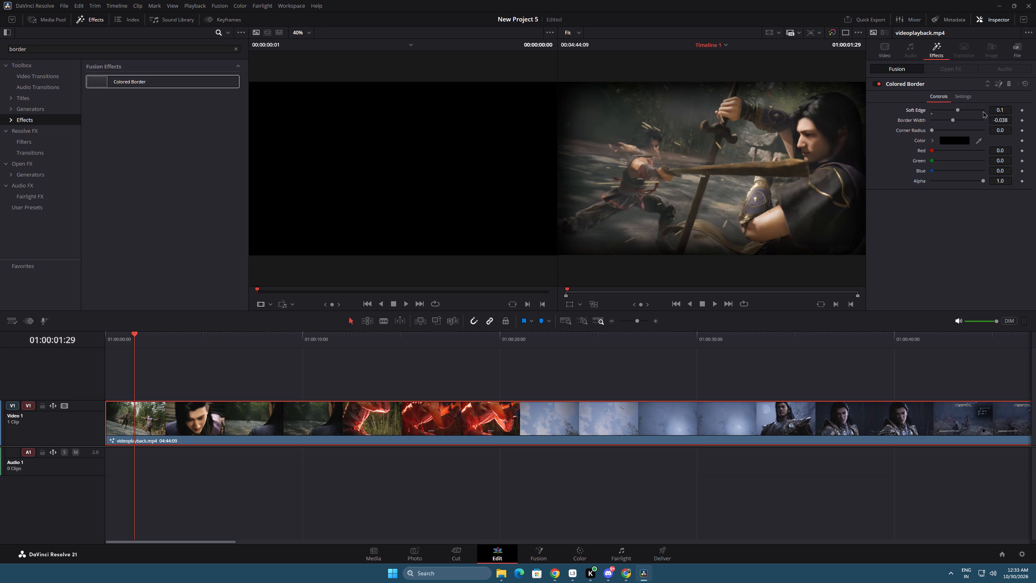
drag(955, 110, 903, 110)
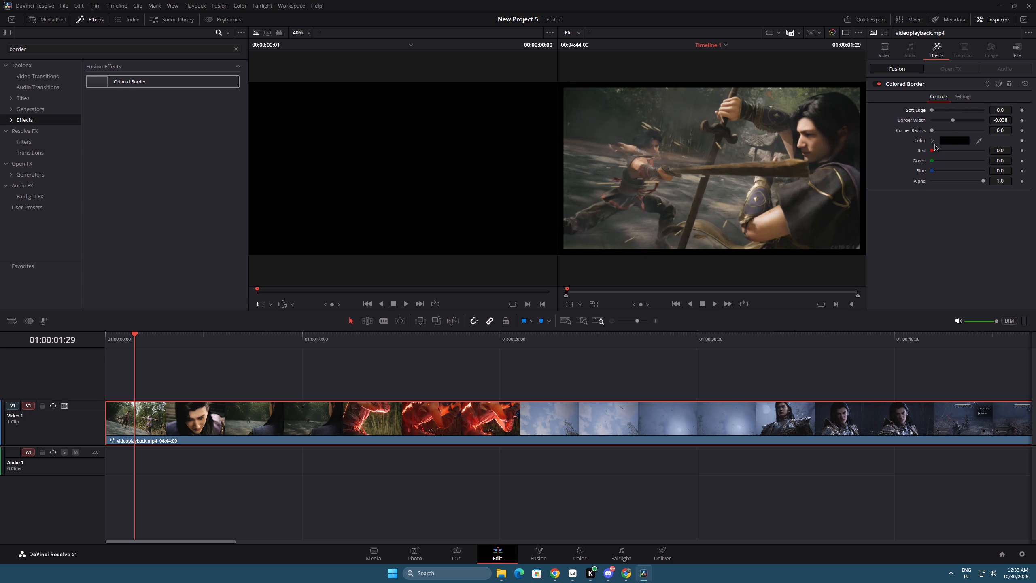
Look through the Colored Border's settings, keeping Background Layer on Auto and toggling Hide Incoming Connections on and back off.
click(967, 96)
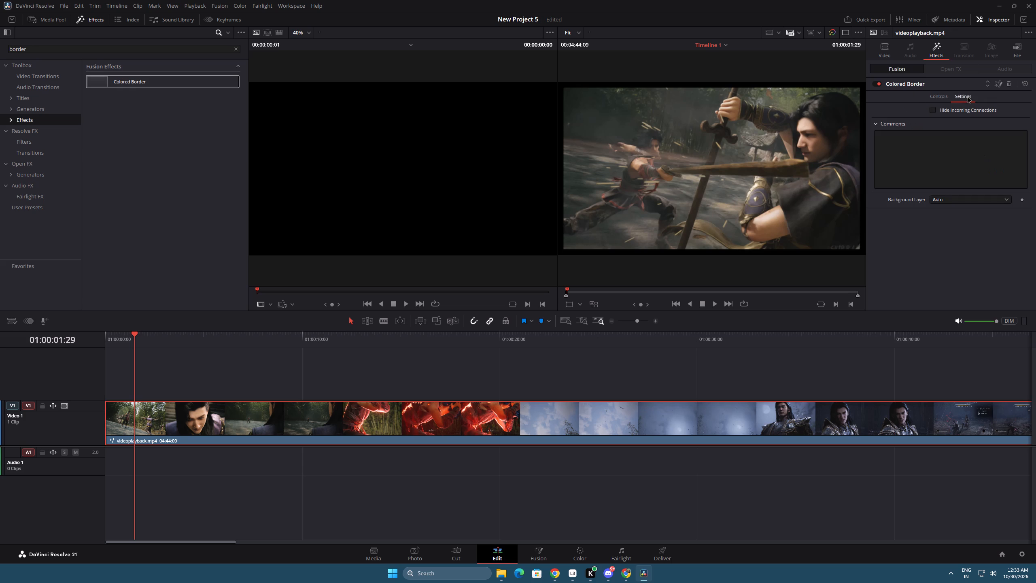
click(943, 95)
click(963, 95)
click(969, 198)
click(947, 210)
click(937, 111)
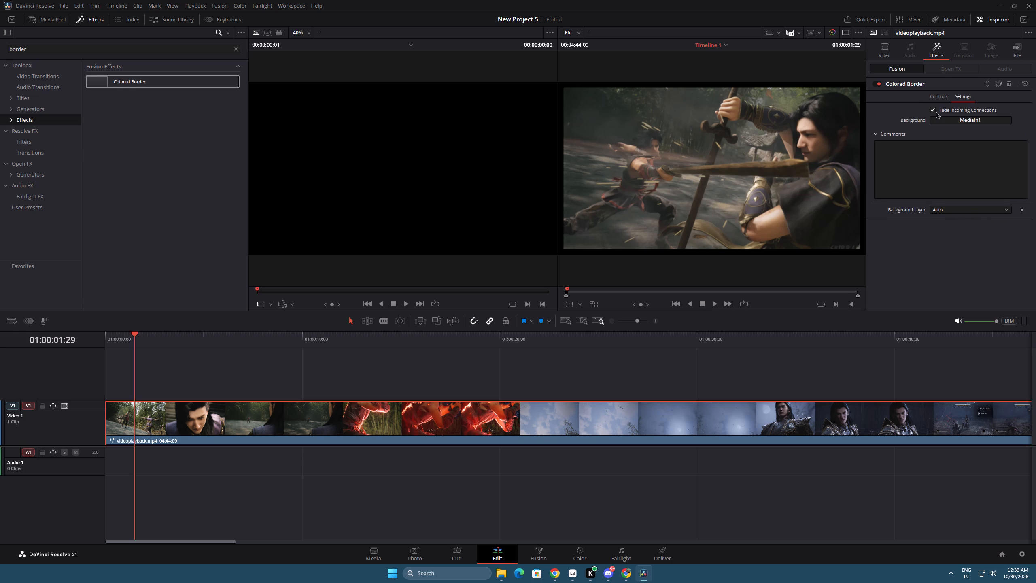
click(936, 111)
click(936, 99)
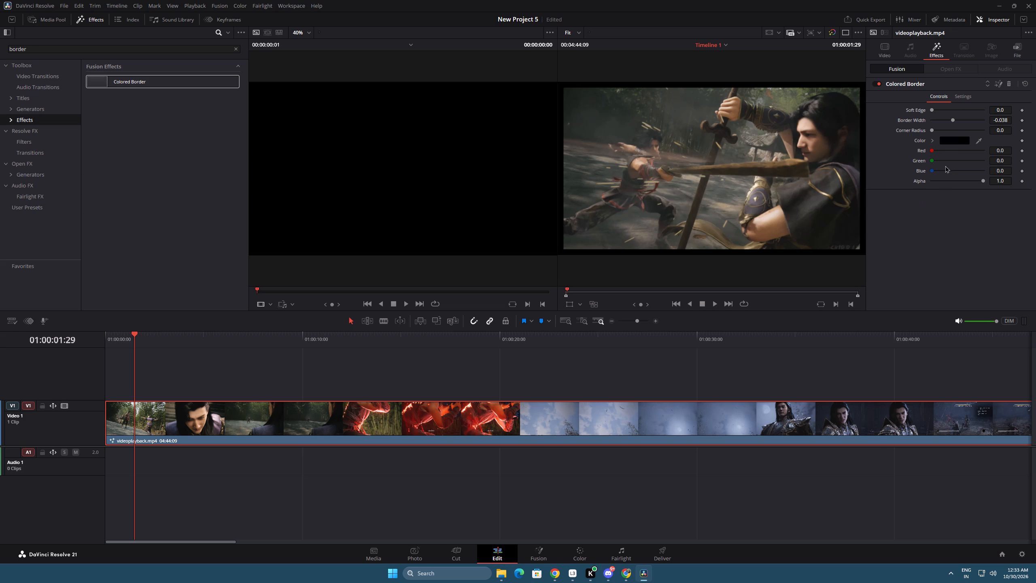
Remove the Colored Border effect from the gameplay clip.
click(1009, 84)
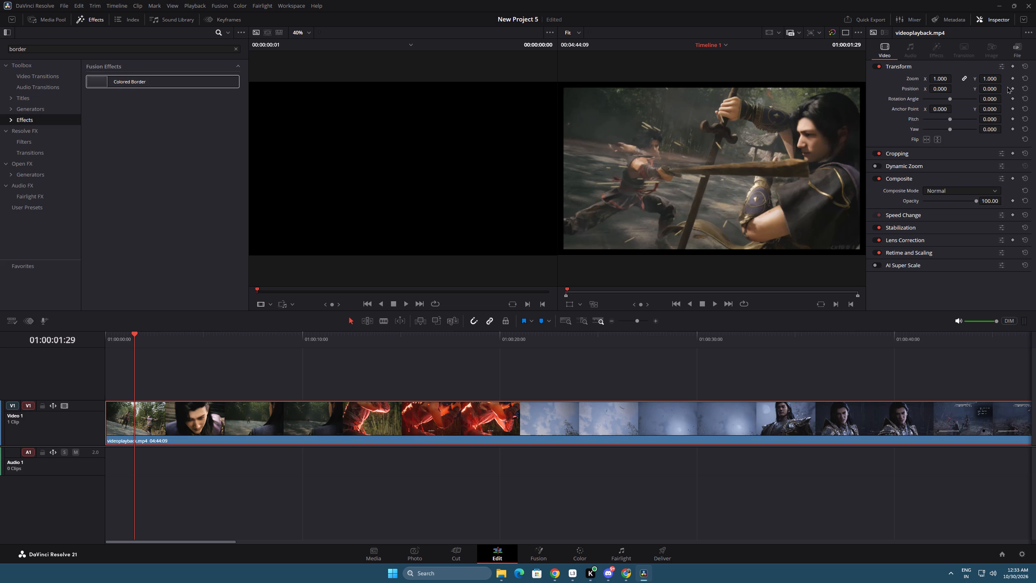
Check the effects library categories, from Resolve FX through Titles and Generators, for other "border" matches.
click(34, 129)
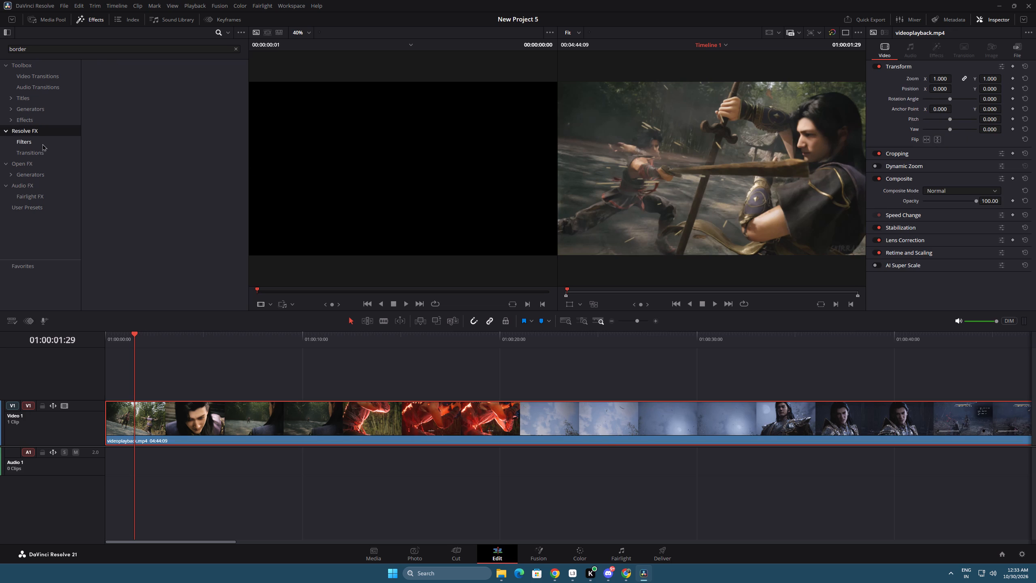
click(42, 143)
click(44, 150)
click(41, 163)
click(43, 178)
click(34, 186)
click(37, 195)
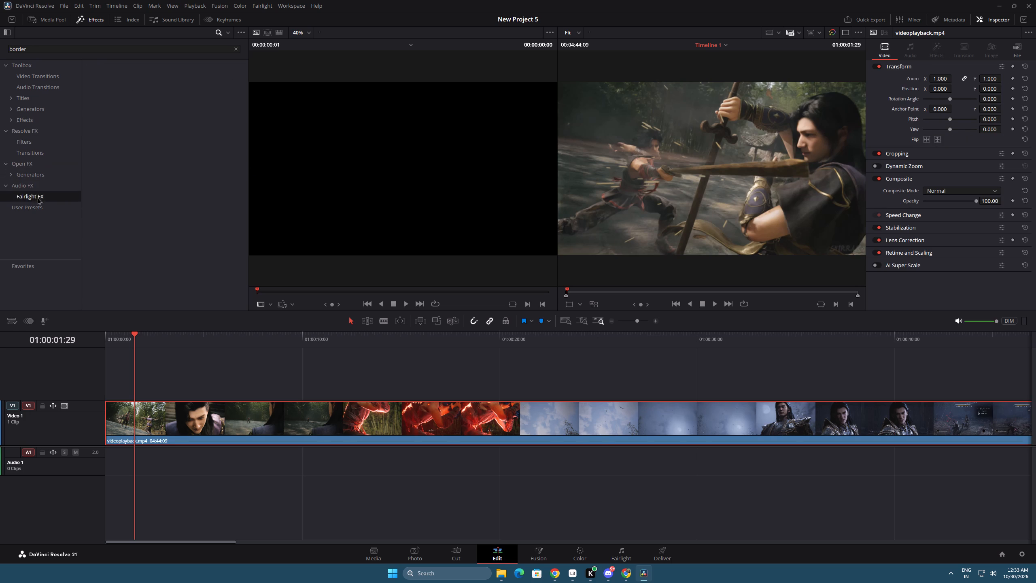
click(38, 206)
click(60, 76)
click(53, 86)
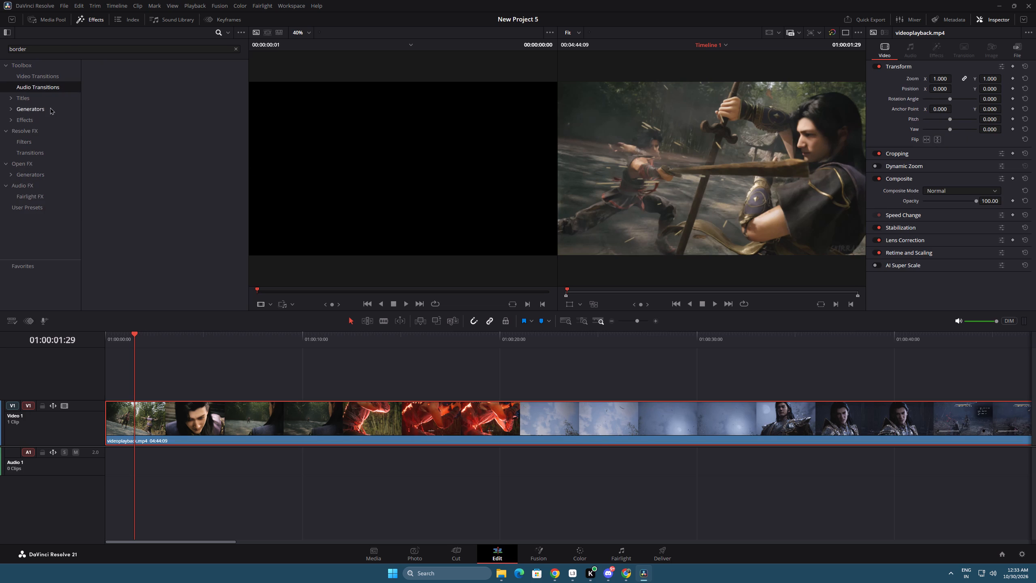
click(44, 96)
click(46, 106)
click(46, 95)
Search the effects library for "cine" and check each category for a suitable cinematic effect.
drag(72, 48, 0, 48)
text(cine)
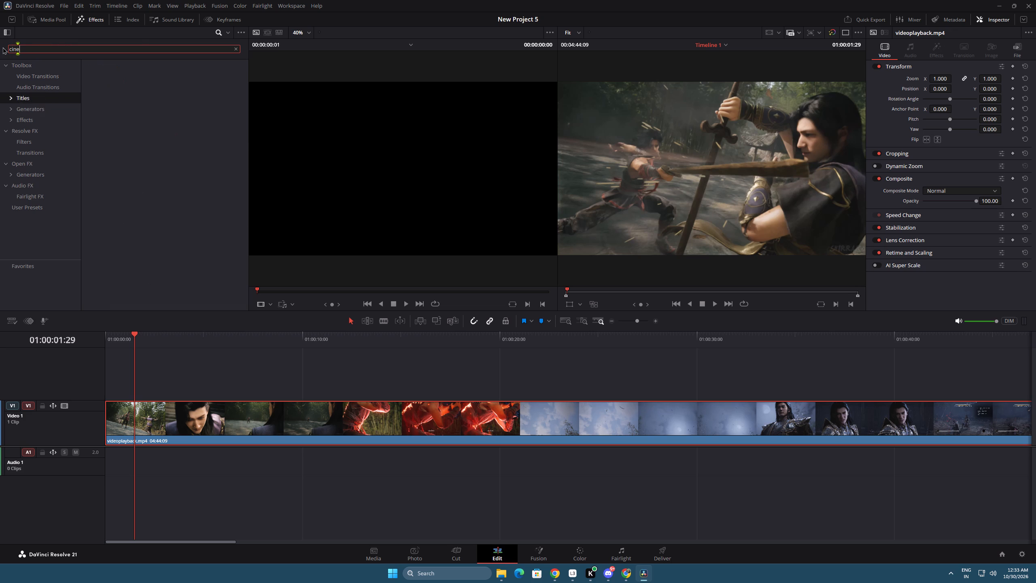
click(57, 77)
click(45, 90)
click(37, 107)
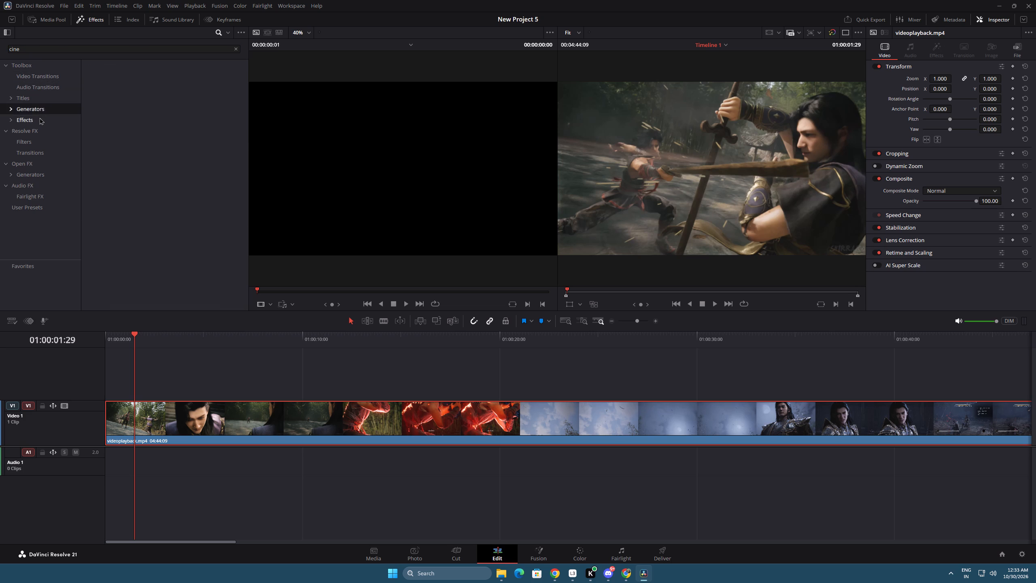
click(39, 117)
click(45, 128)
click(42, 140)
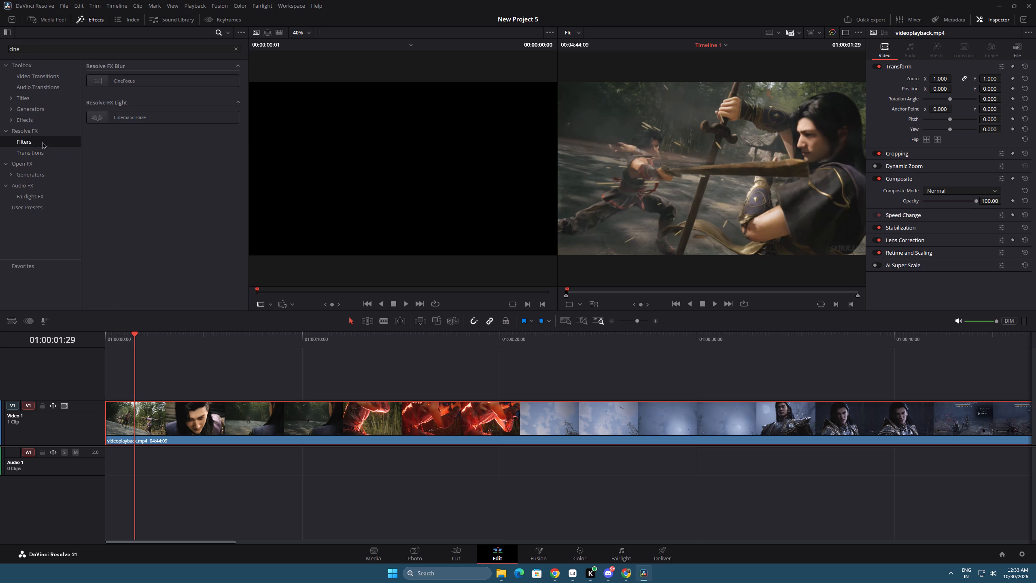
click(45, 153)
click(47, 166)
click(49, 173)
click(54, 183)
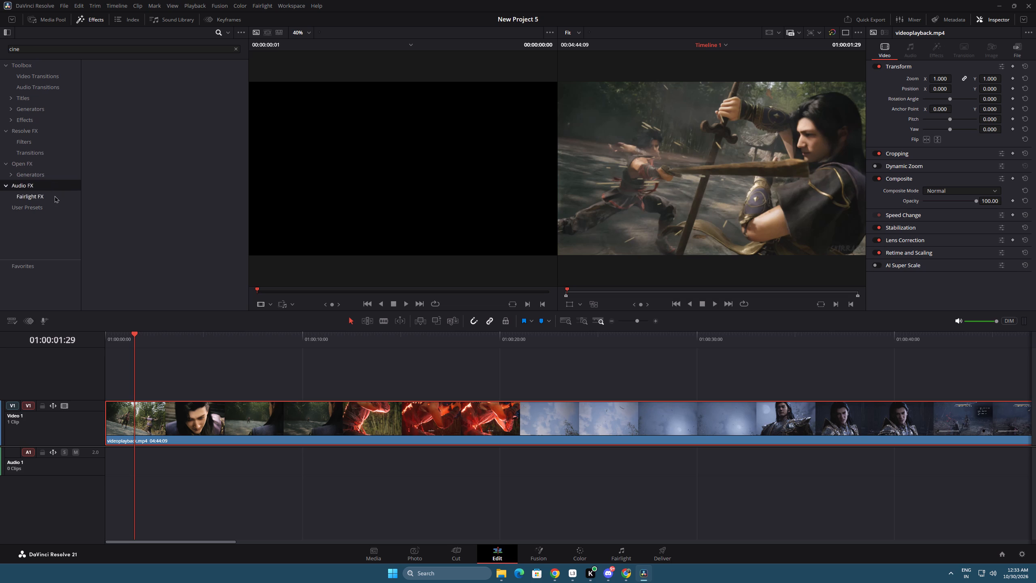
click(54, 196)
click(54, 207)
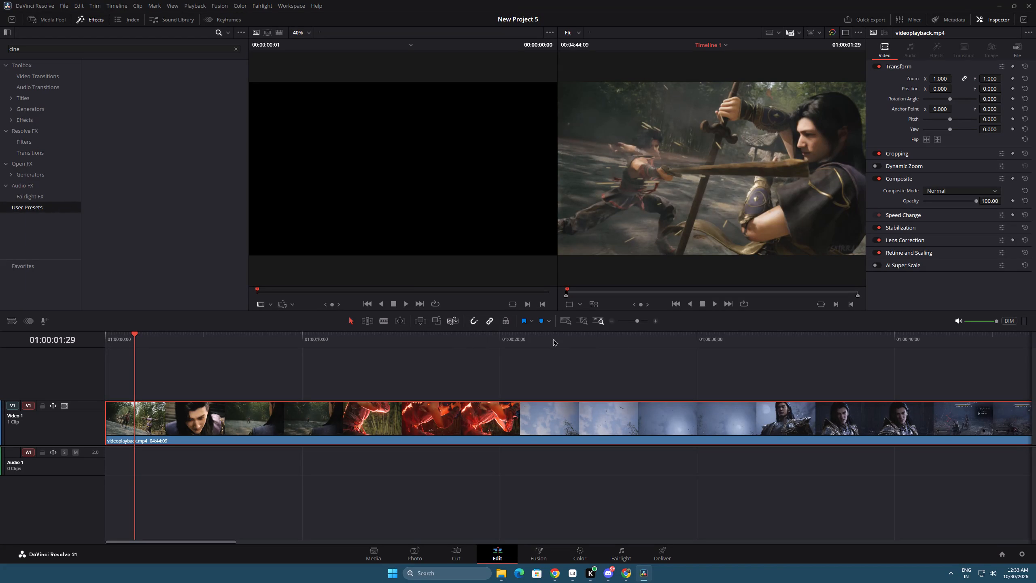
Crop the gameplay clip with Crop Bottom 17 and Crop Top 17 to make black cinematic bars.
click(372, 416)
click(907, 153)
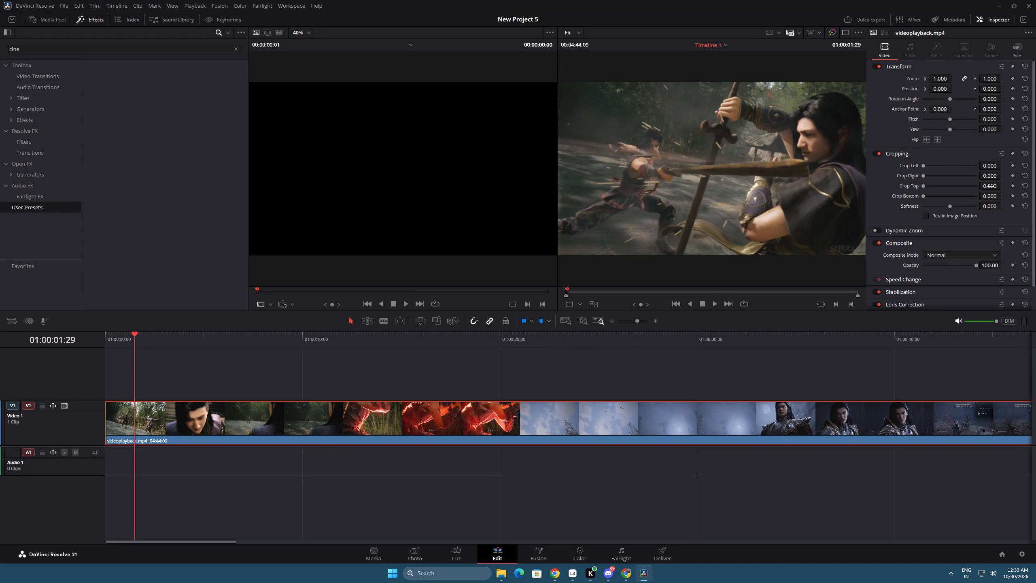
drag(988, 198, 991, 198)
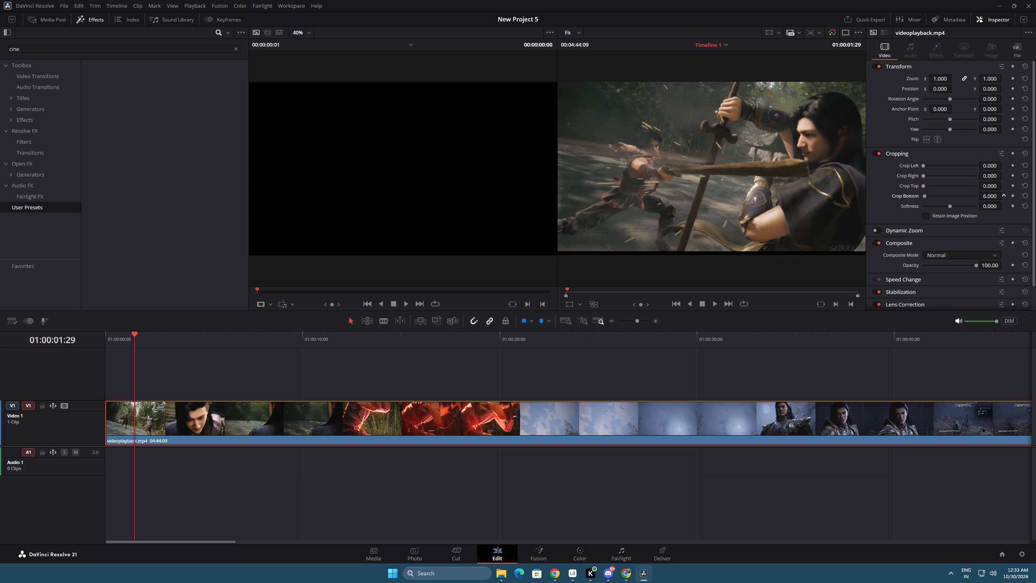
drag(991, 198, 995, 198)
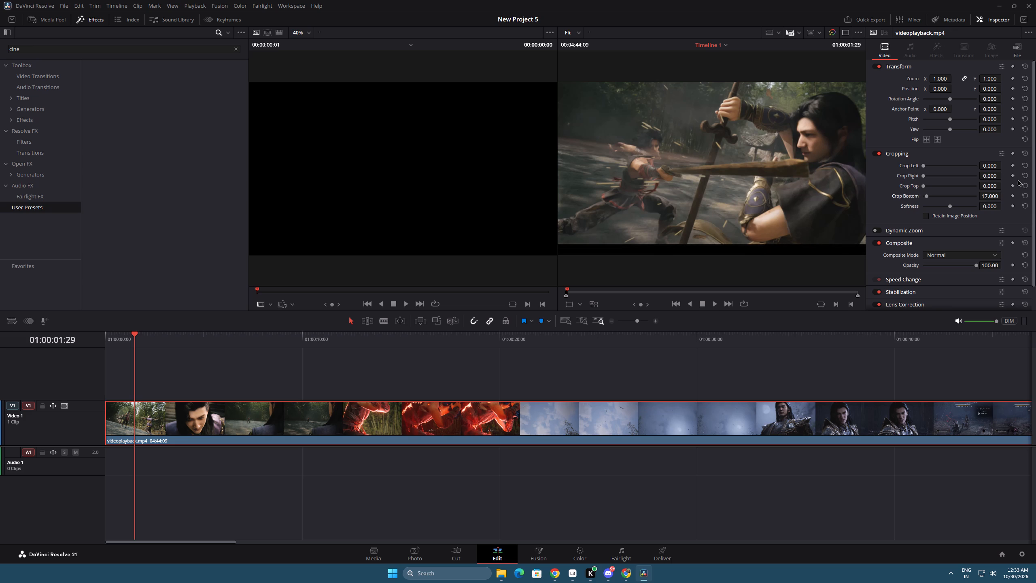
double_click(993, 185)
text(17)
key(Return)
click(709, 264)
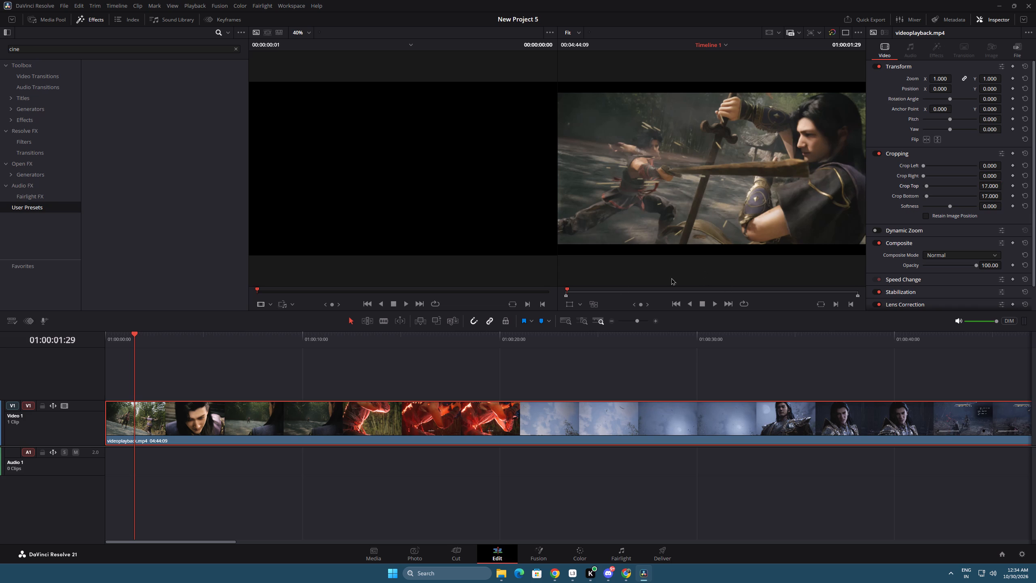
key(space)
key(space)
click(722, 374)
Add the Phantom Blade Zero - Zuo Shang Boss Fight mp3 from the Downloads folder to the start of Audio 1.
key(alt+Tab)
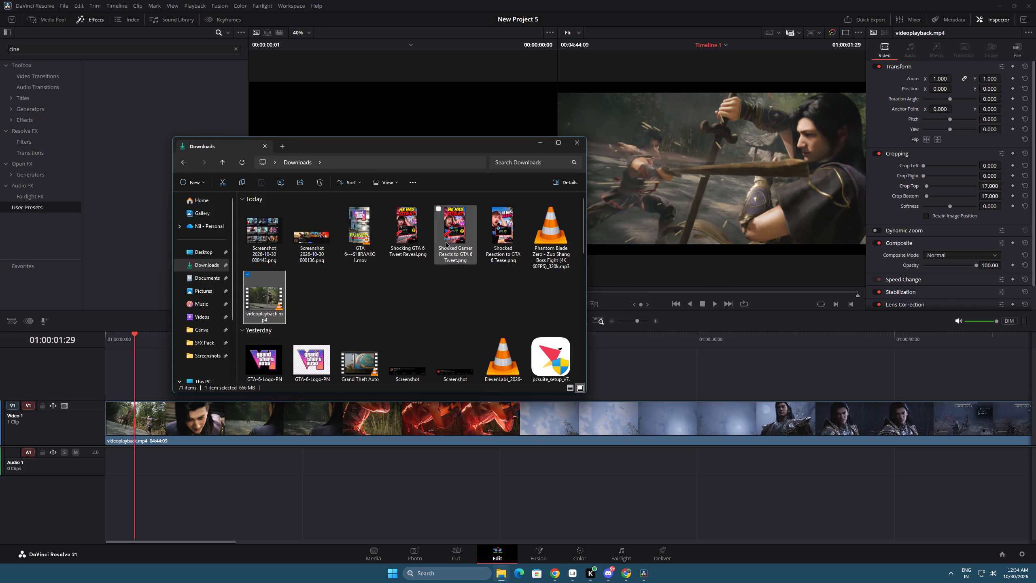
click(556, 238)
drag(561, 239, 140, 455)
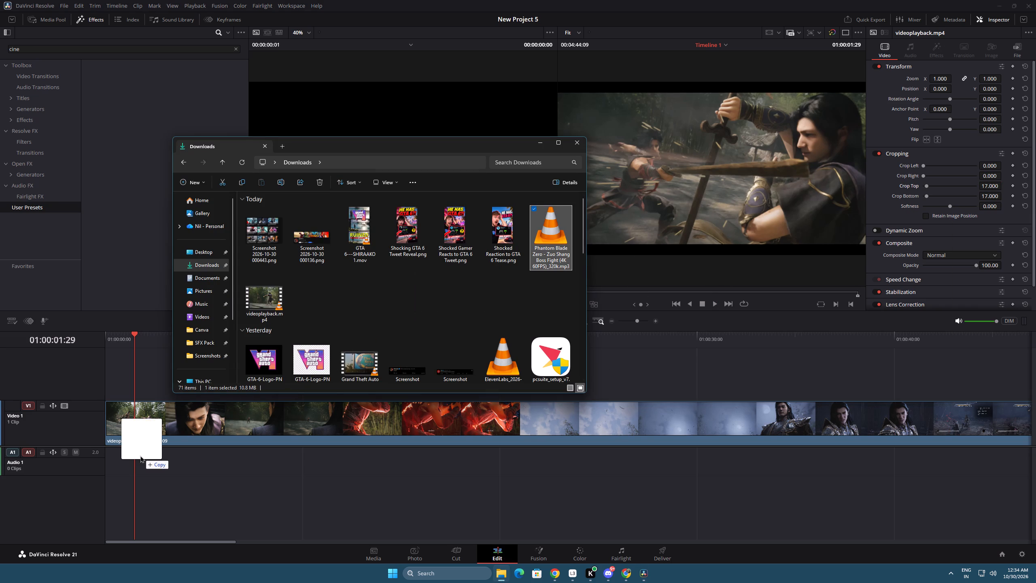
drag(140, 455, 96, 456)
drag(278, 557, 279, 553)
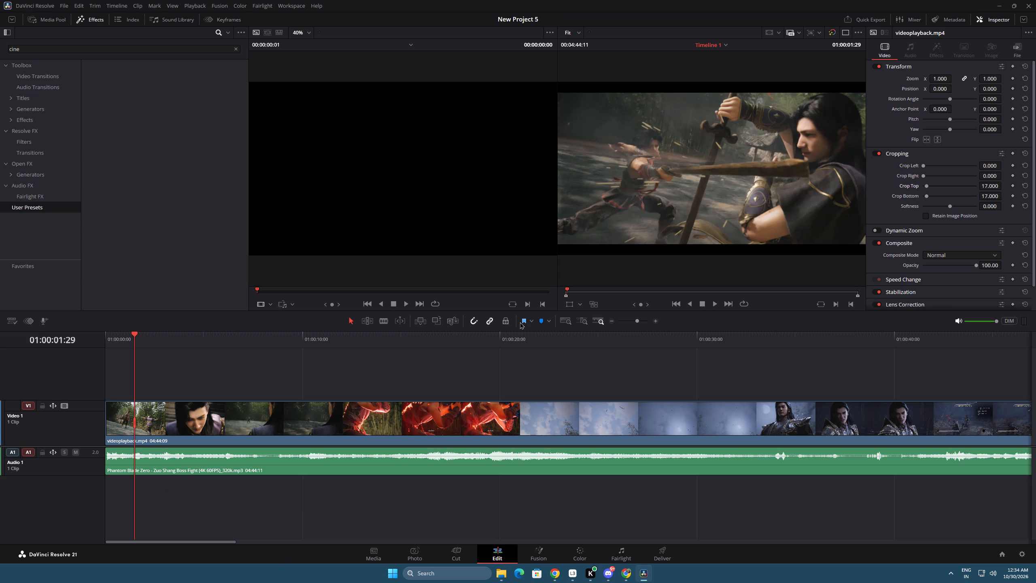
Fit both full clips into the timeline view and preview the opening seconds of the gameplay with its audio.
drag(636, 321, 631, 321)
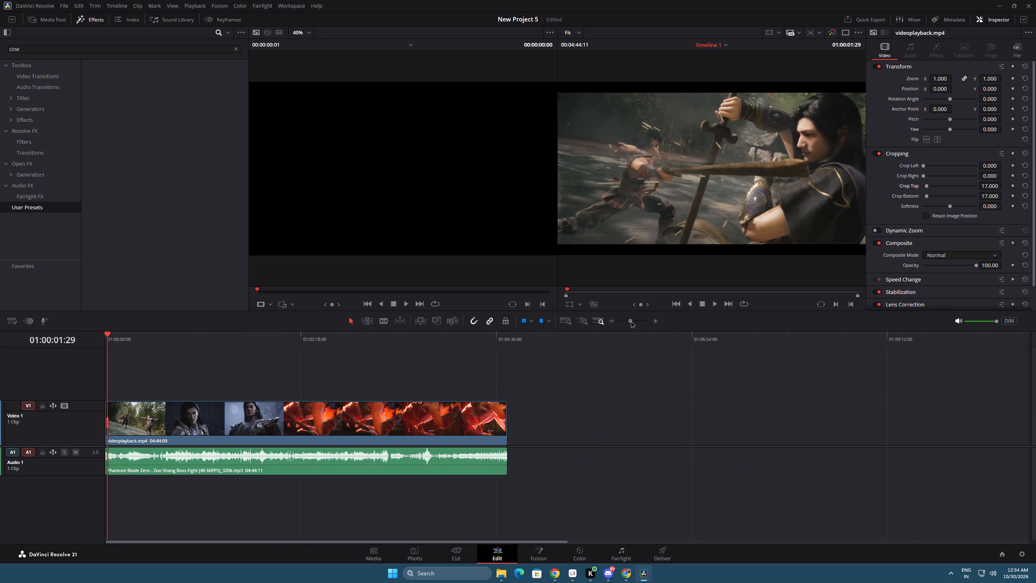
drag(631, 321, 631, 321)
key(space)
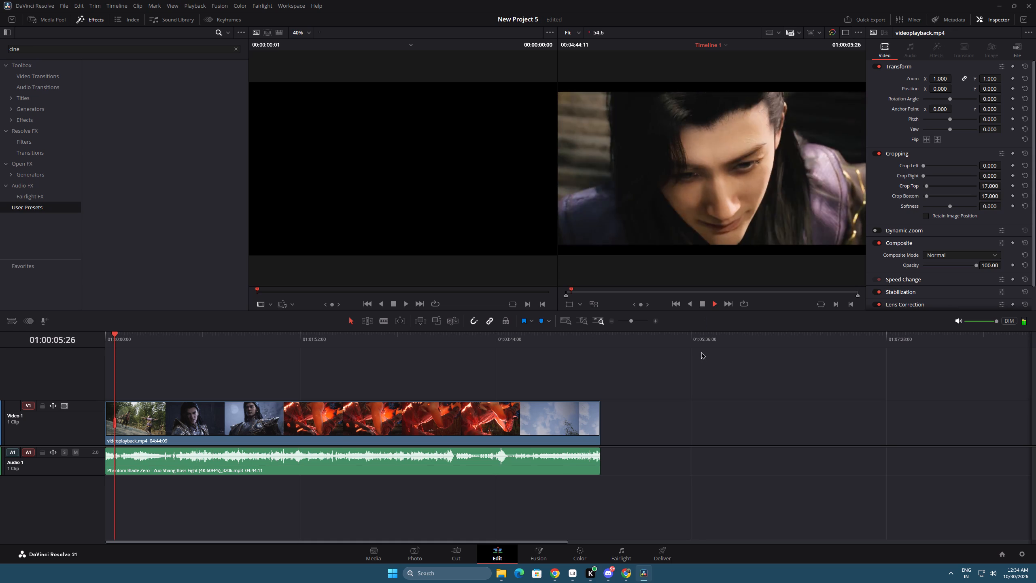
key(space)
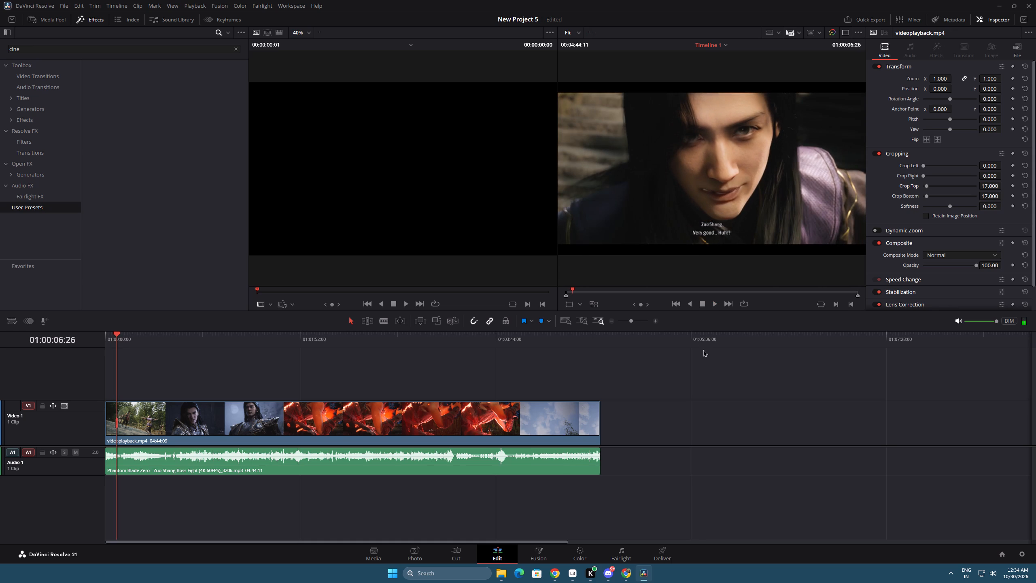
Grade the gameplay clip on the Color page with Mid/Detail 100 and Contrast 1.016.
key(space)
key(space)
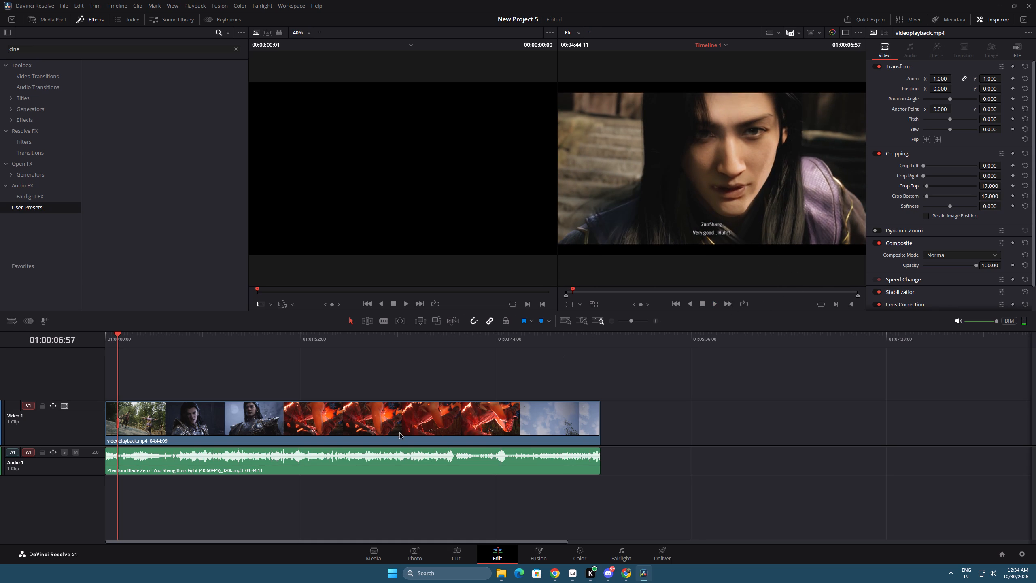
click(409, 420)
click(570, 550)
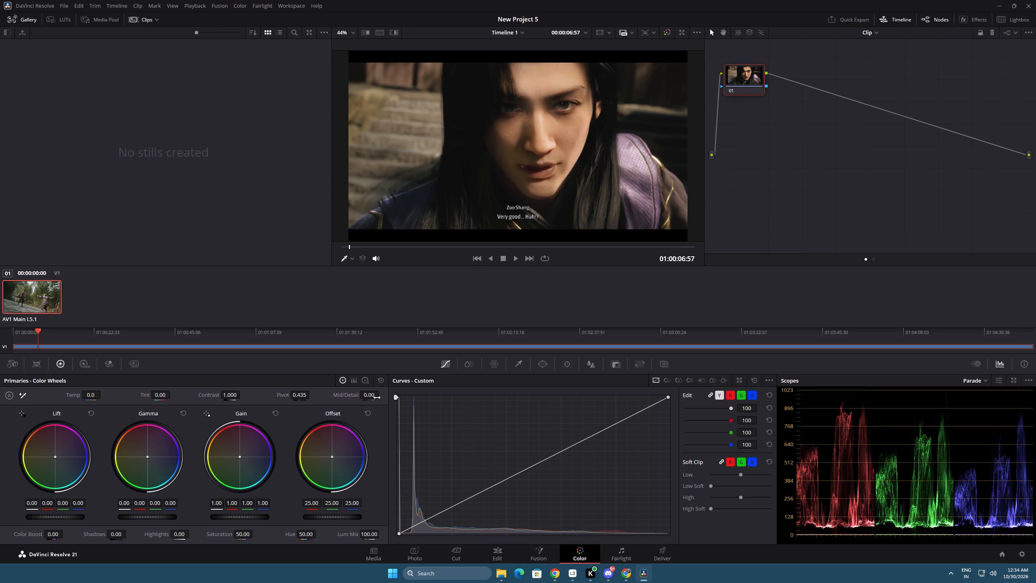
drag(367, 394, 552, 402)
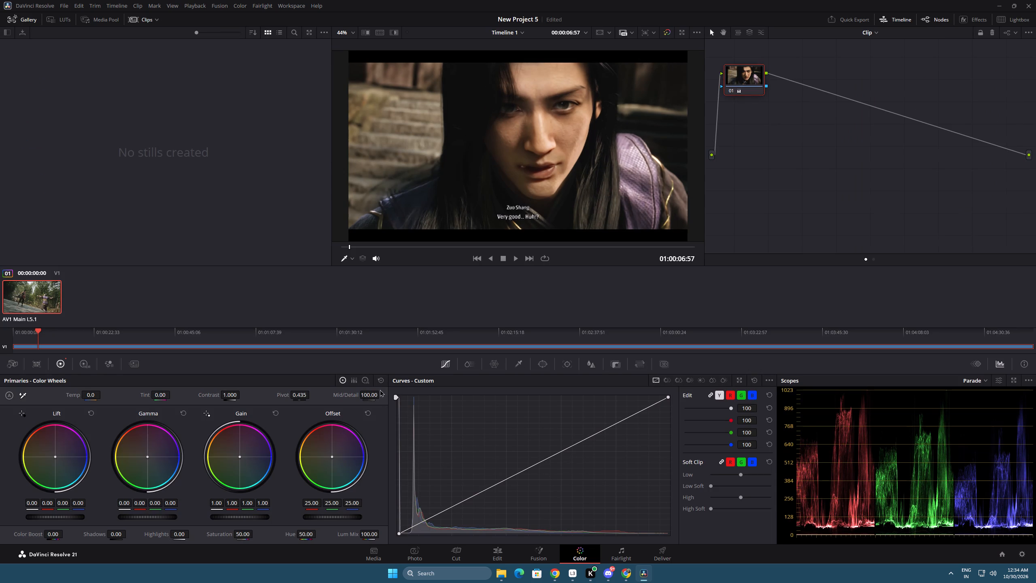
click(225, 396)
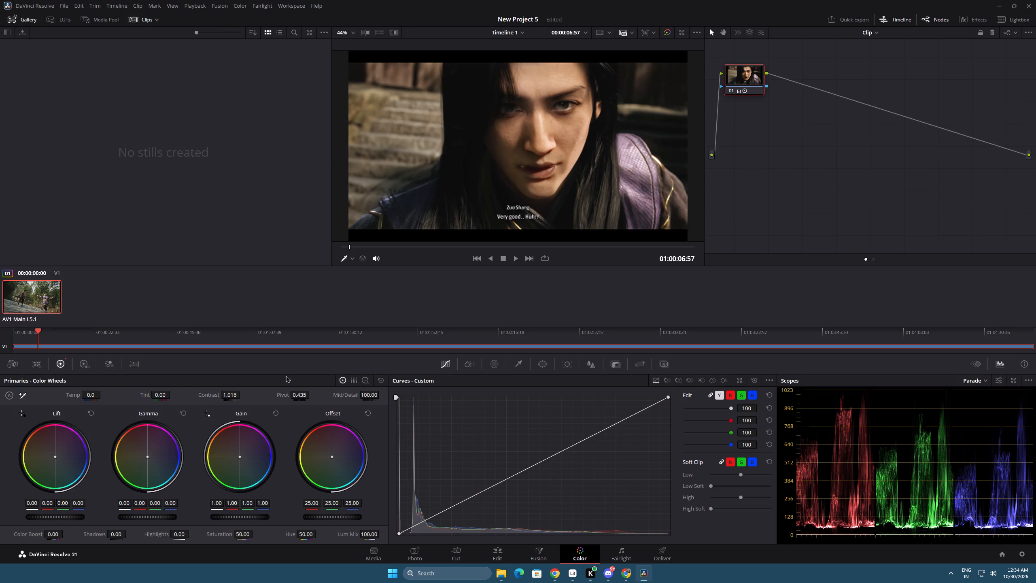
Return to the edit timeline and preview the graded gameplay with its audio, in the opening scene and from about 47 seconds.
click(488, 553)
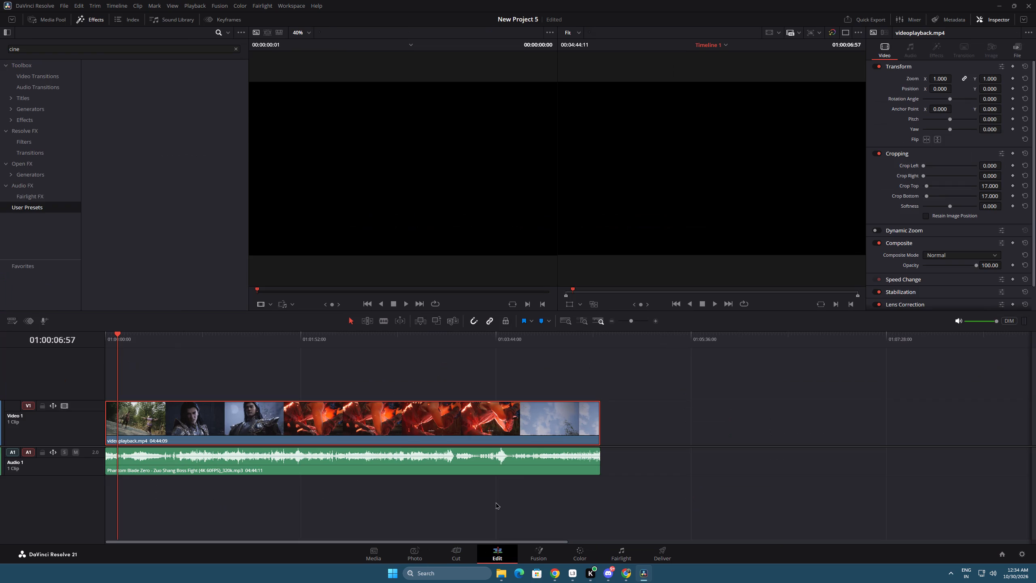
key(space)
key(space)
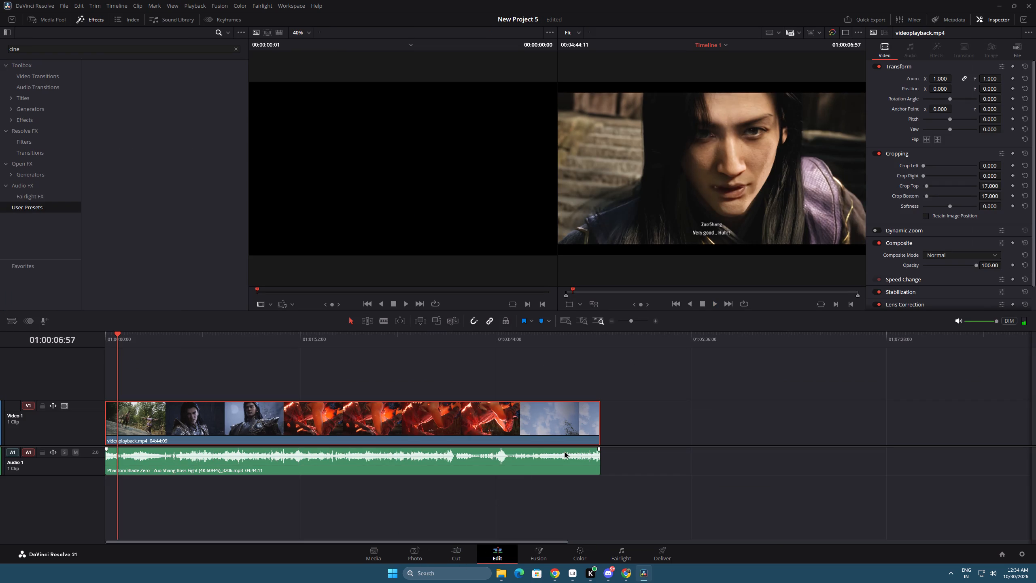
key(space)
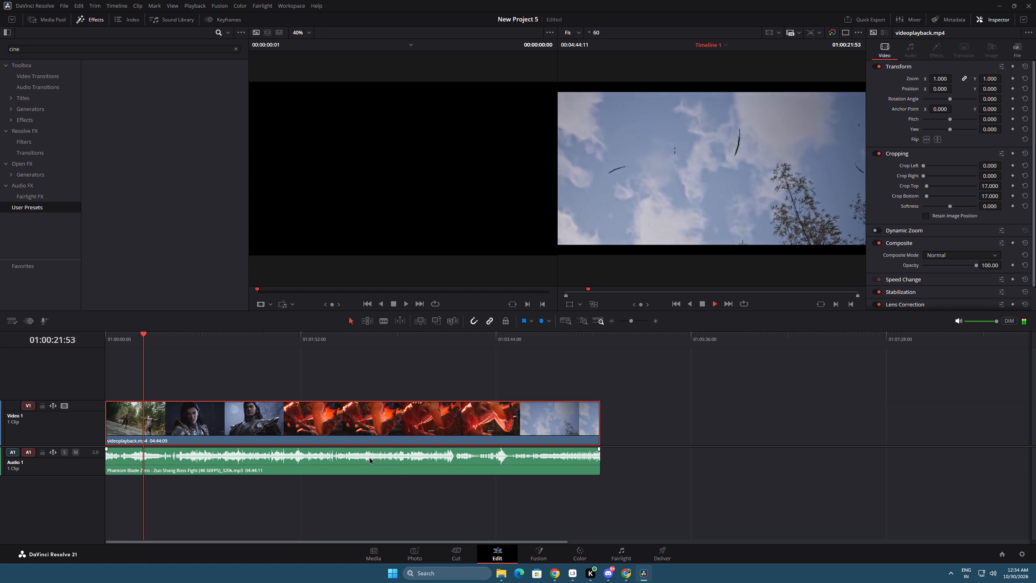
click(187, 336)
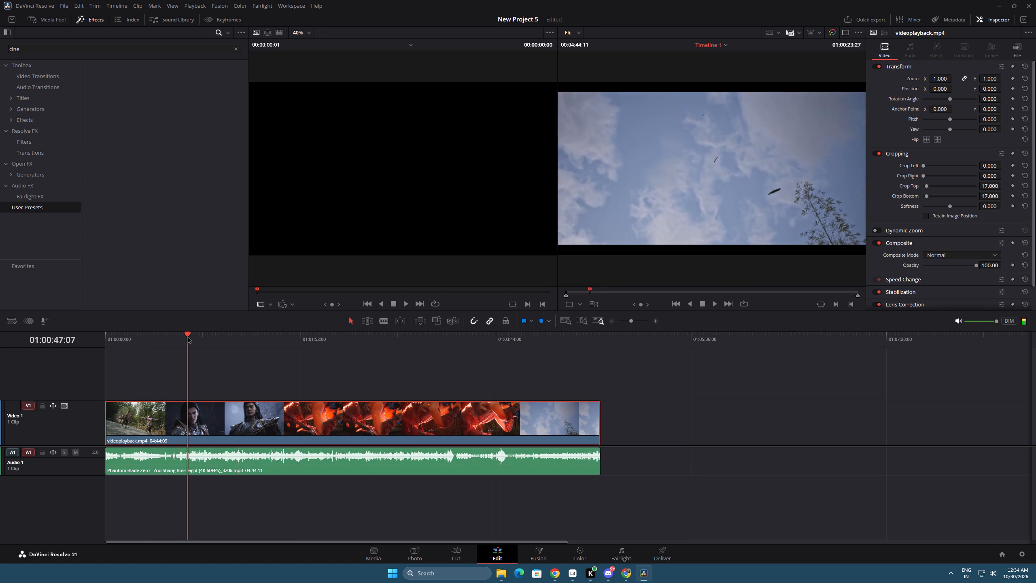
key(space)
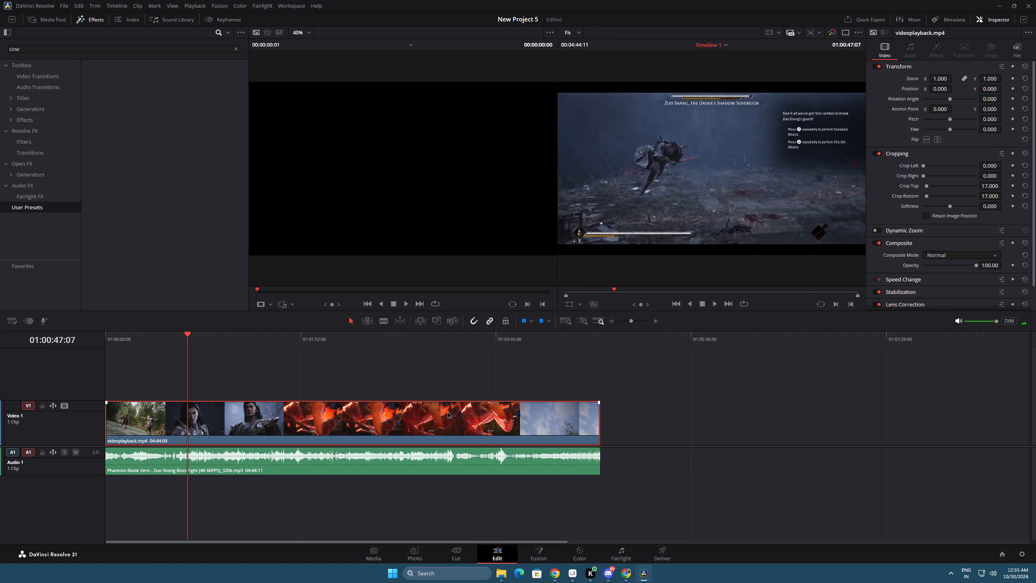
key(space)
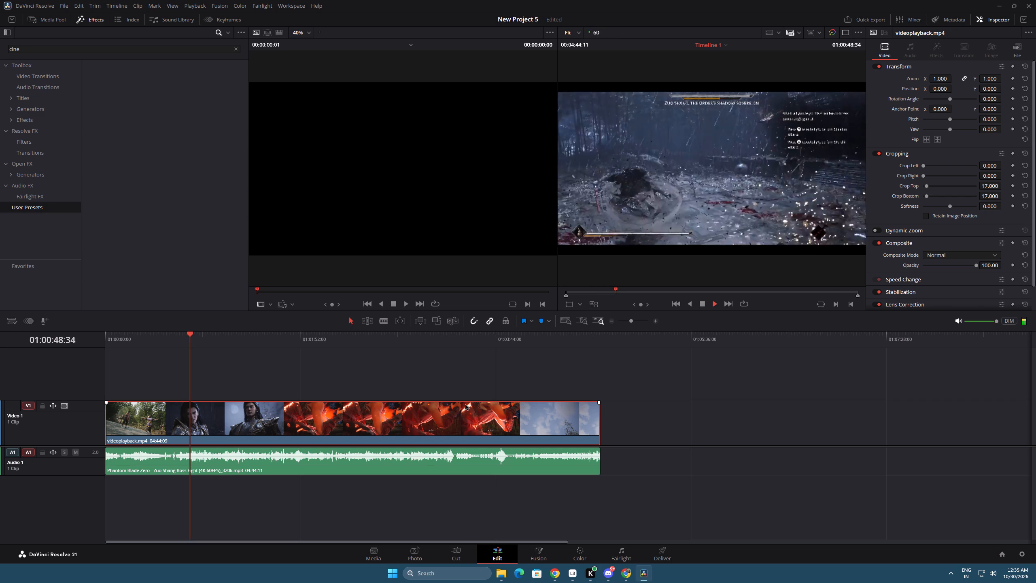
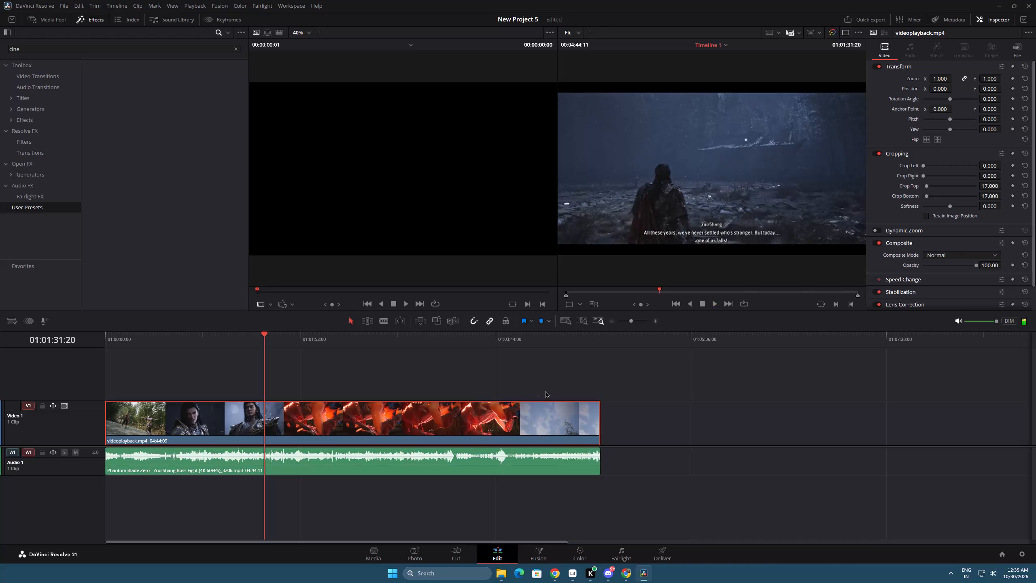
Preview the gameplay with its audio from about 1 minute 31 seconds.
key(space)
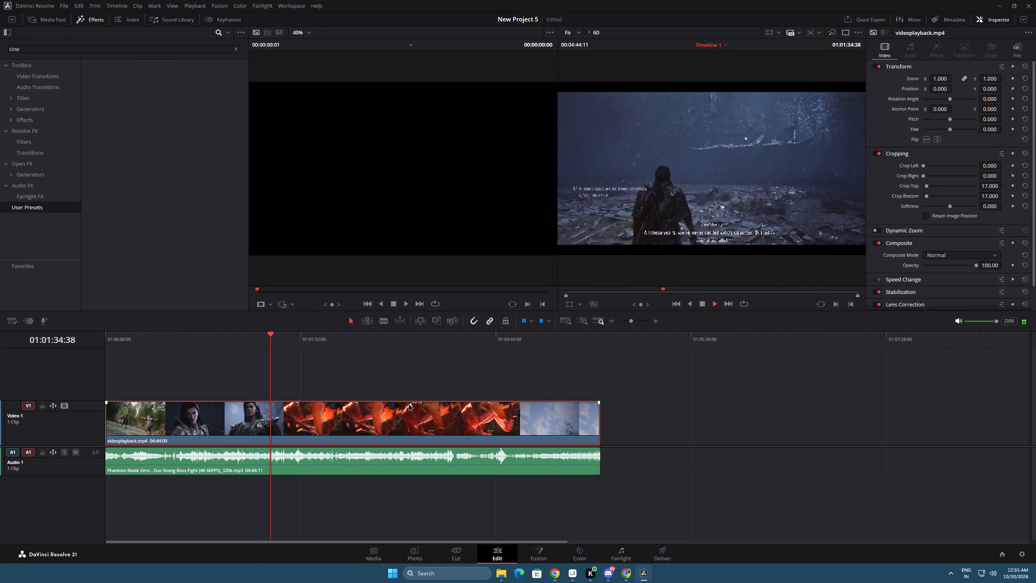
key(space)
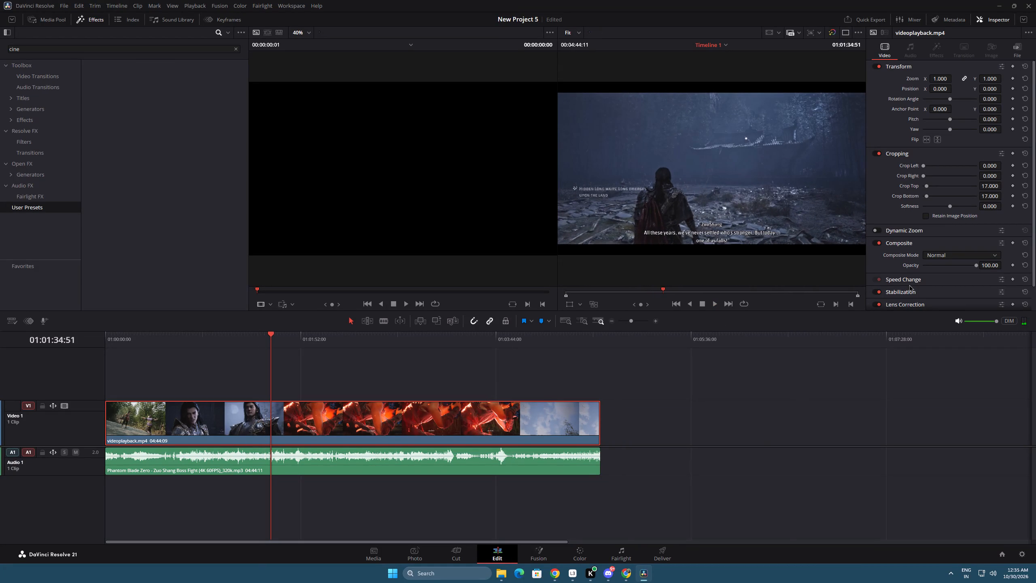
Set the gameplay clip's Retime Process to Optical Flow and preview the fight from about 1 minute 34 seconds.
scroll(916, 300, down, 2)
click(921, 293)
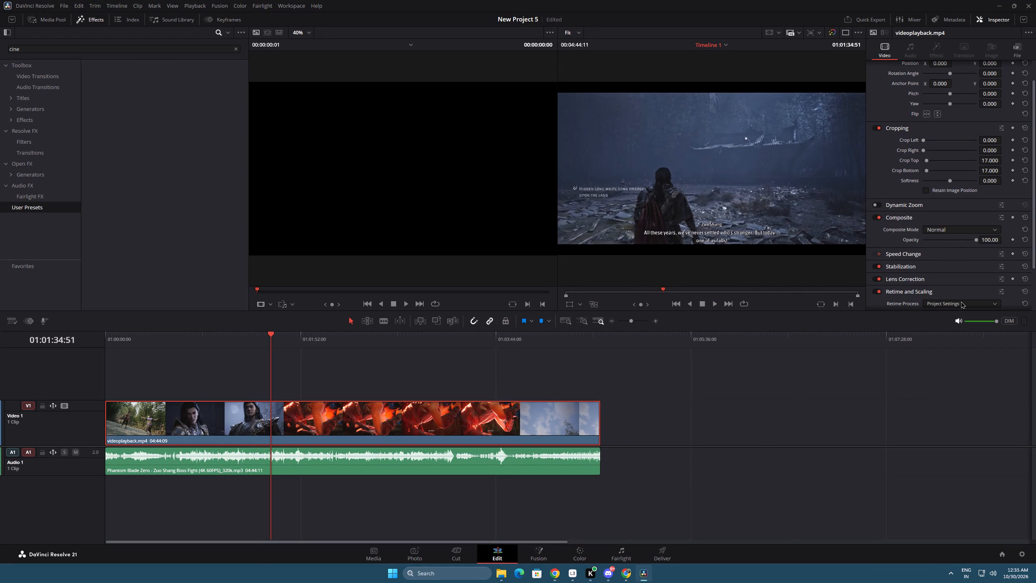
click(961, 302)
click(958, 340)
click(798, 274)
key(space)
key(space)
click(713, 304)
click(713, 304)
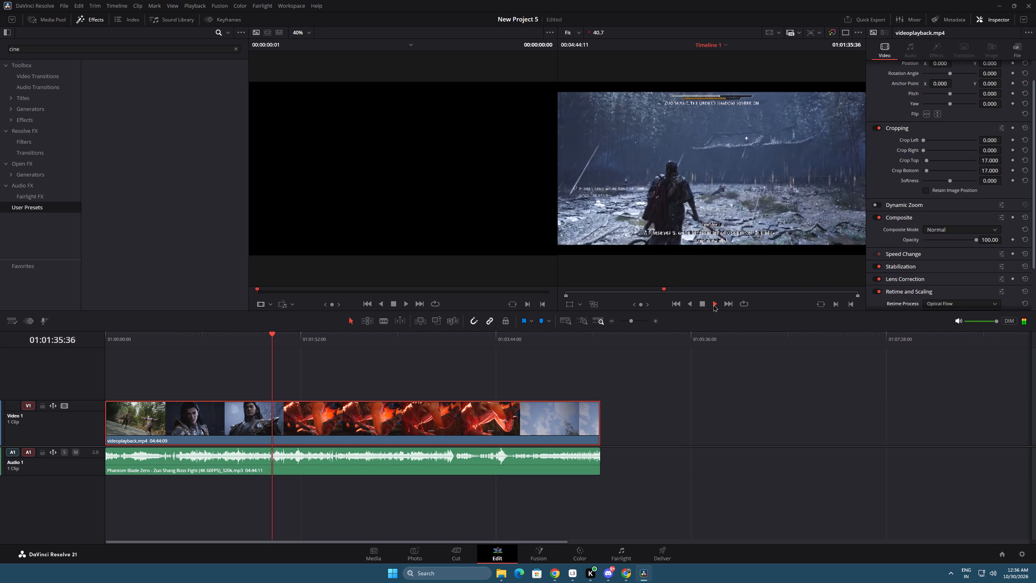
key(space)
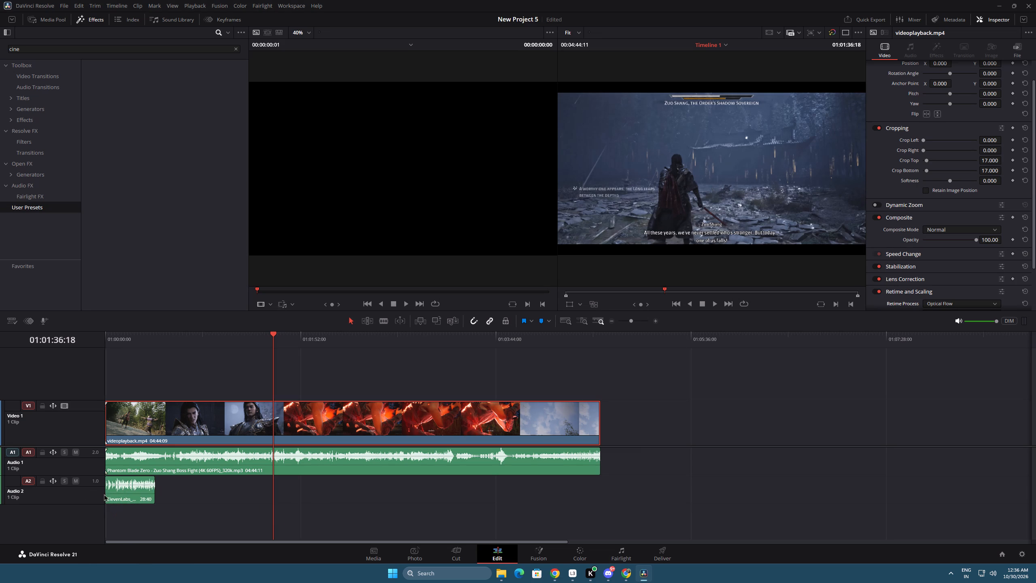
Turn off the auto track selectors of Audio 2, Audio 1 and Video 1.
click(53, 481)
click(49, 453)
click(52, 405)
Listen to the voiceover from the timeline start and split it on Audio 2 at 01:00:15:28, between the intro and outro lines.
drag(125, 332, 92, 333)
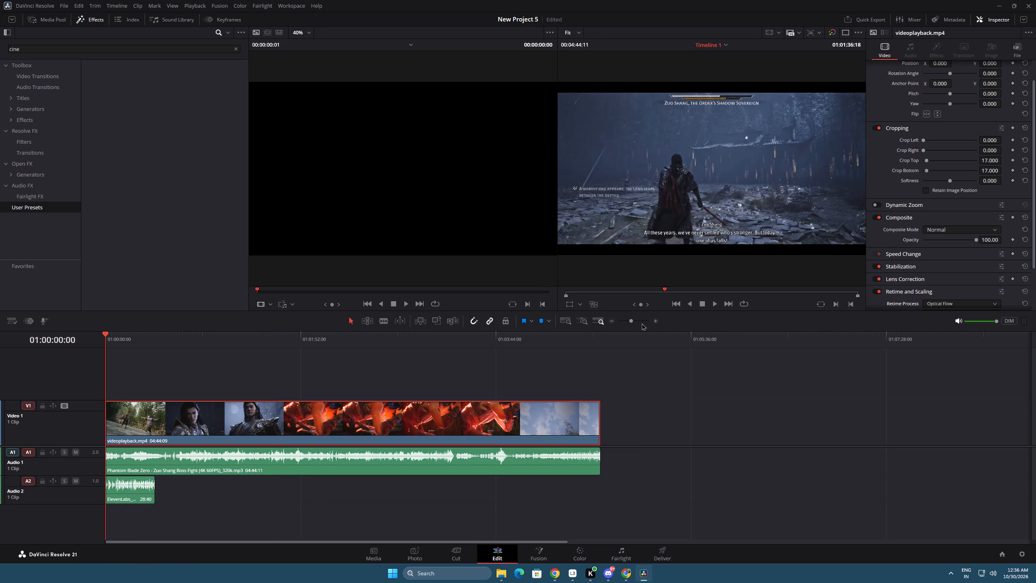
drag(634, 323, 638, 323)
key(space)
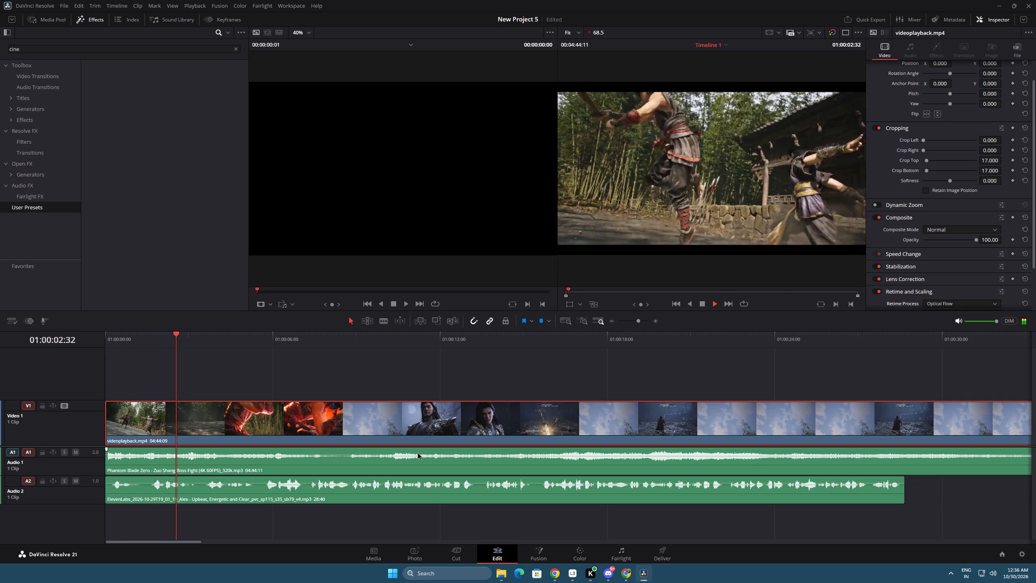
key(space)
key(space)
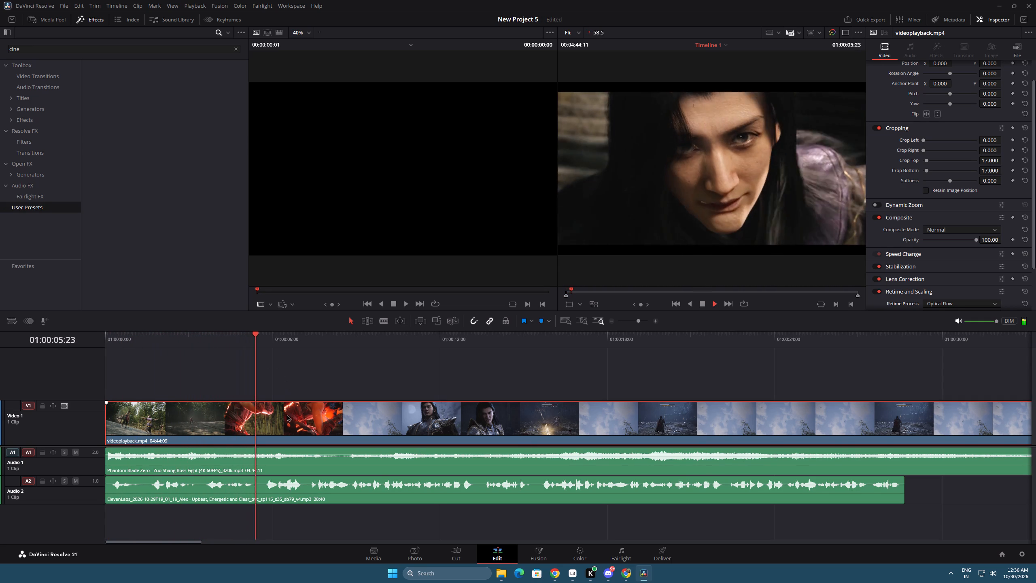
key(space)
key(space)
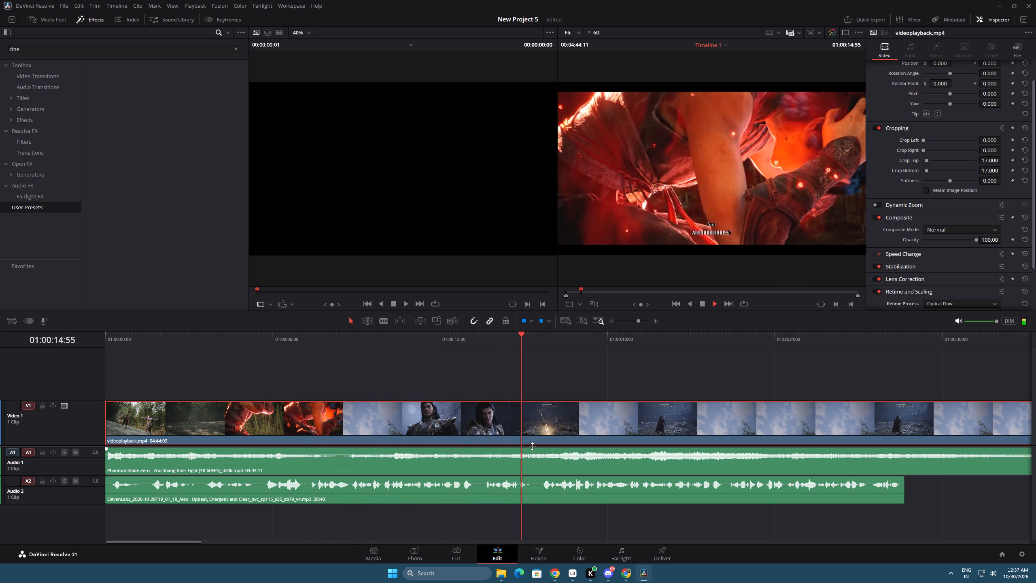
key(space)
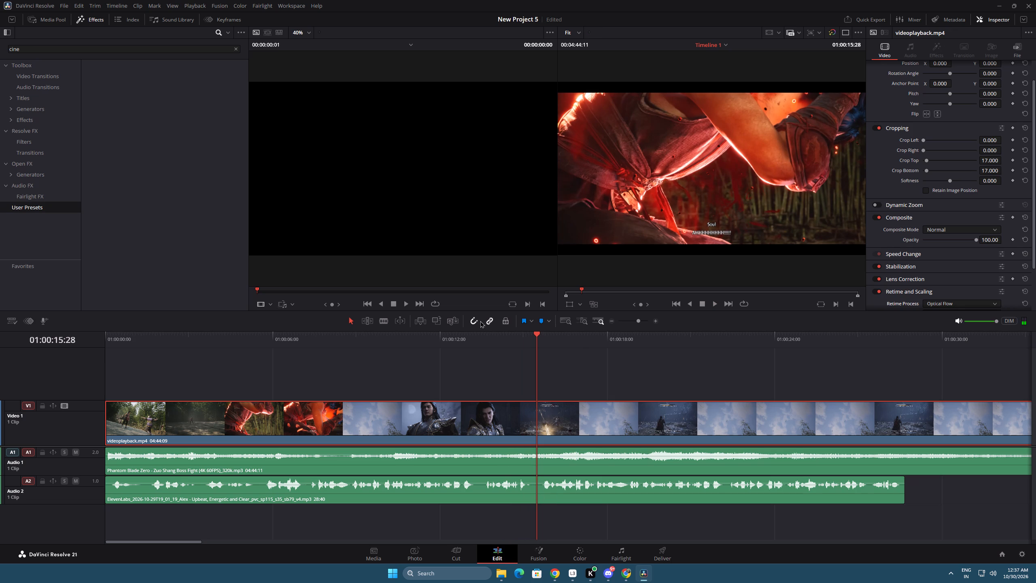
click(385, 319)
click(537, 489)
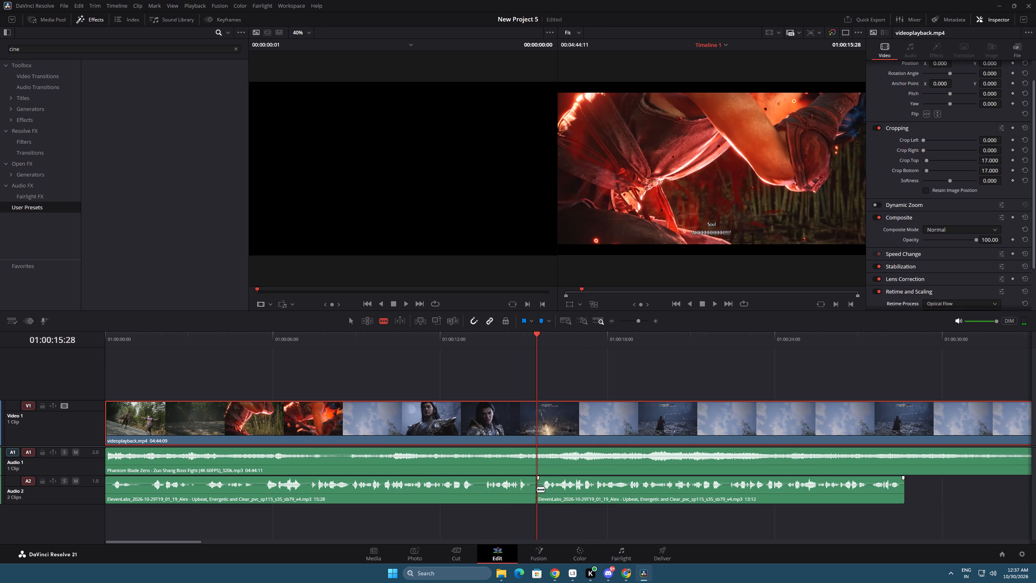
click(351, 320)
Move the second voiceover part along Audio 2 so it starts where the gameplay clip ends, checking the final scene's playback.
drag(637, 321, 633, 321)
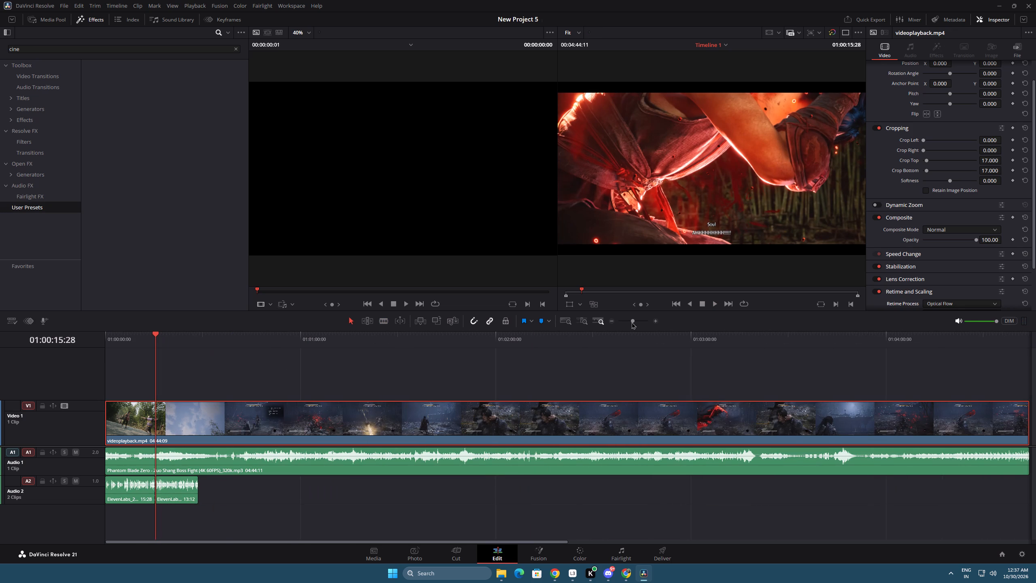
drag(185, 498, 756, 500)
drag(629, 322, 630, 325)
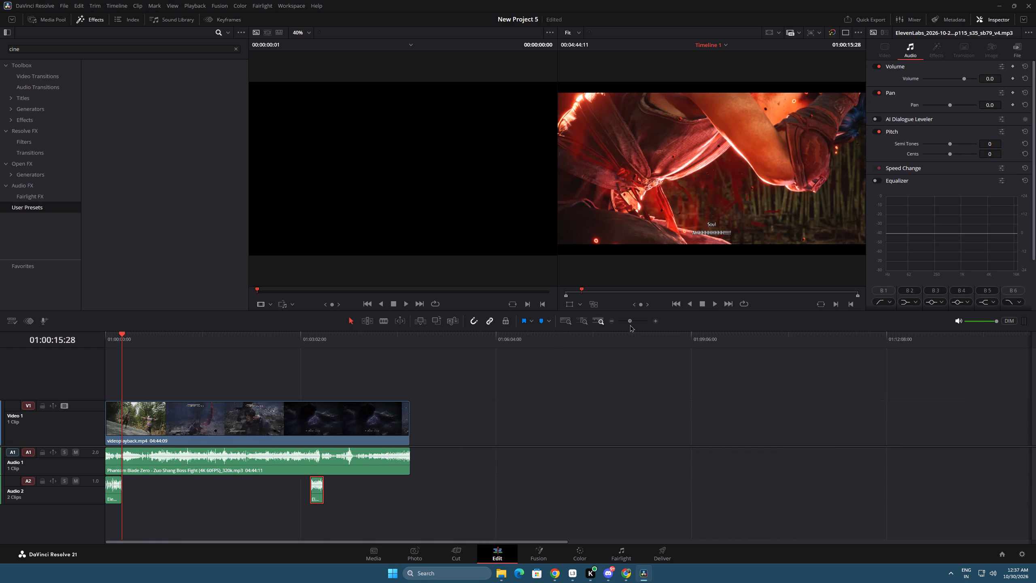
drag(630, 325, 631, 326)
click(661, 336)
key(space)
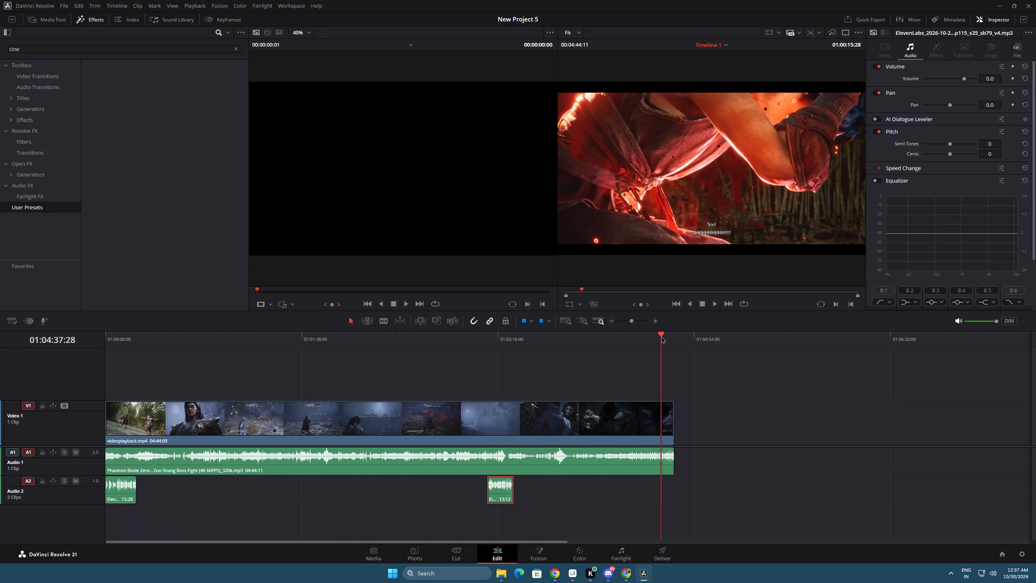
key(space)
drag(497, 493, 608, 494)
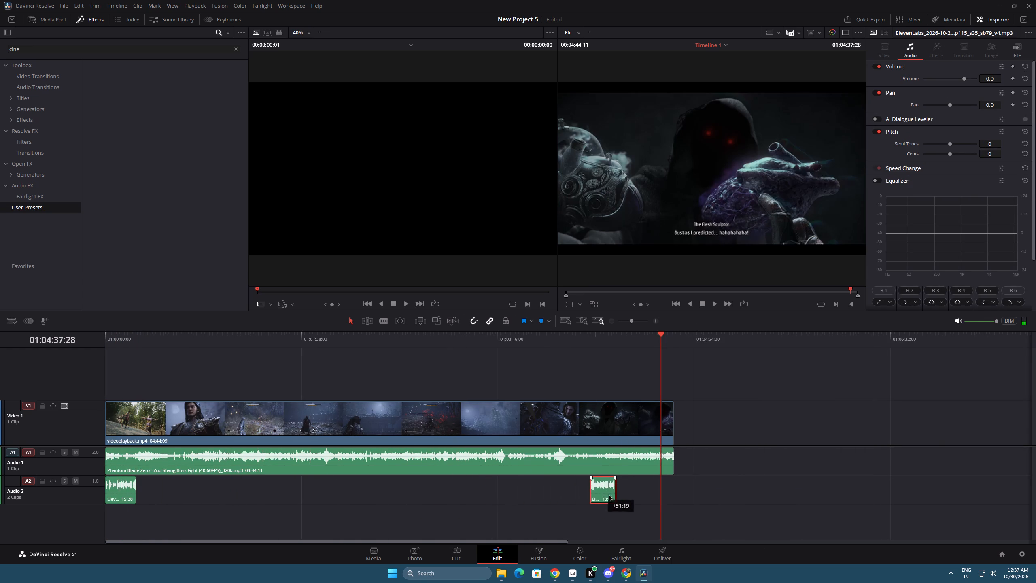
drag(608, 494, 659, 498)
key(space)
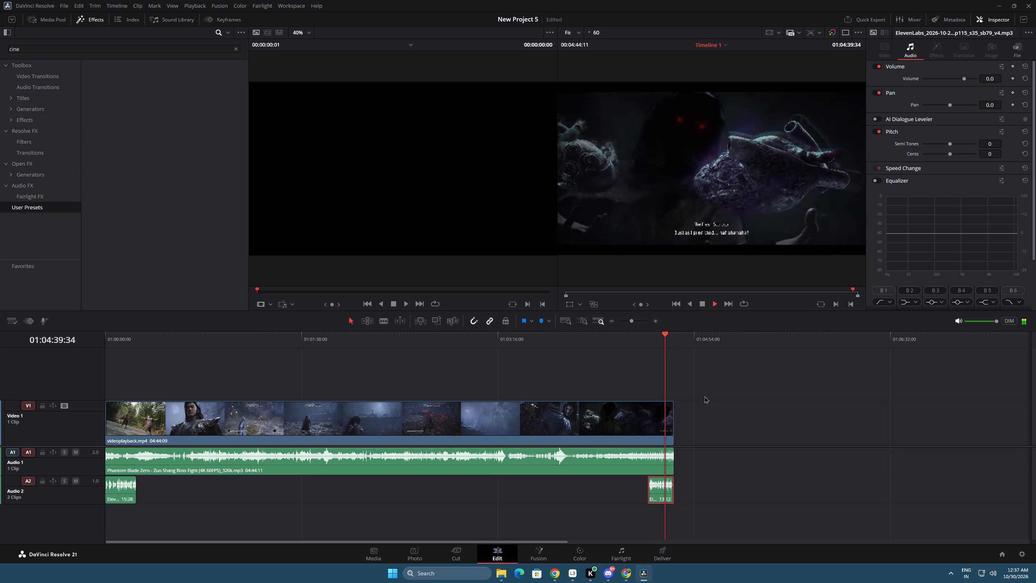
drag(658, 494, 681, 493)
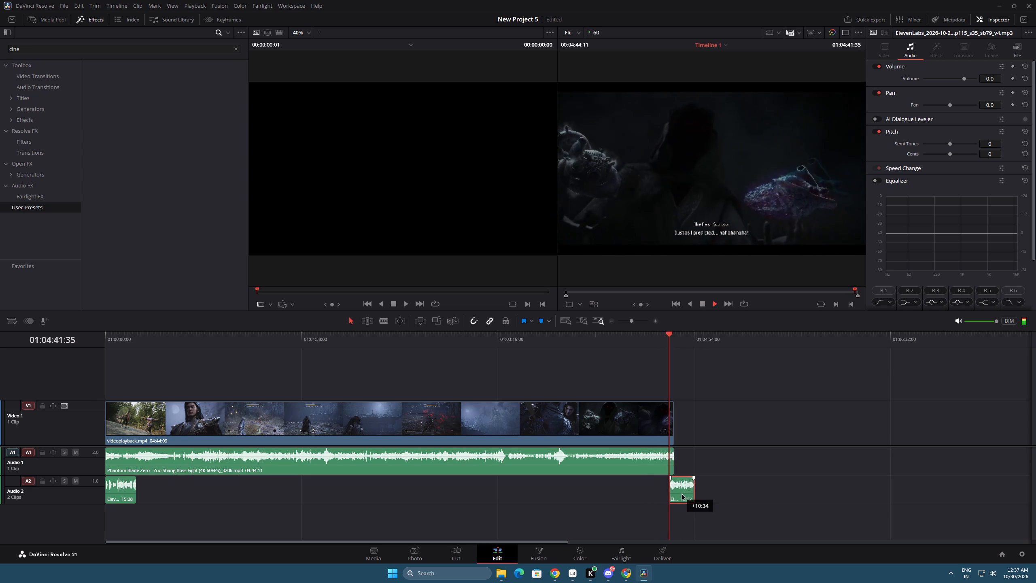
drag(681, 493, 684, 493)
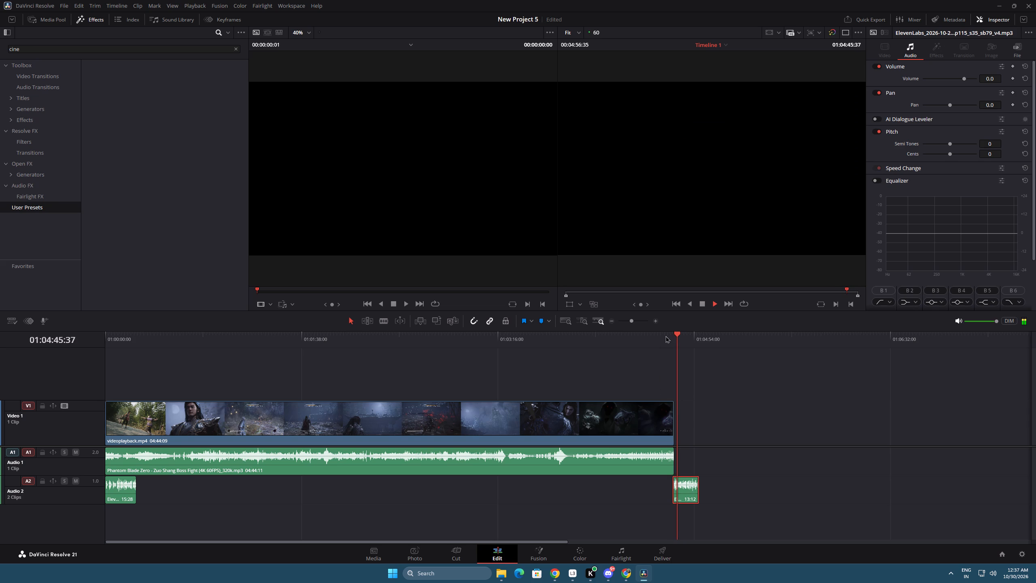
Move the outro voiceover part from Audio 2 onto Audio 1, directly after the end of the gameplay audio.
drag(665, 335, 657, 334)
drag(688, 494, 688, 489)
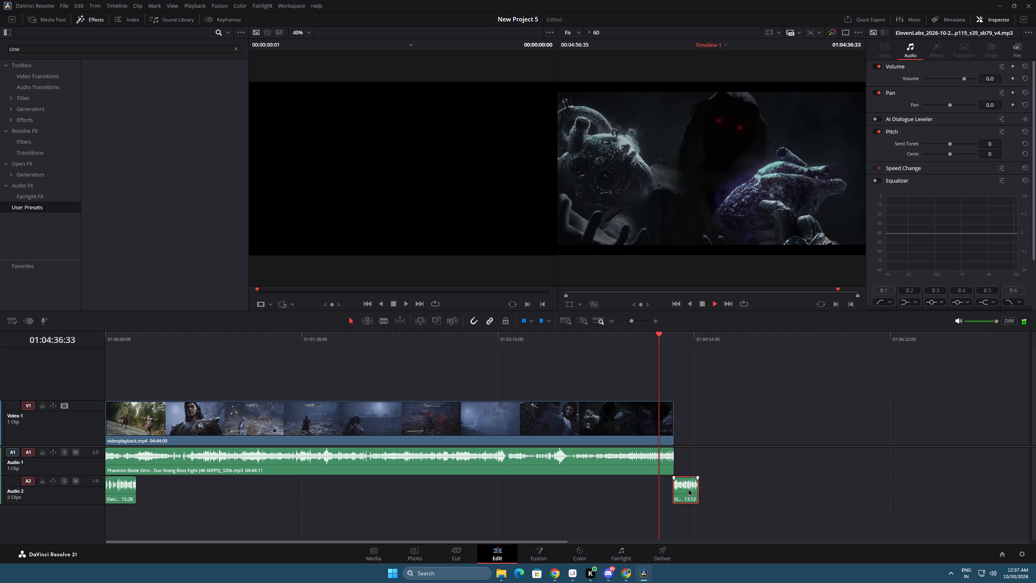
drag(688, 489, 713, 474)
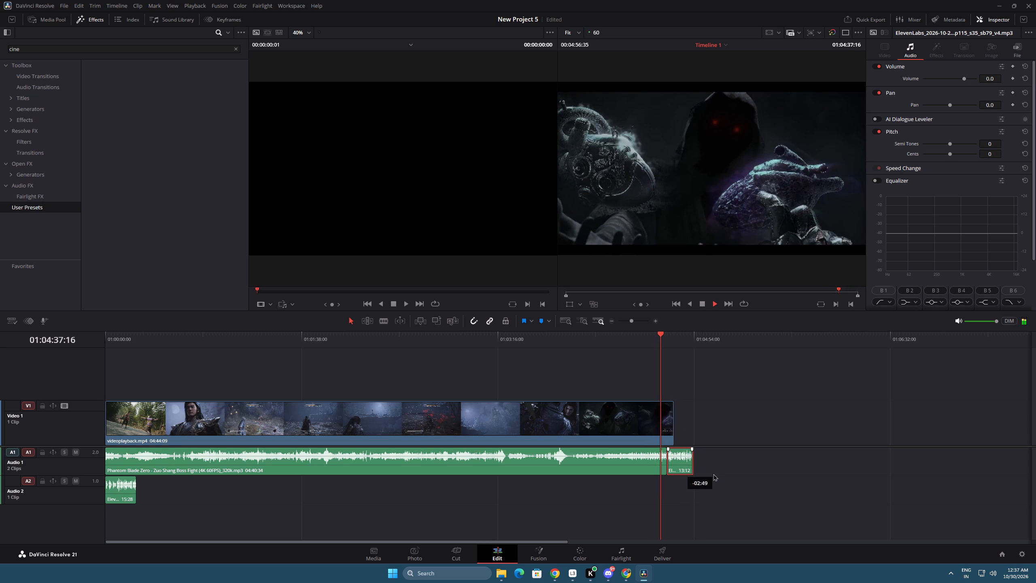
drag(713, 474, 713, 474)
drag(708, 468, 698, 468)
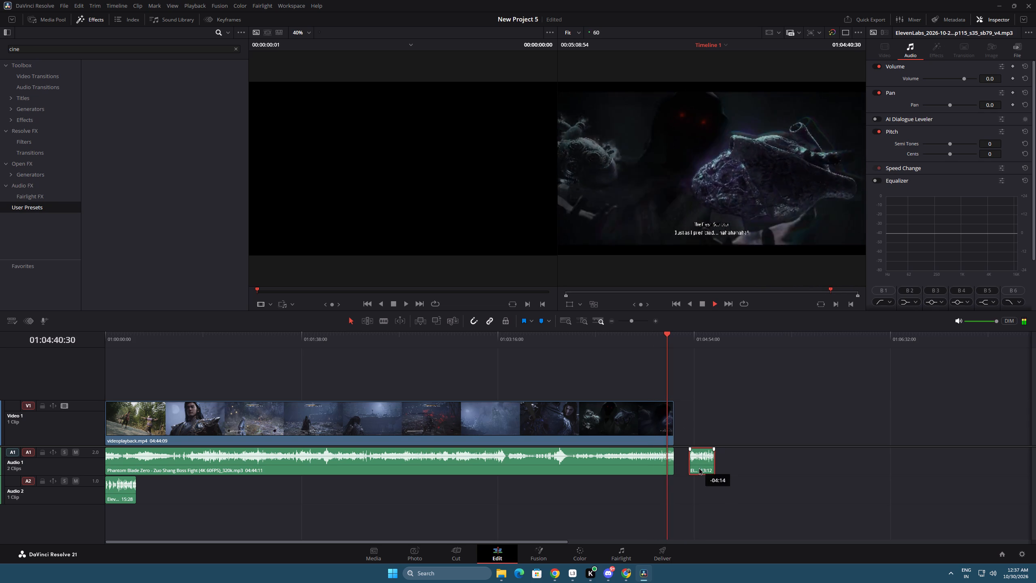
drag(698, 468, 684, 467)
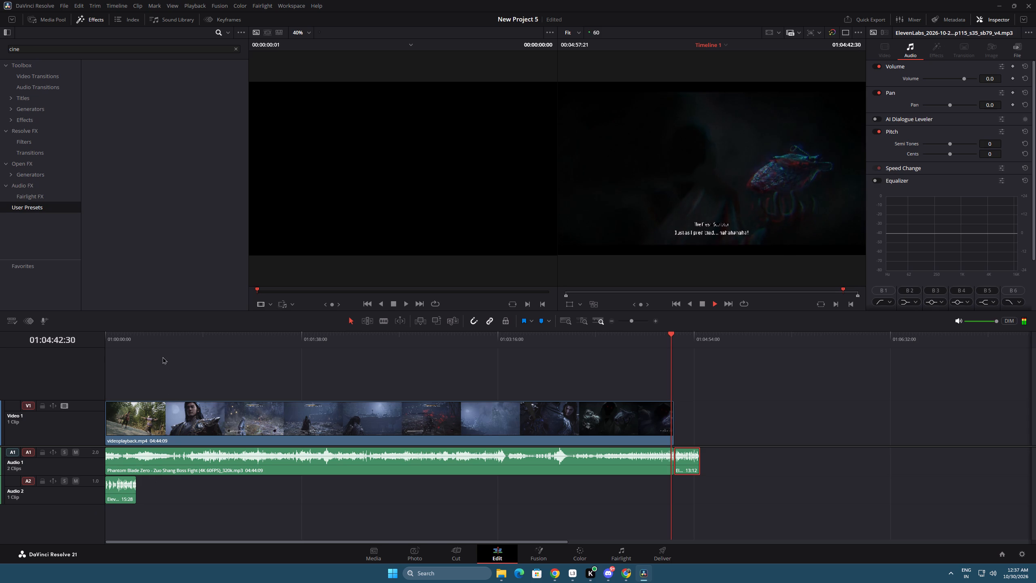
key(space)
Zoom in on the timeline's beginning and preview the first seconds of the intro voiceover over the gameplay audio.
drag(147, 336, 76, 339)
click(637, 321)
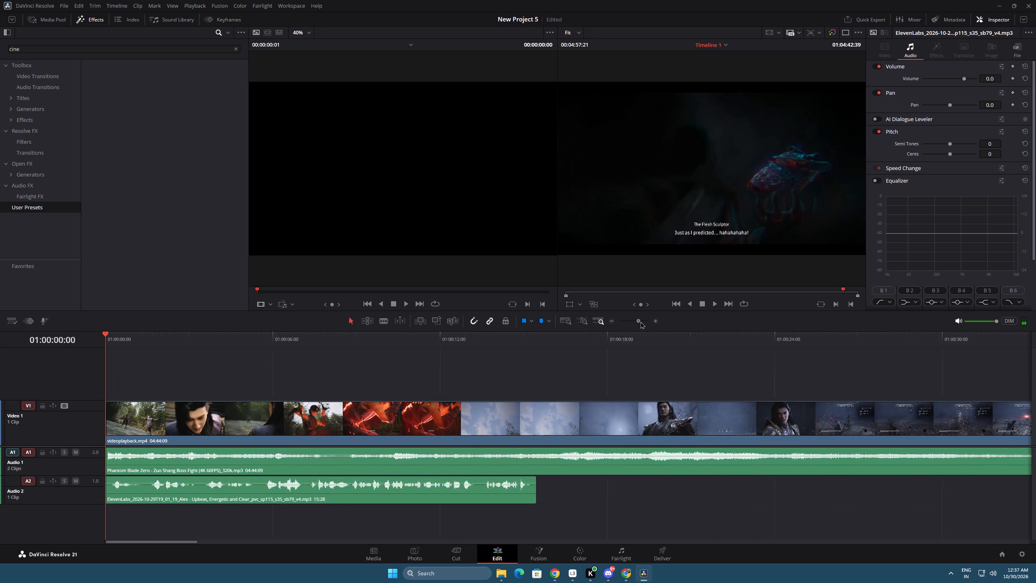
key(space)
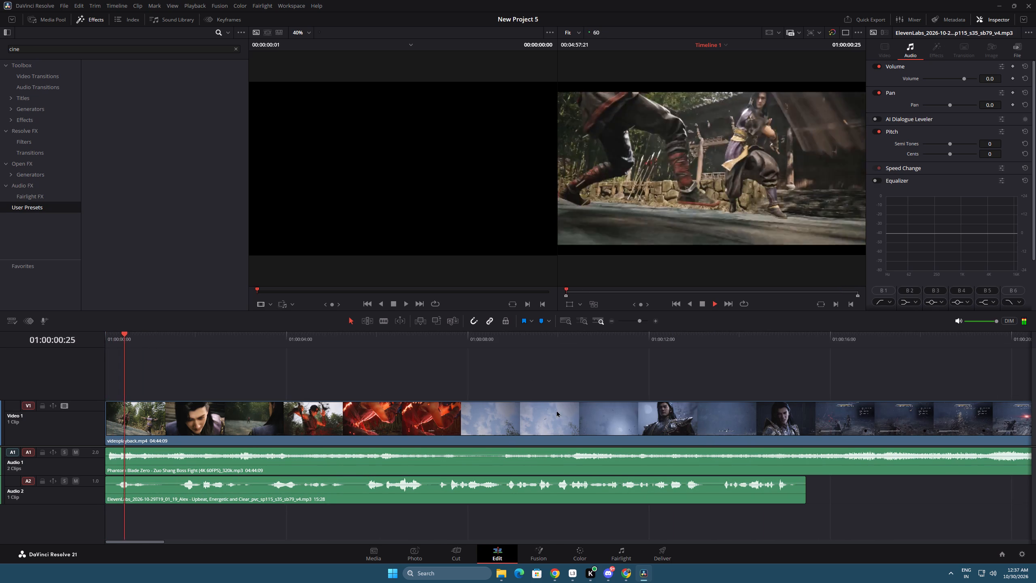
key(space)
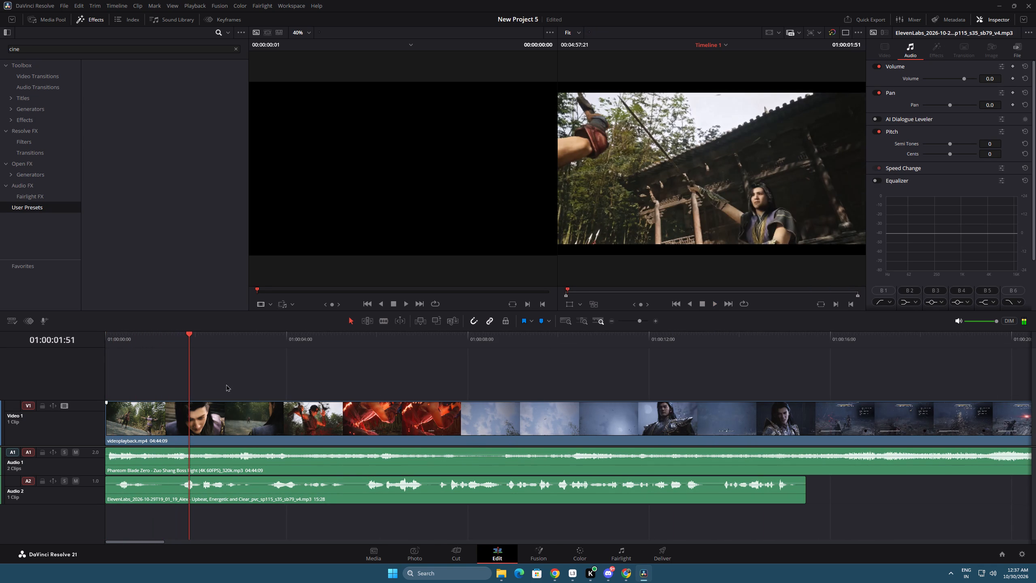
Replay the timeline's first second repeatedly, forwards and backwards, to find the cut point in the opening gameplay shots under the intro voiceover.
drag(111, 336, 97, 332)
key(space)
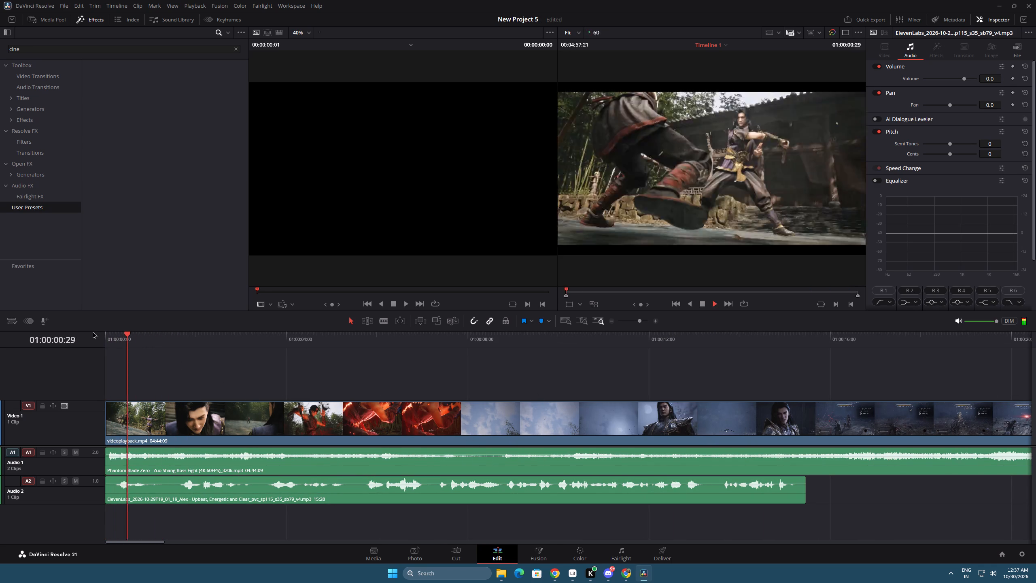
key(space)
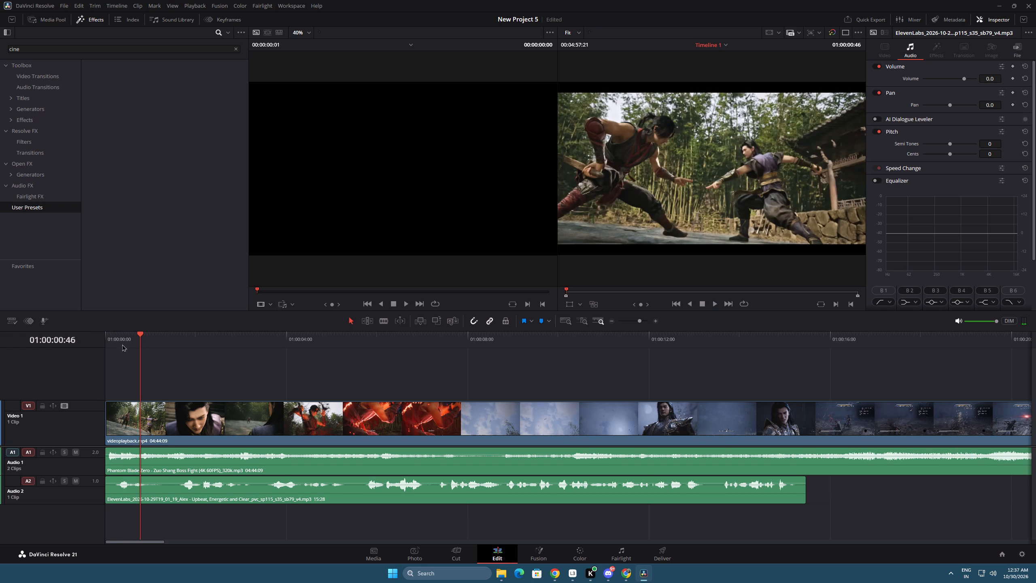
drag(128, 334, 73, 334)
key(space)
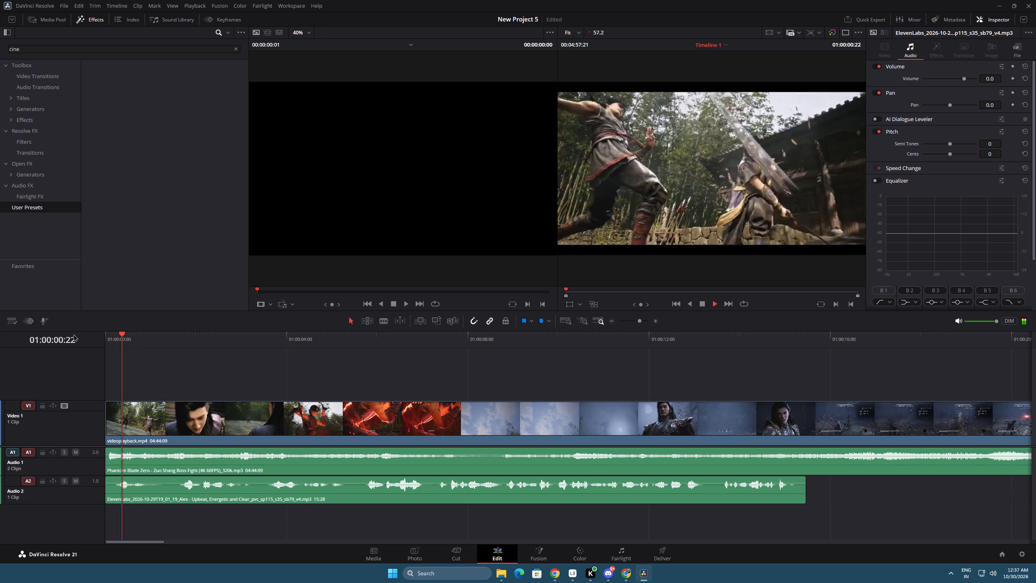
key(space)
key(space)
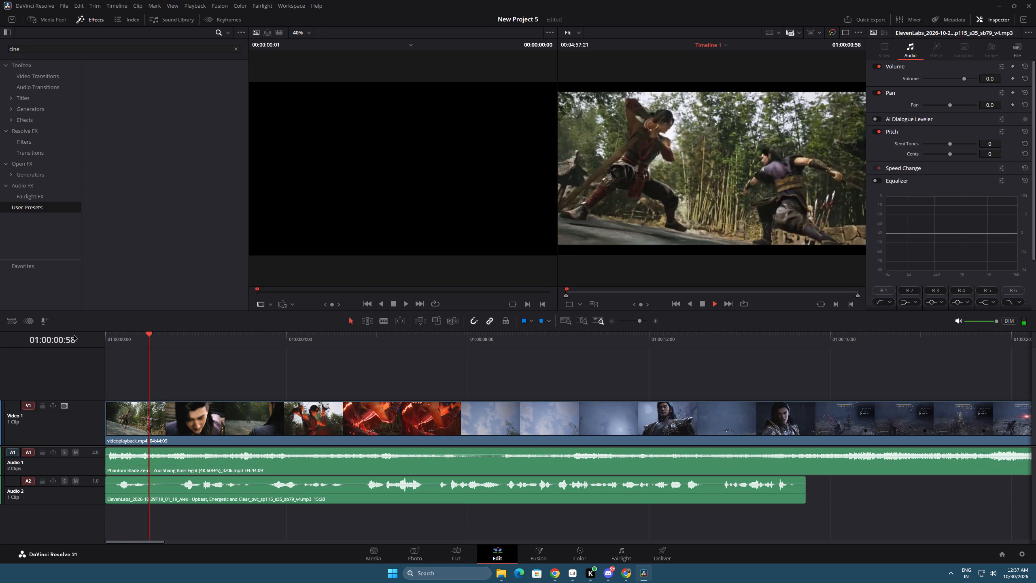
key(space)
key(Left)
key(Left)
key(Left)
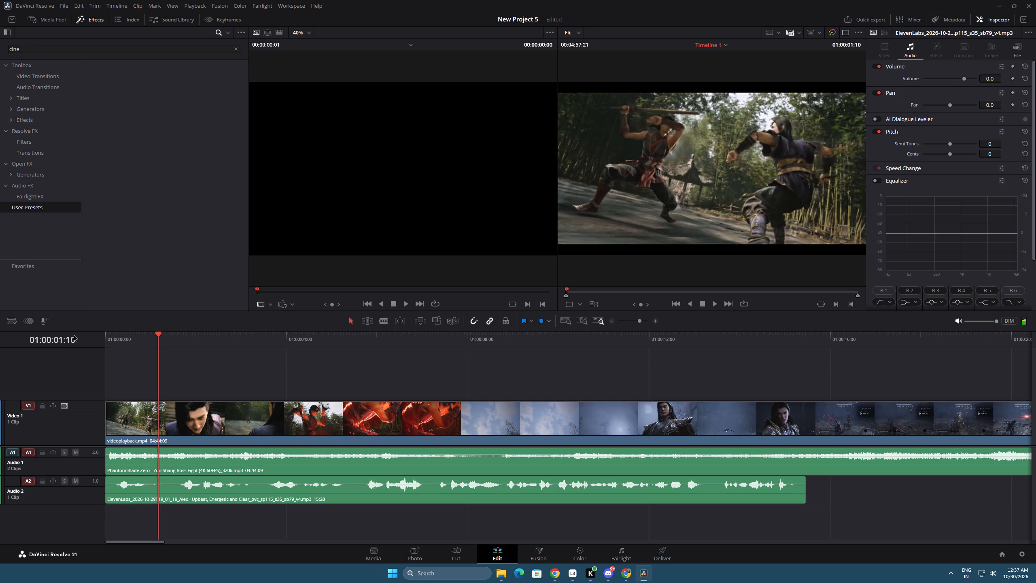
key(Left)
key(Left)
key(Left)
key(Left)
key(Left)
key(Left)
key(Left)
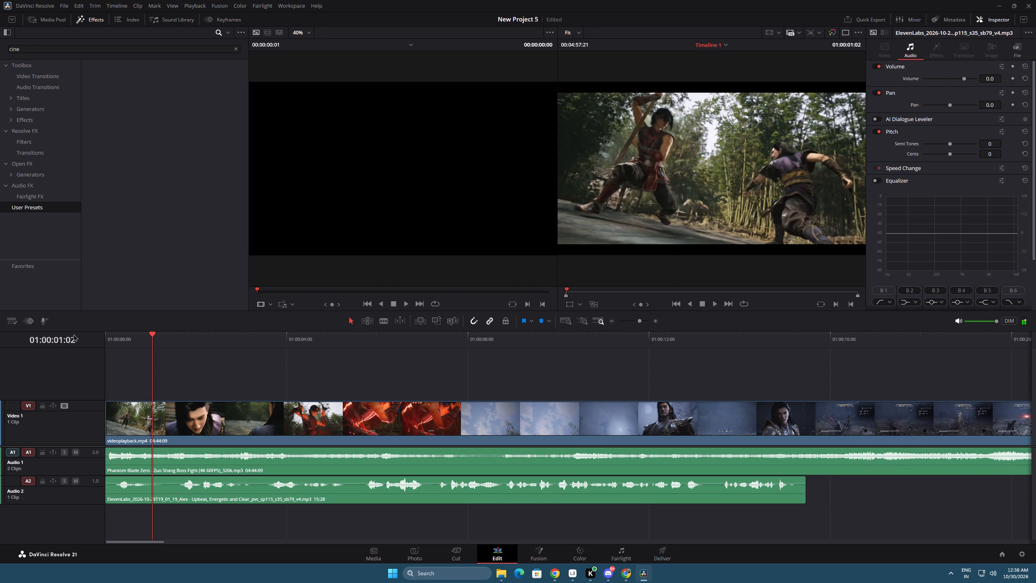
key(Left)
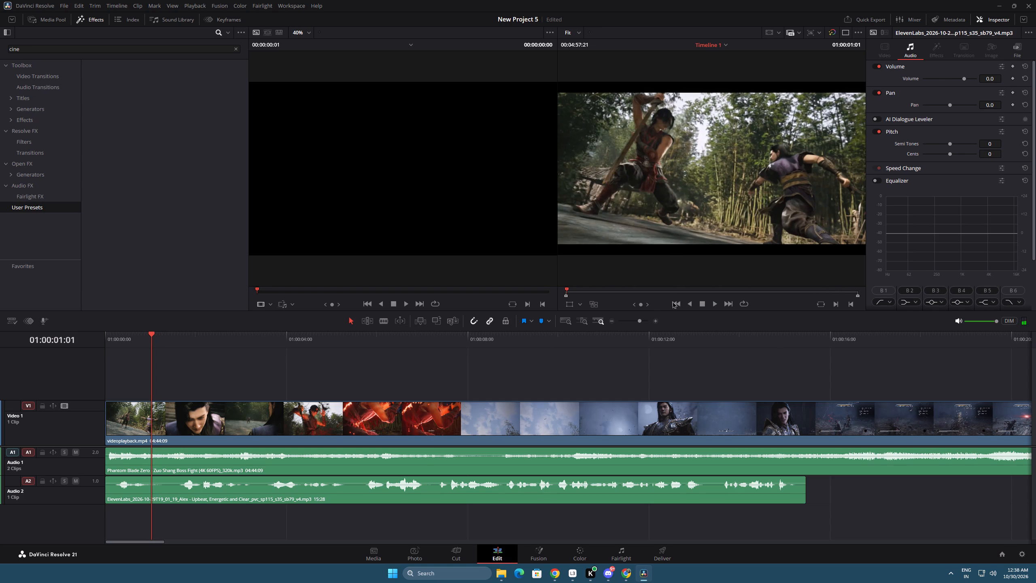
click(639, 320)
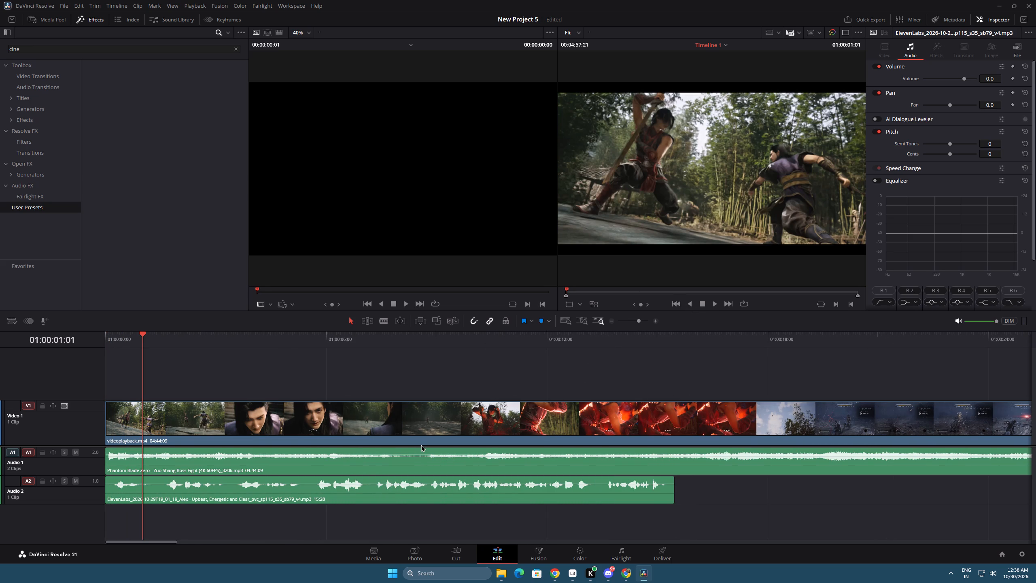
key(Left)
key(Left)
key(space)
key(space)
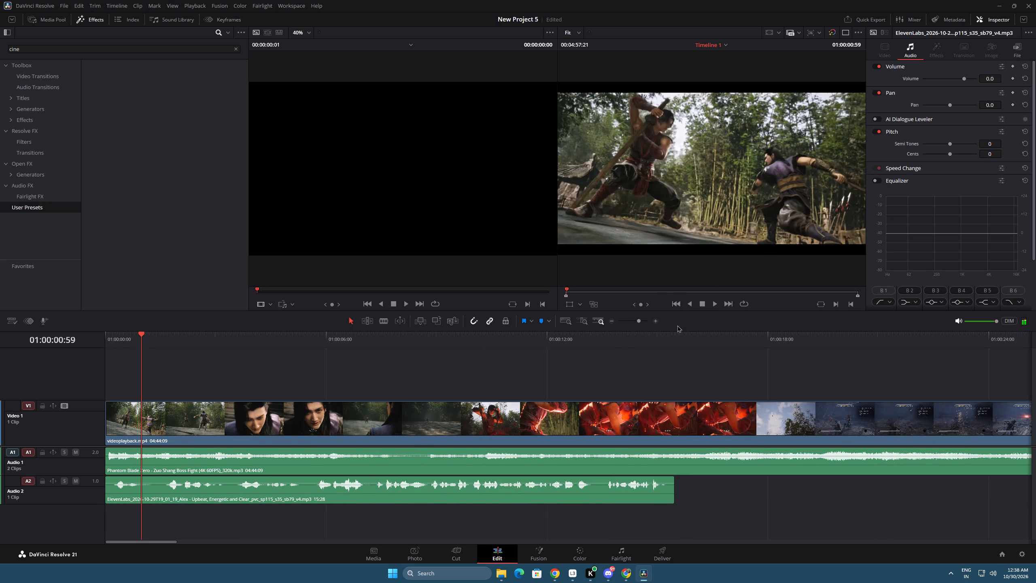
double_click(689, 305)
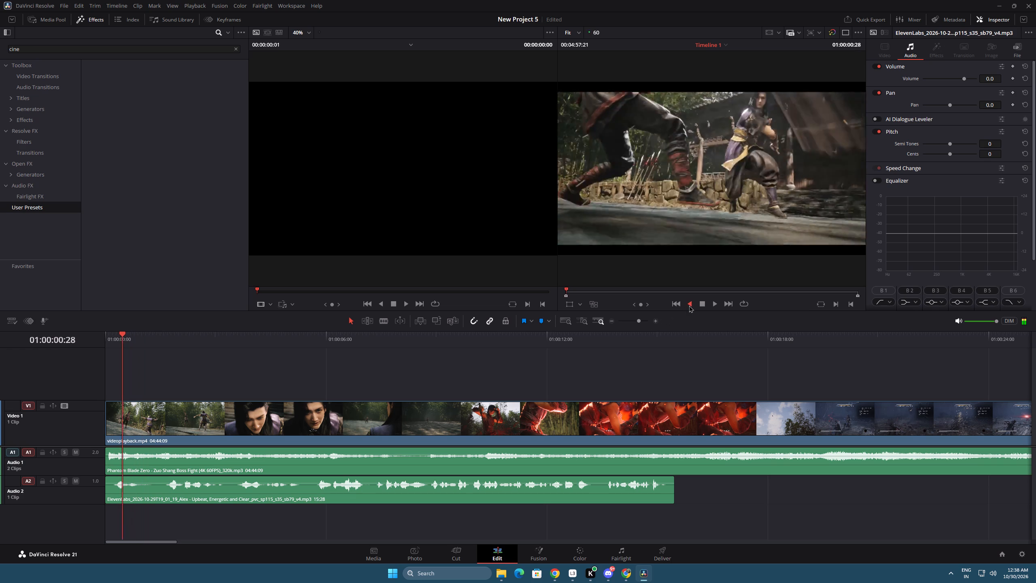
key(space)
click(689, 305)
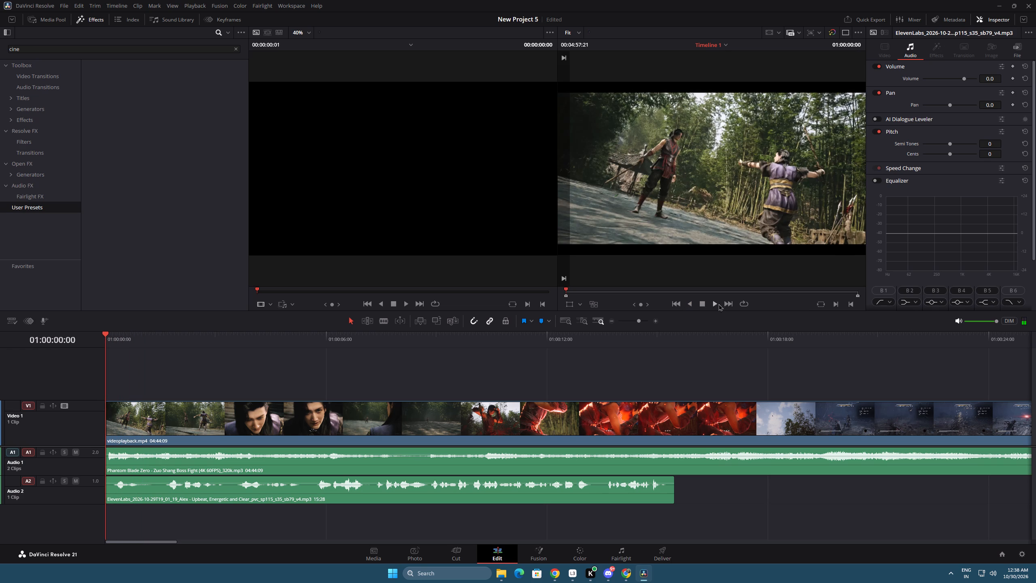
click(716, 304)
key(space)
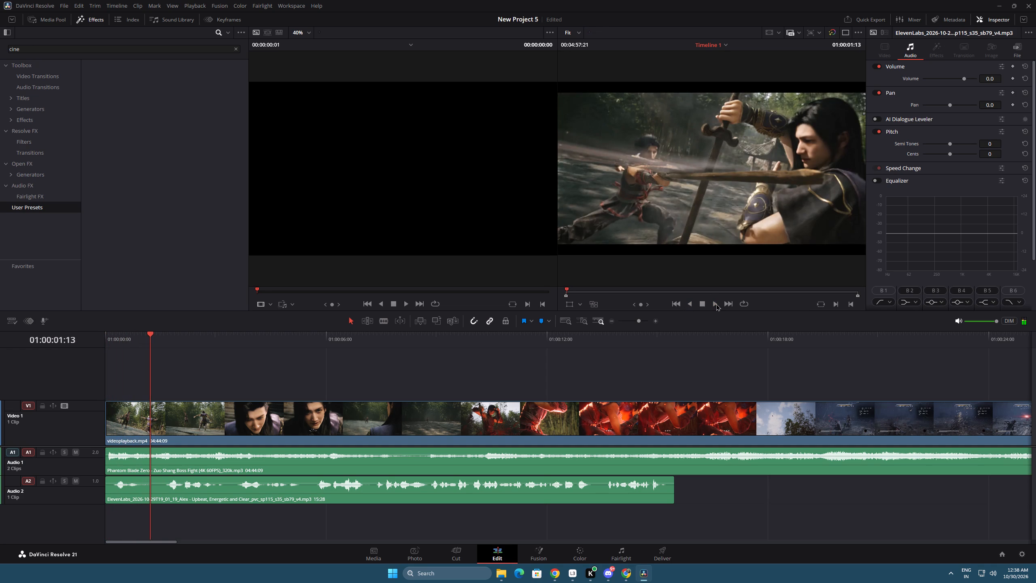
Split the gameplay clip on Video 1 and its gameplay audio on Audio 1 at 01:00:00:53.
key(Left)
key(Left)
key(Left)
key(Left)
key(Left)
key(Left)
key(Left)
key(Left)
key(Left)
key(Left)
key(Left)
key(Left)
key(Left)
key(Left)
key(Left)
key(Left)
key(Left)
key(Left)
key(Left)
key(Left)
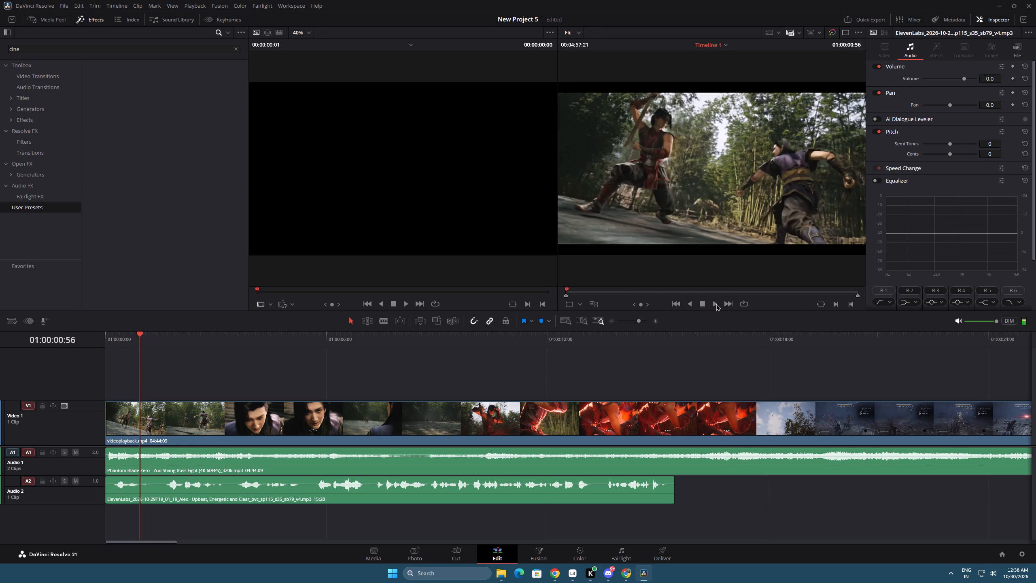
key(Right)
key(Right)
key(Right)
key(Right)
key(Right)
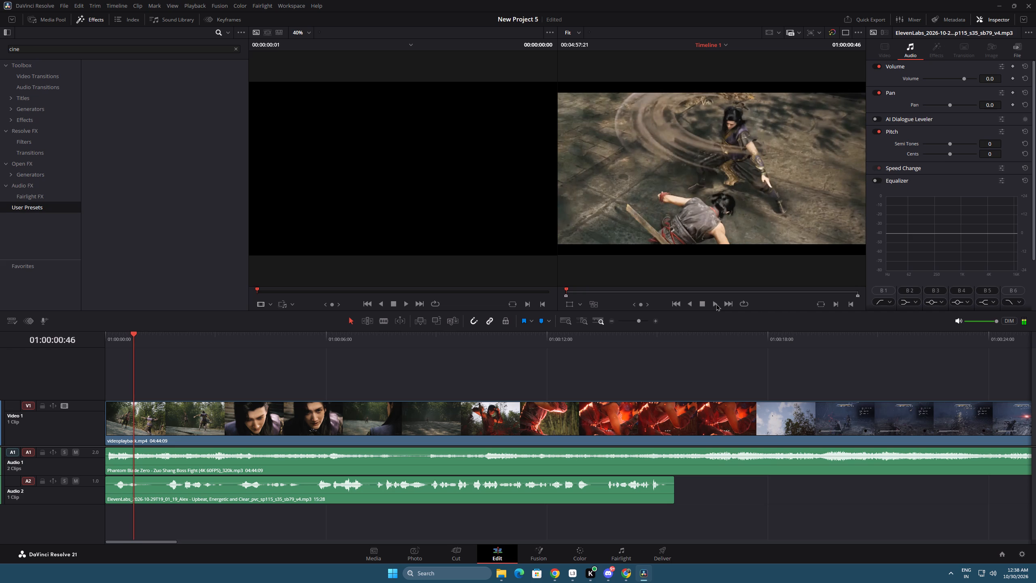
key(Right)
key(Right)
key(Right)
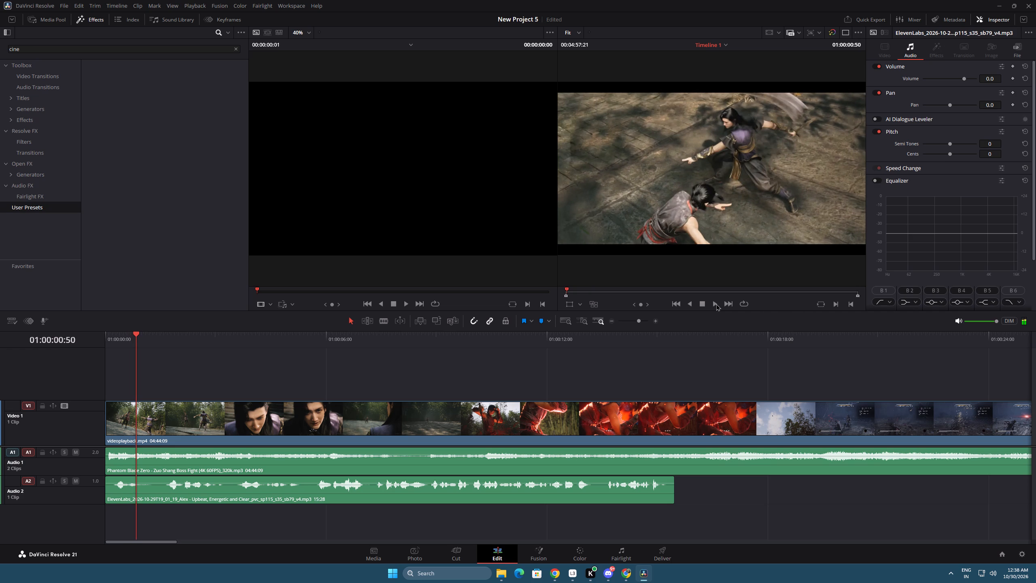
key(Right)
key(Right)
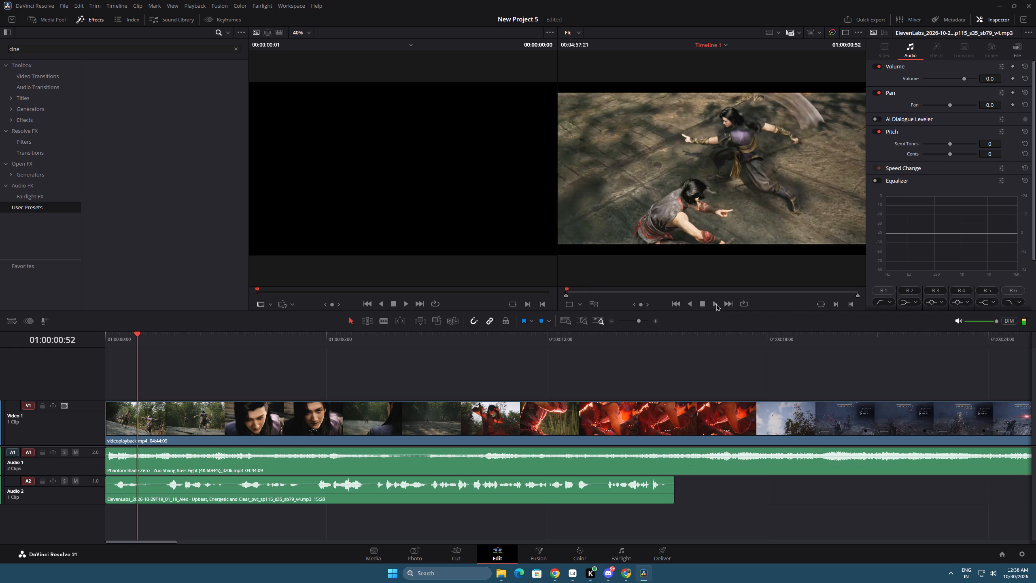
key(Right)
key(Right)
key(Left)
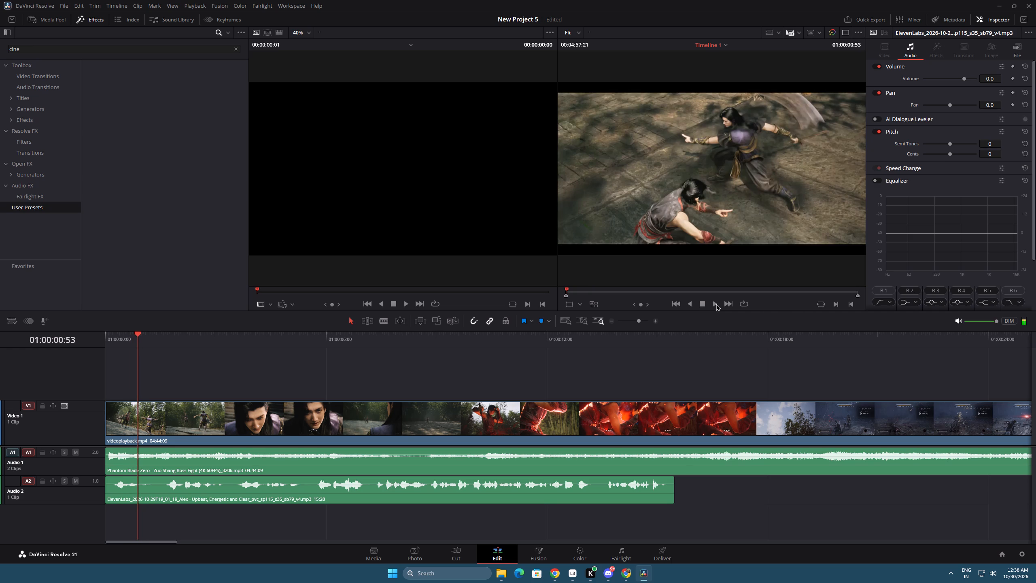
key(Right)
key(Left)
click(384, 318)
click(137, 423)
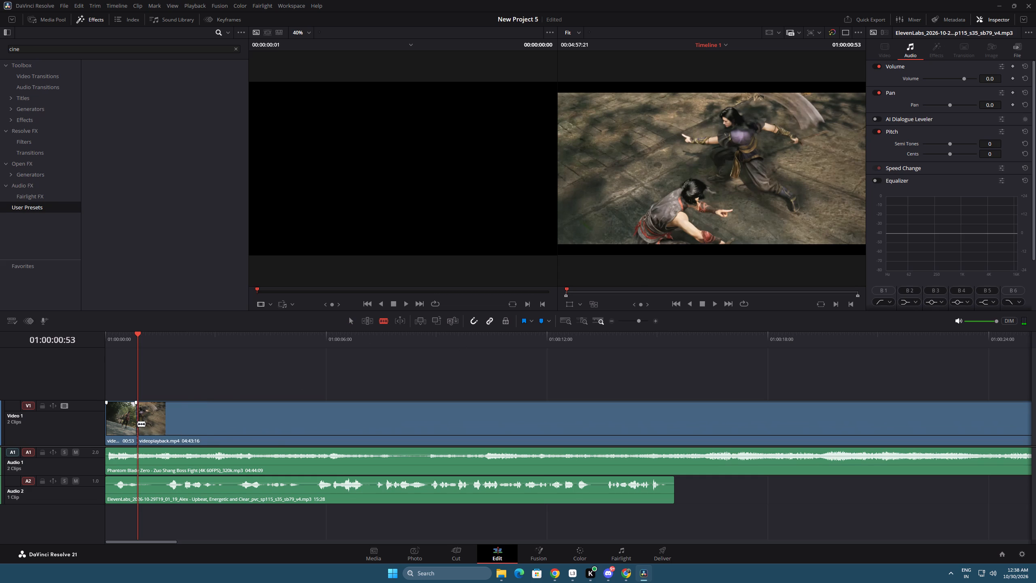
click(138, 454)
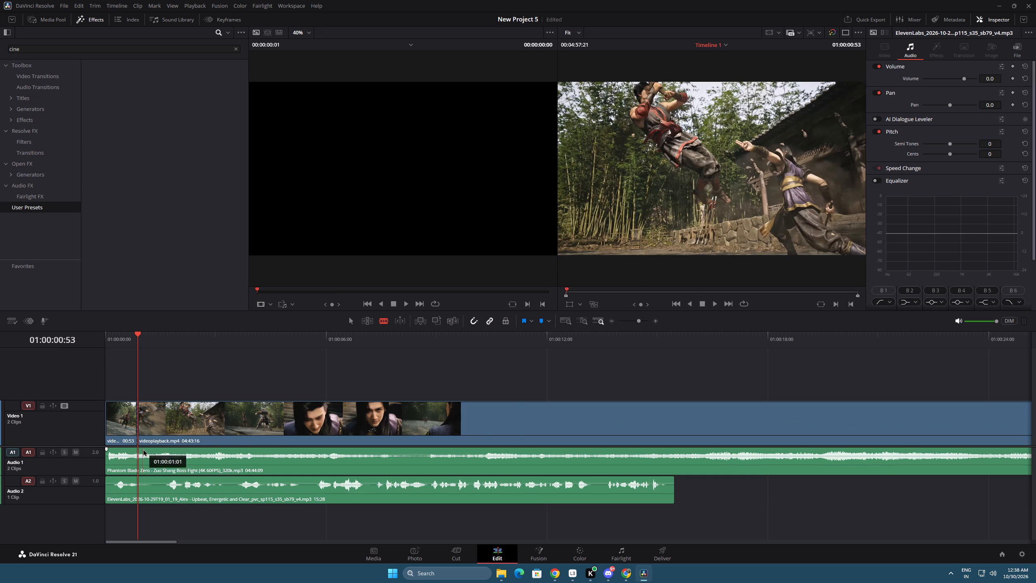
click(139, 451)
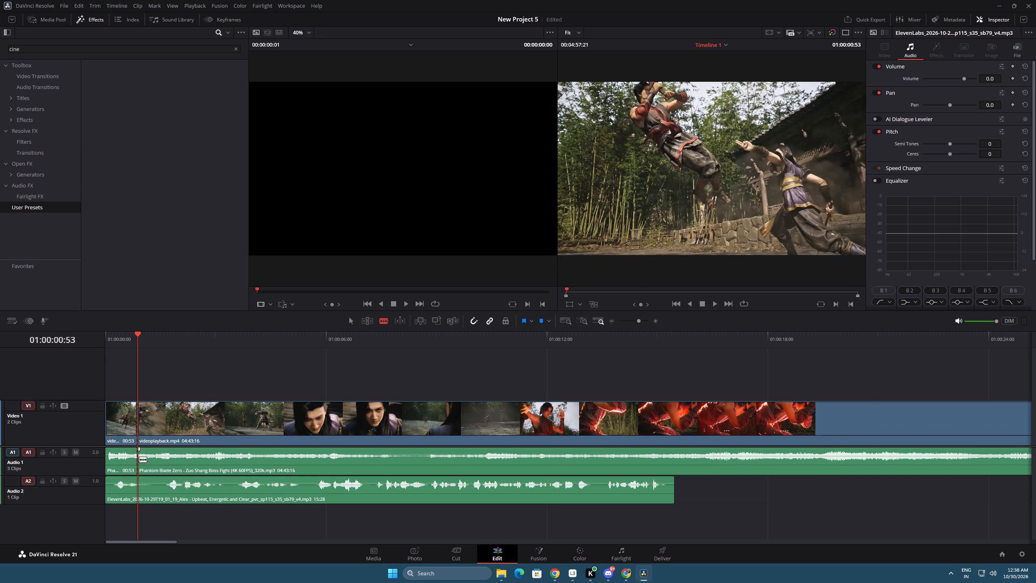
click(354, 323)
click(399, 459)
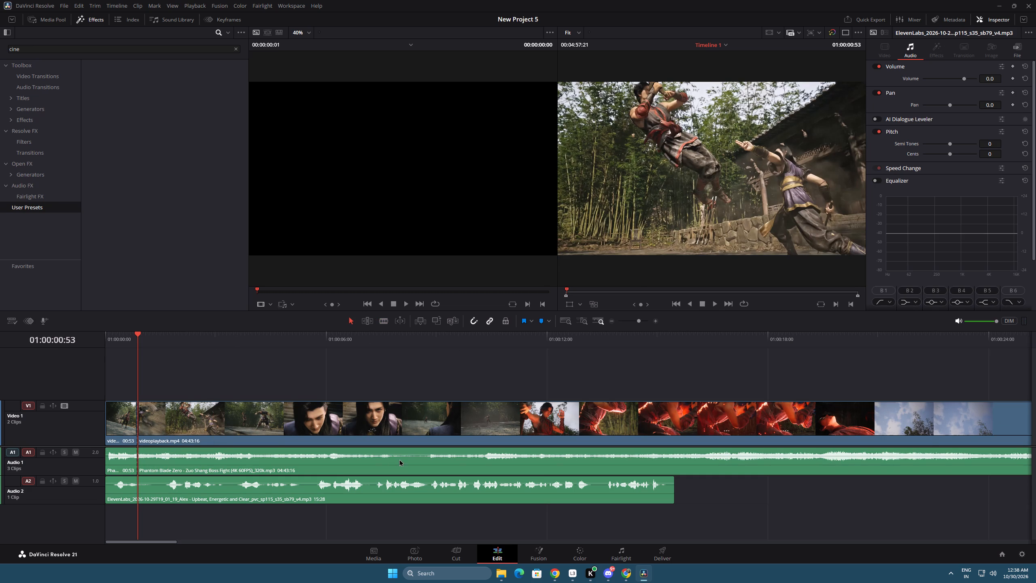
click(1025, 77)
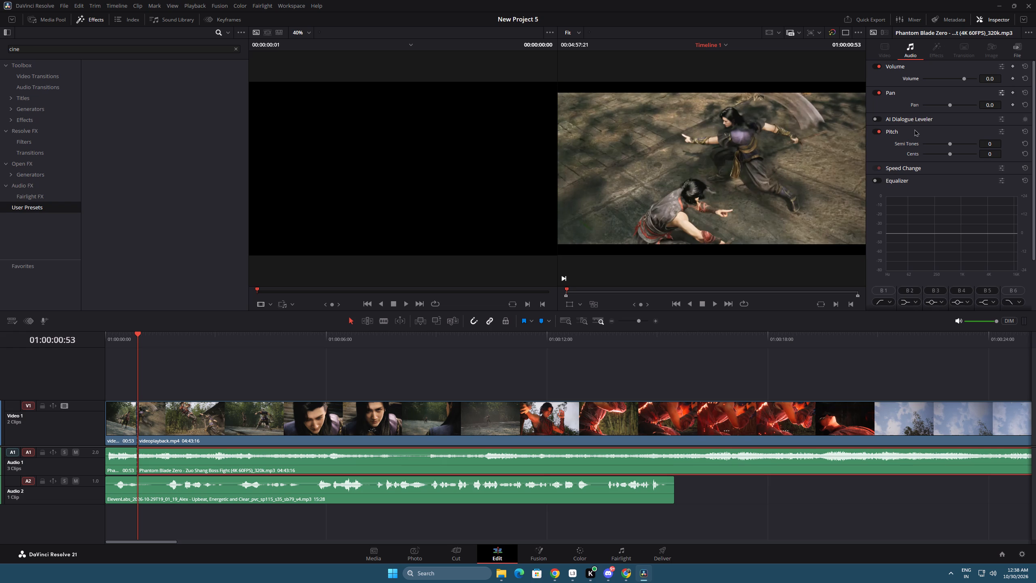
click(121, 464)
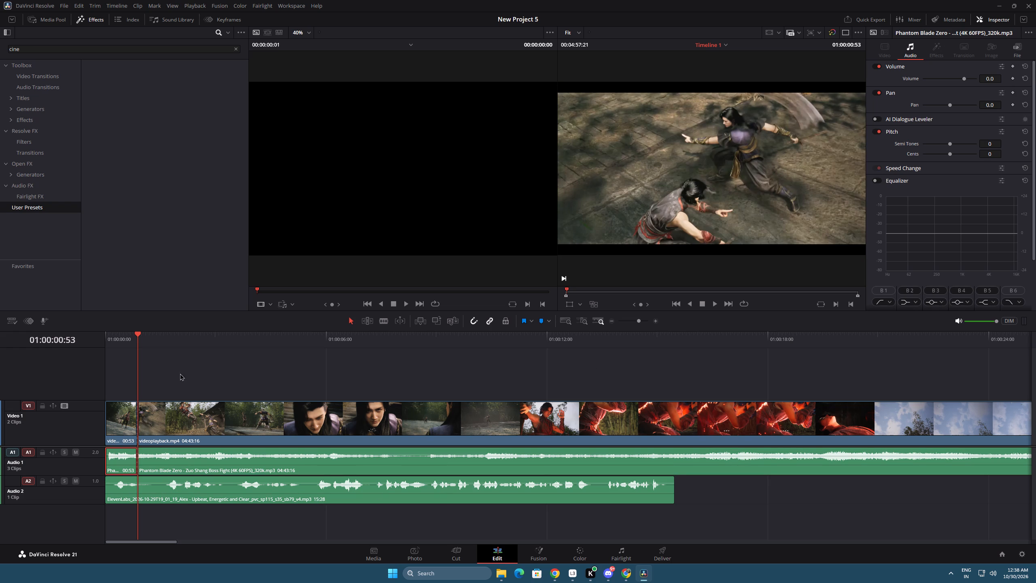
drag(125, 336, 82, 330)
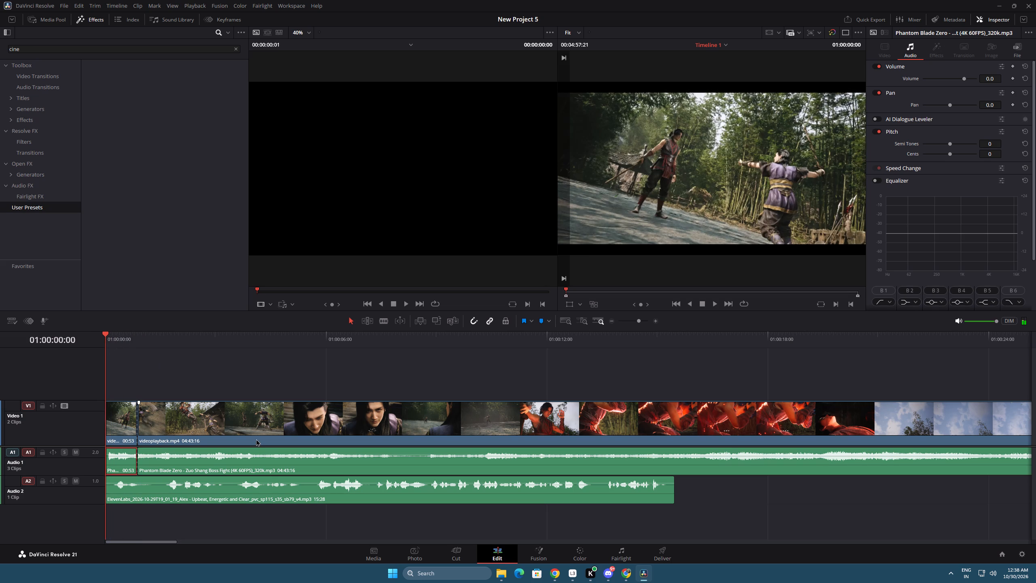
Move the gameplay video and Audio 1 clips after the cut together, including the outro voiceover, so they start at about 01:00:31.
drag(635, 321, 632, 321)
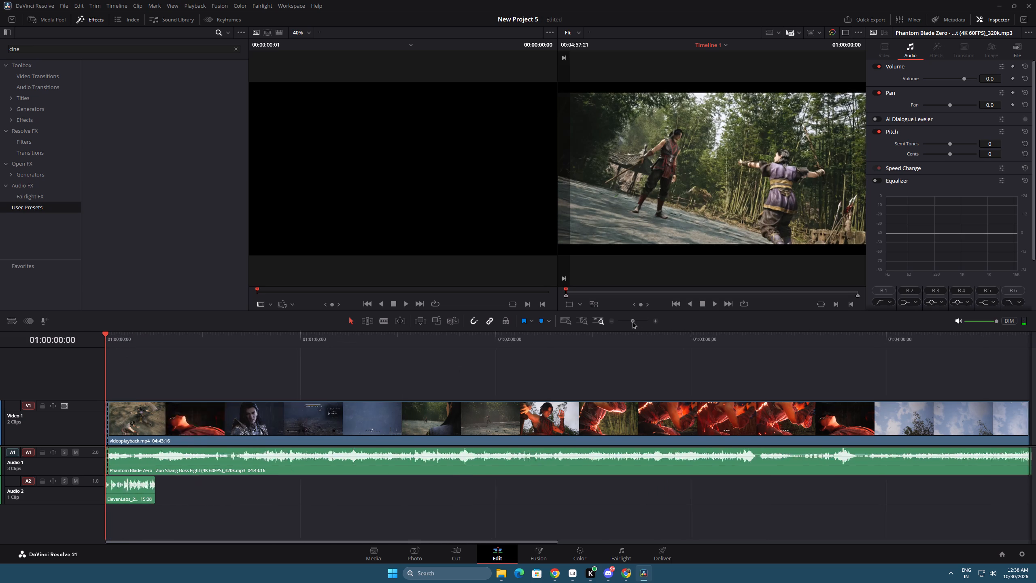
drag(632, 321, 628, 326)
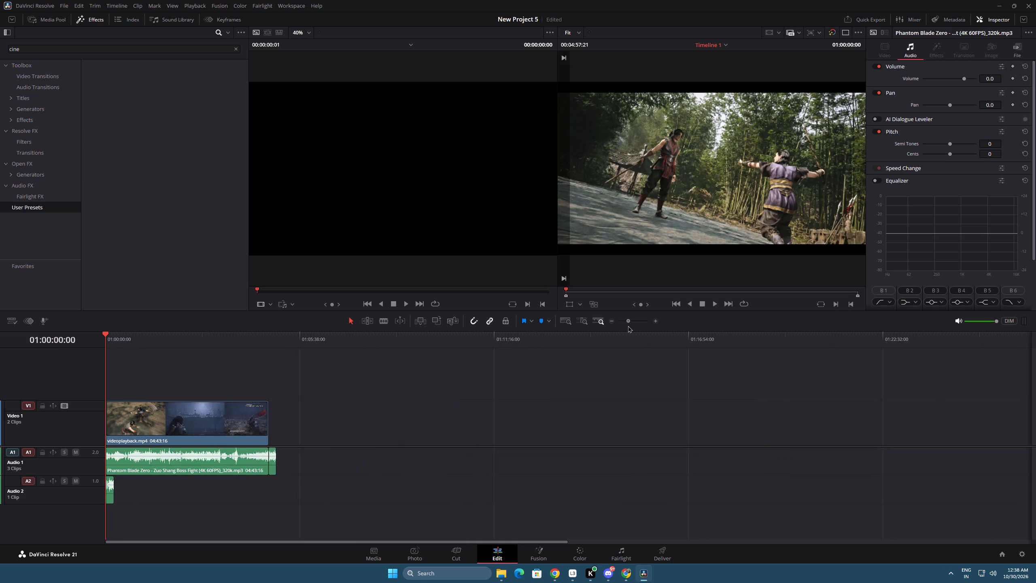
drag(628, 326, 629, 326)
drag(498, 476, 238, 432)
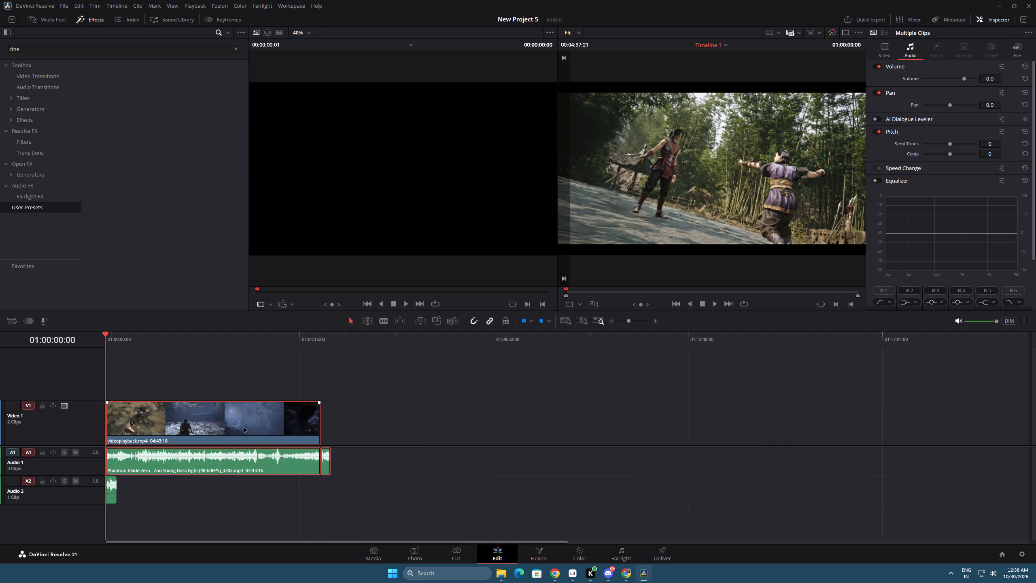
drag(243, 426, 539, 427)
drag(516, 421, 328, 427)
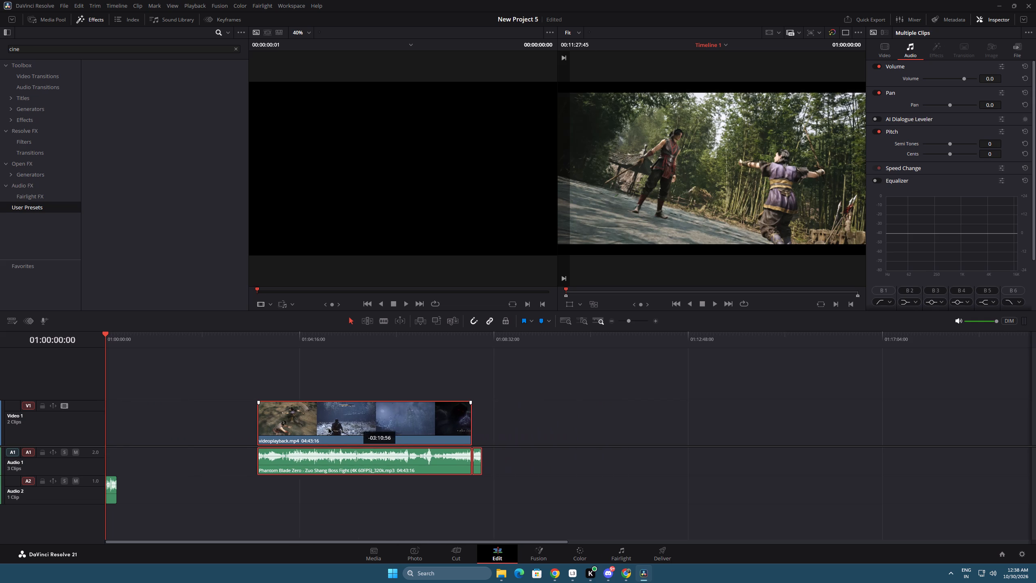
drag(328, 427, 293, 431)
click(632, 321)
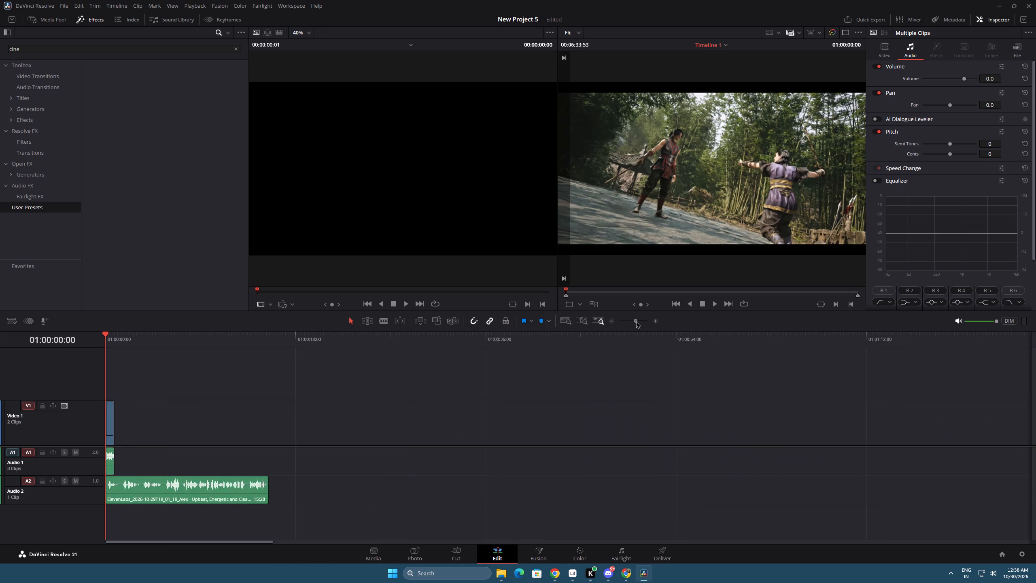
drag(808, 422, 303, 427)
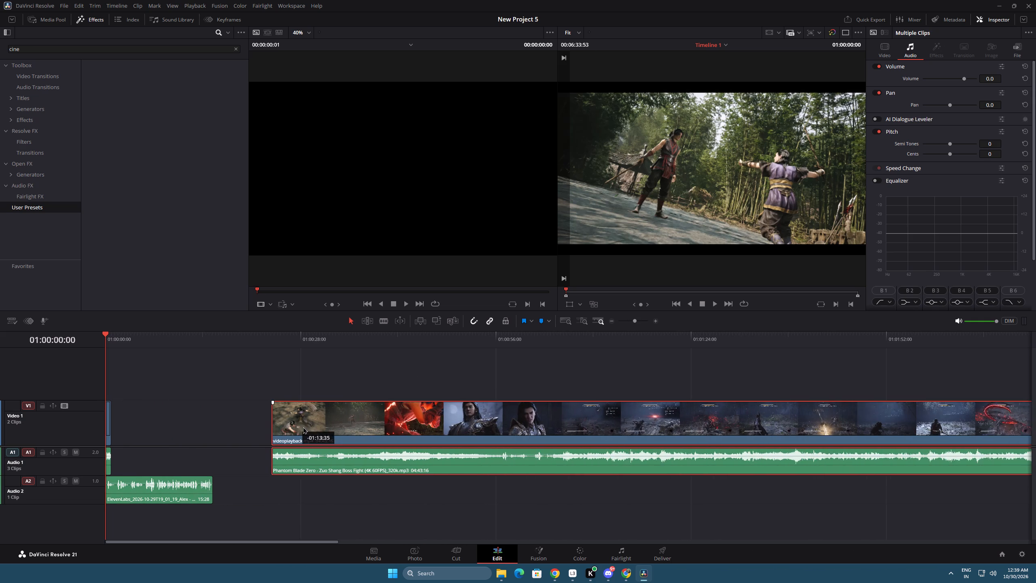
drag(303, 427, 347, 432)
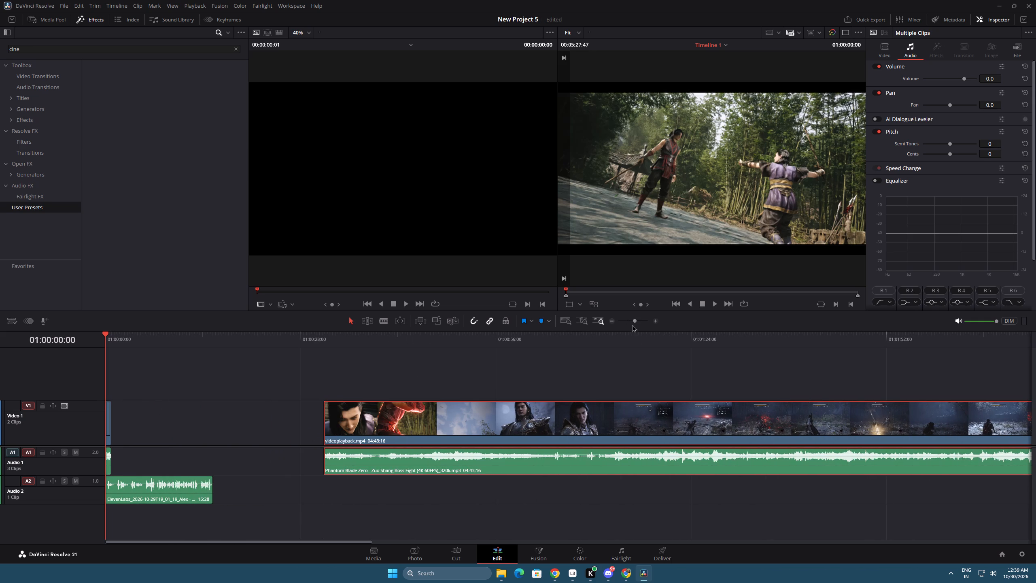
Switch to File Explorer and open the SFX Pack folder inside the Youtube folder on drive D.
click(506, 575)
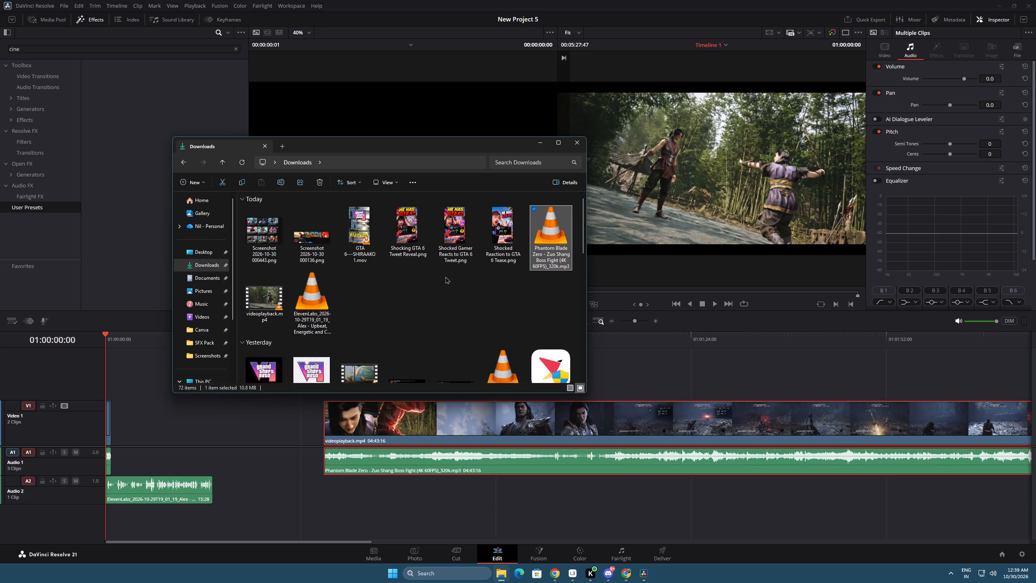
scroll(208, 307, down, 9)
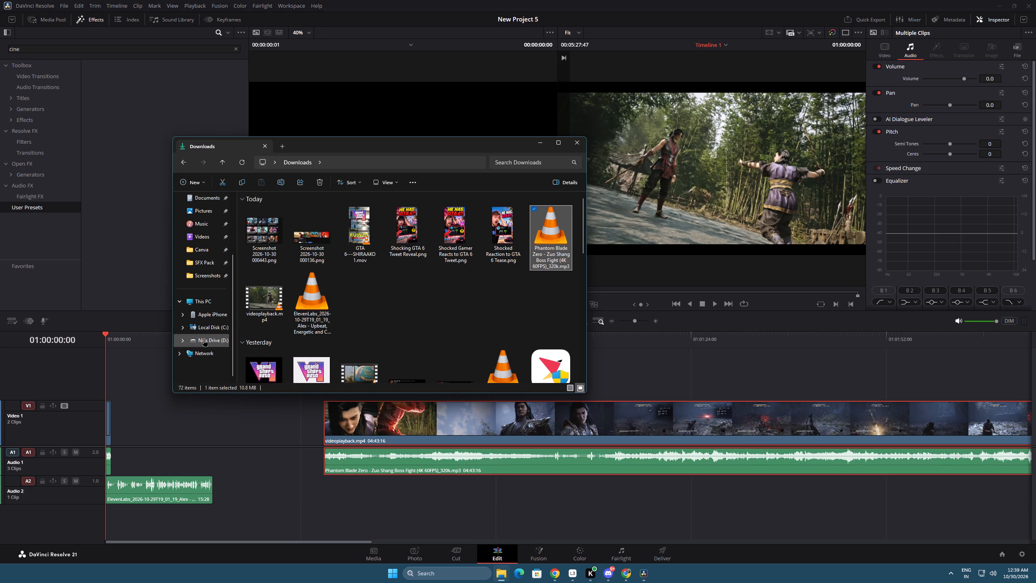
click(204, 338)
scroll(301, 372, down, 6)
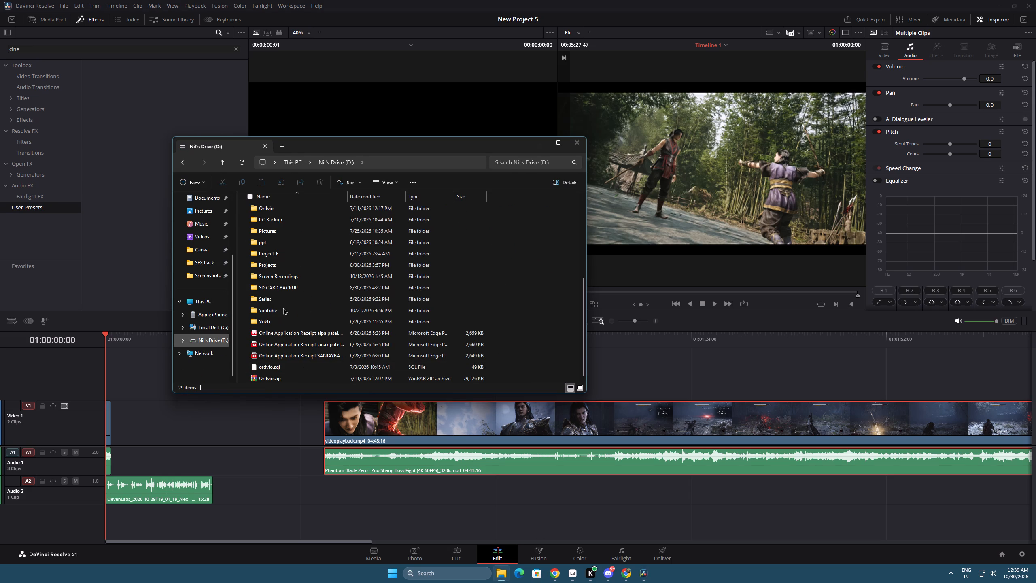
double_click(283, 307)
click(525, 161)
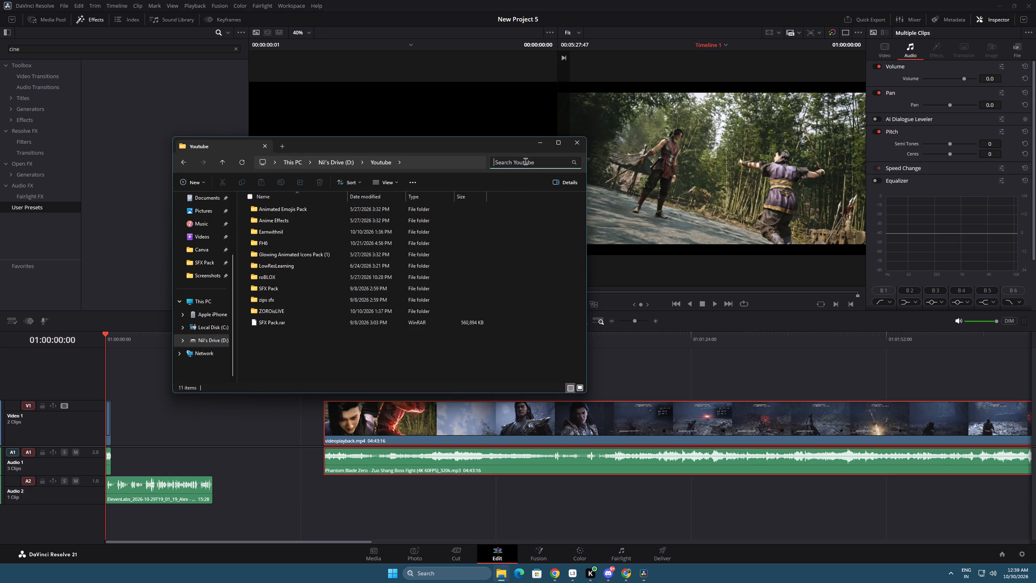
double_click(293, 292)
click(520, 165)
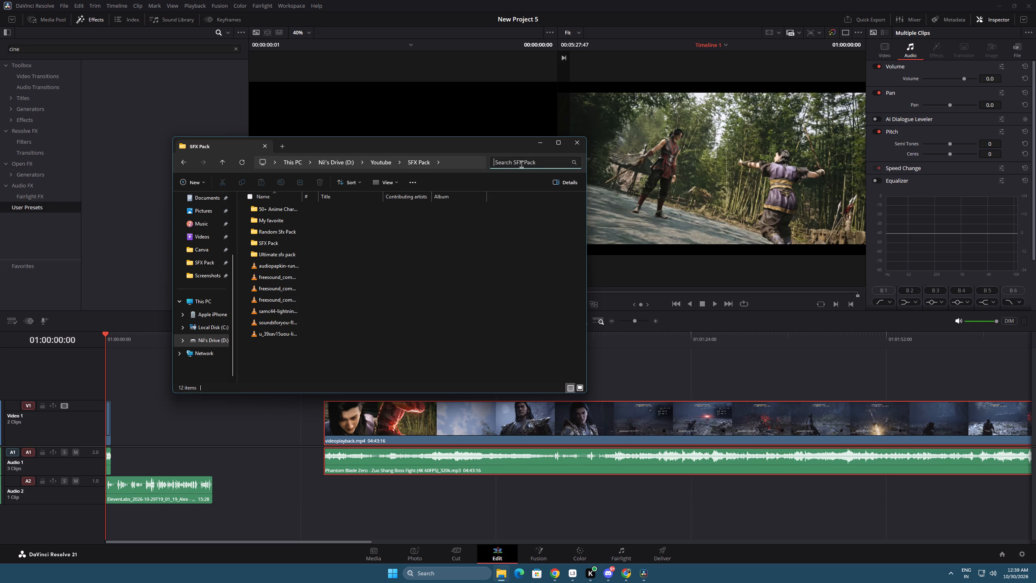
Search the SFX Pack folder for "whoos" and look through the matching whoosh sound effects for a suitable one.
text(wh)
text(oos)
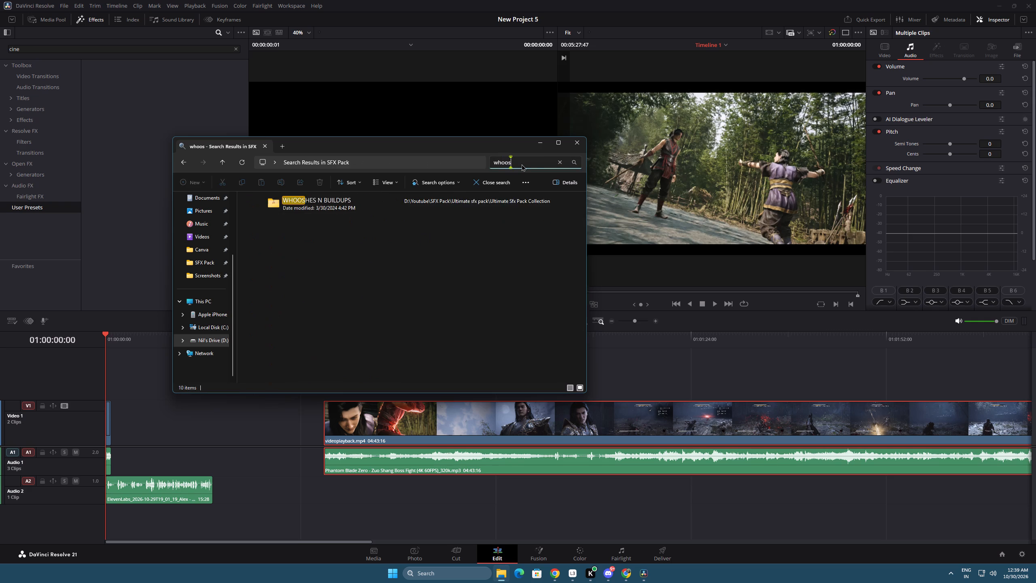
double_click(331, 238)
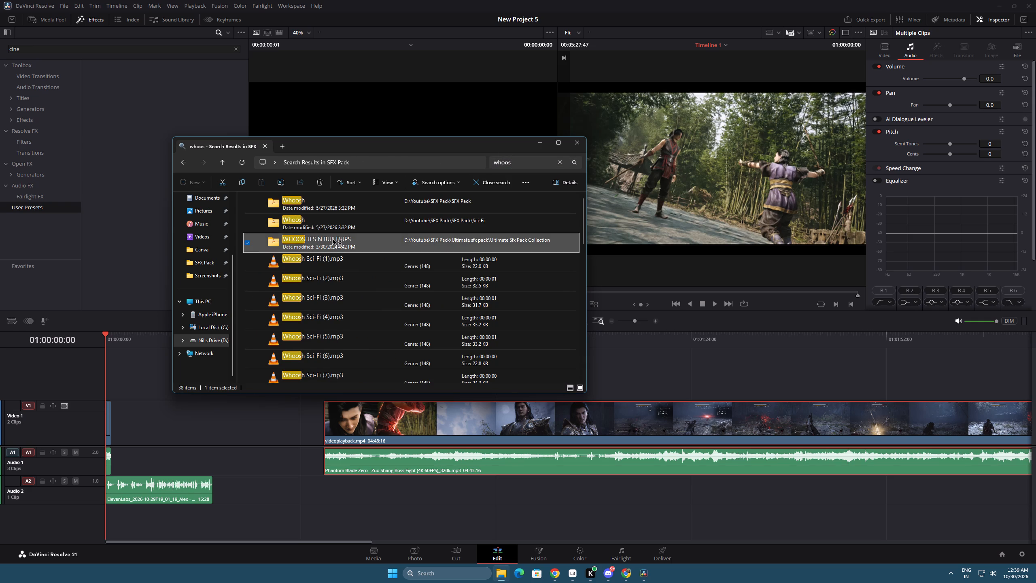
click(299, 277)
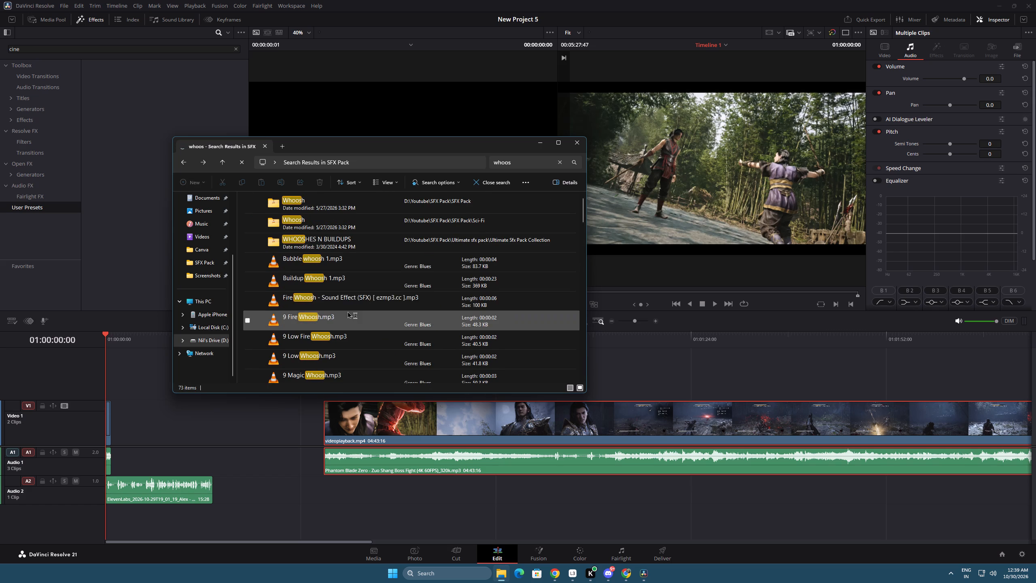
scroll(373, 279, down, 1)
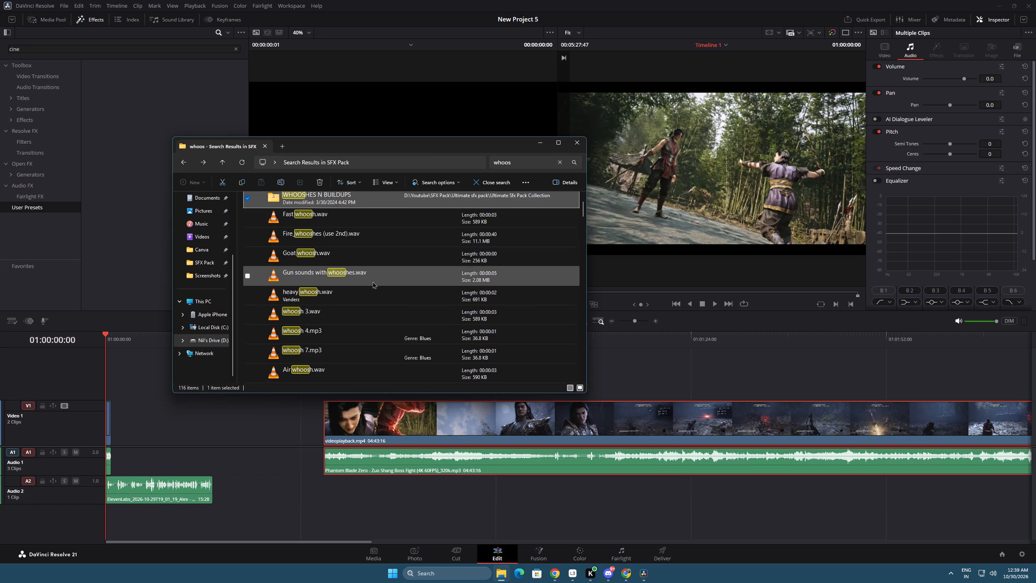
scroll(355, 302, down, 1)
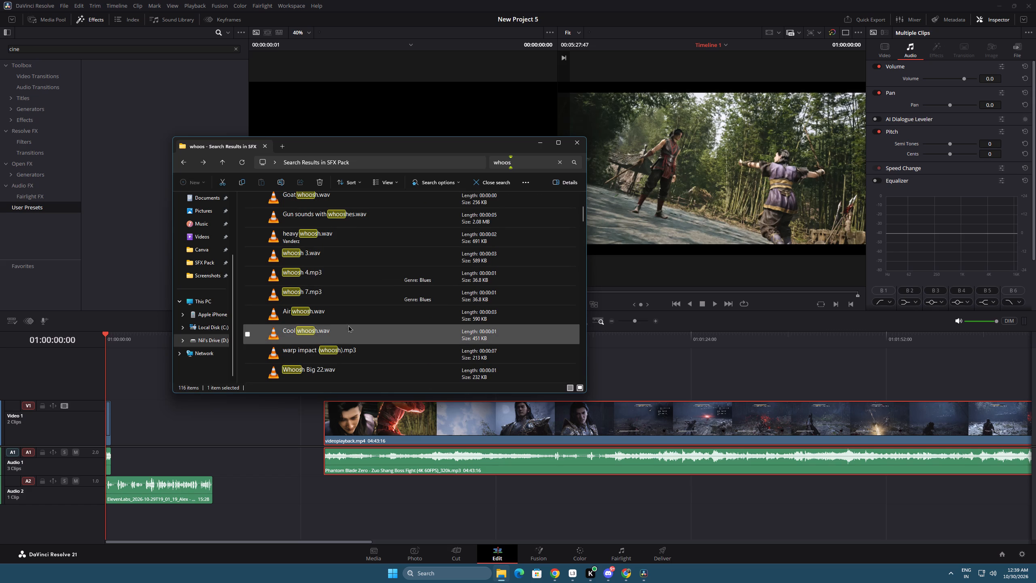
scroll(363, 327, down, 6)
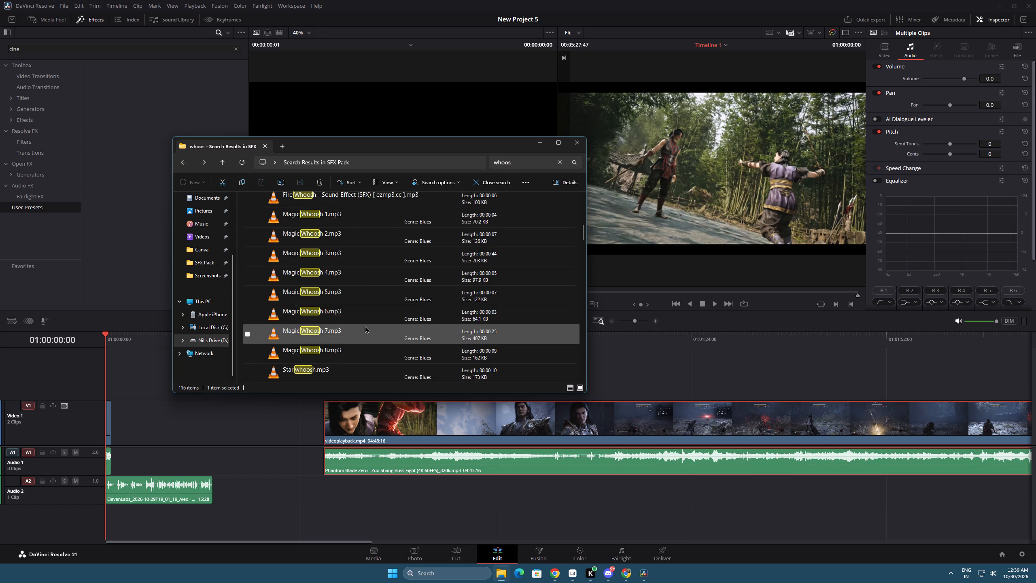
scroll(365, 326, down, 18)
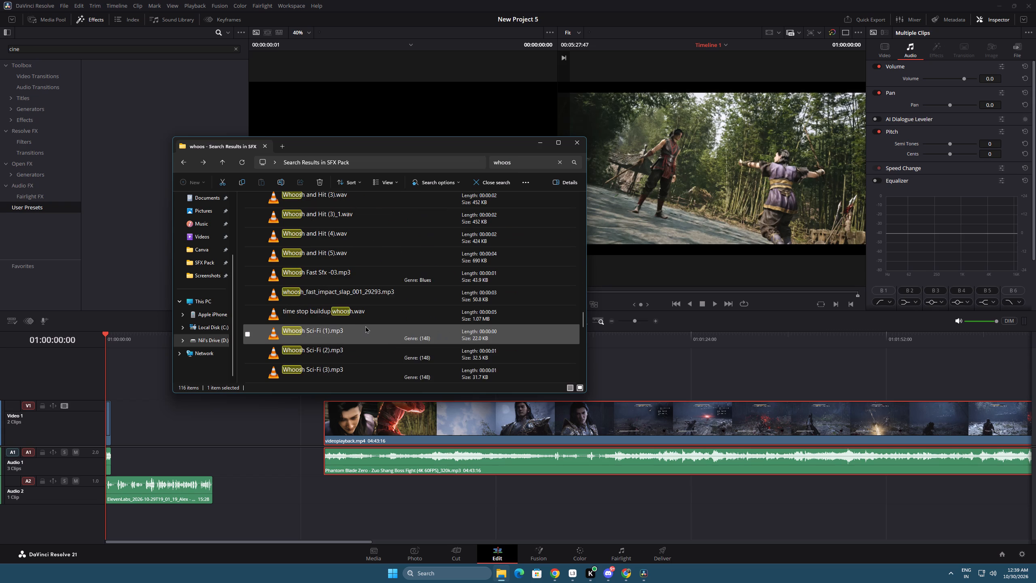
scroll(365, 326, down, 16)
scroll(325, 326, up, 3)
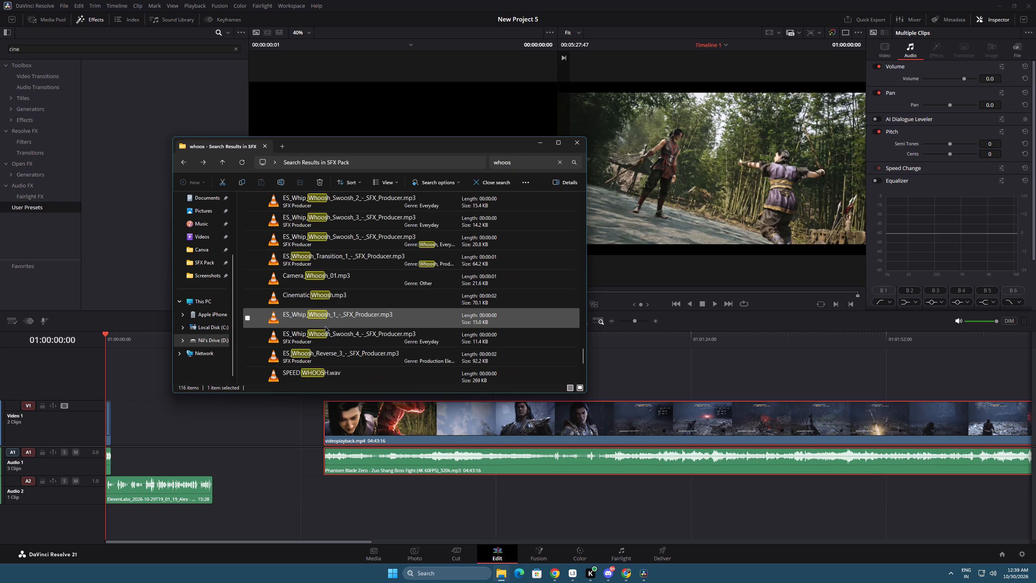
scroll(325, 326, up, 20)
scroll(325, 326, up, 13)
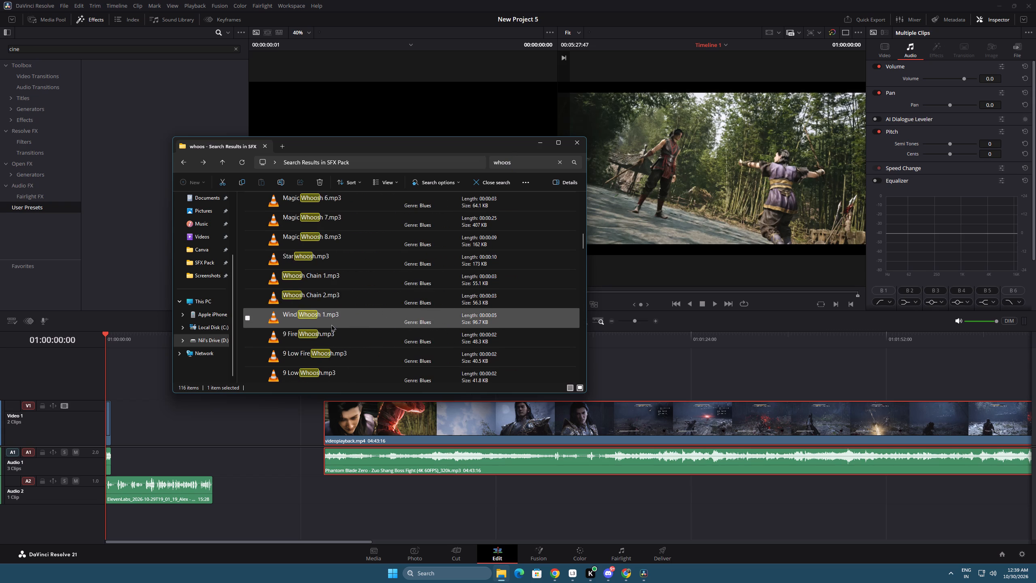
scroll(331, 324, up, 7)
Search the SFX Pack folder for "cinematic" and audition riser(cinematic).mp3 and Cinematic boom.mp3 in VLC.
drag(517, 162, 444, 162)
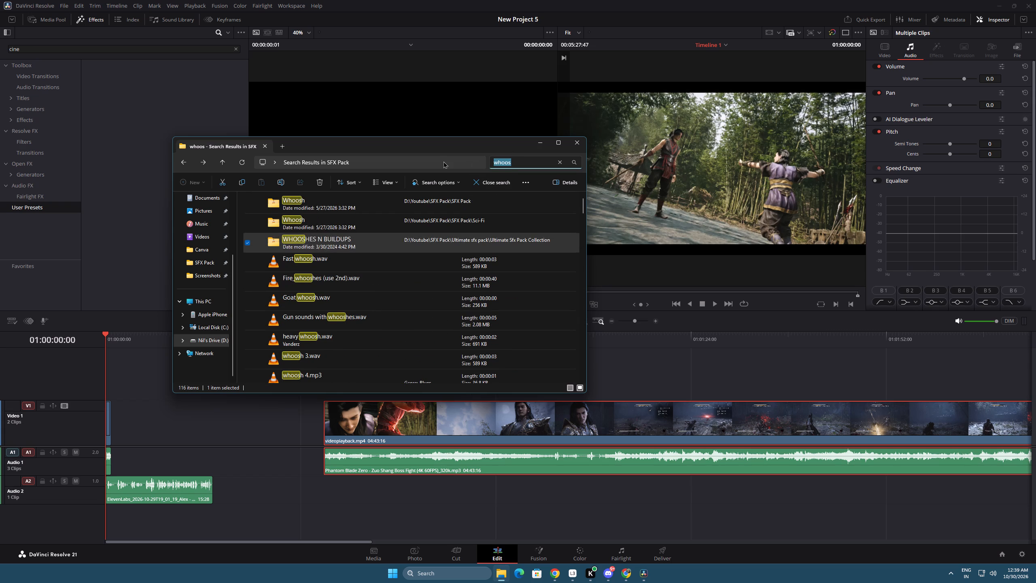
text(cine)
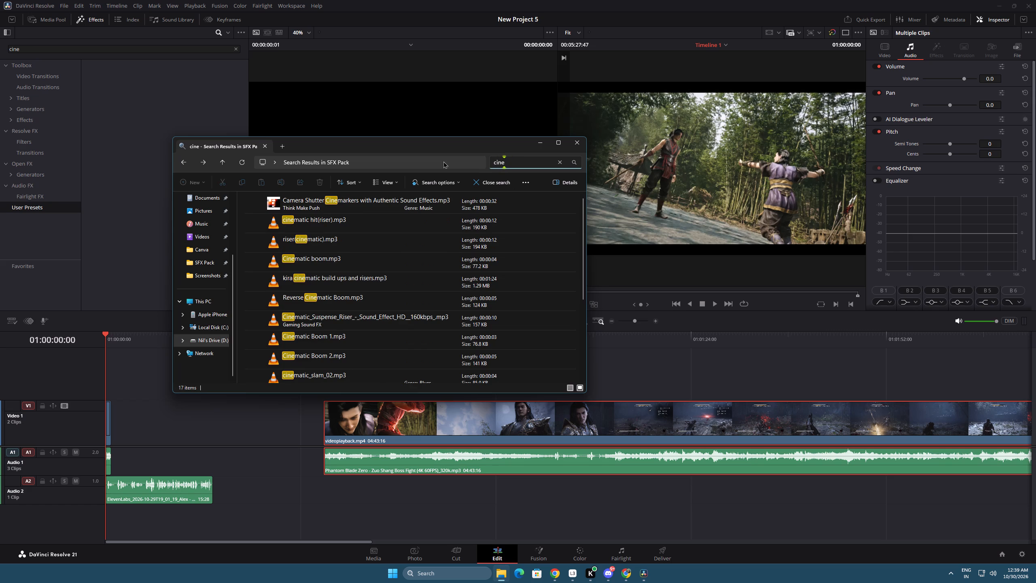
text(matic)
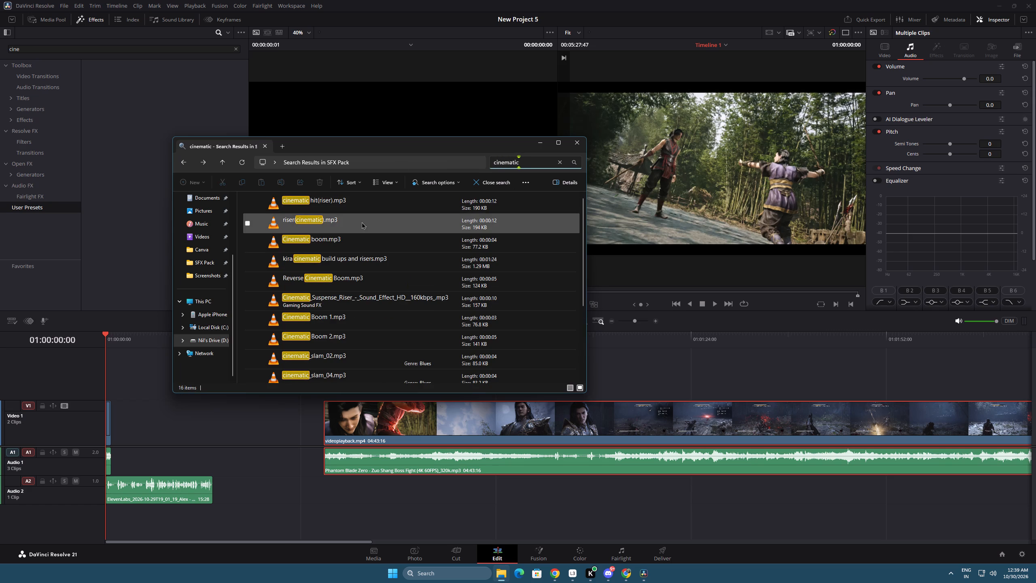
double_click(365, 220)
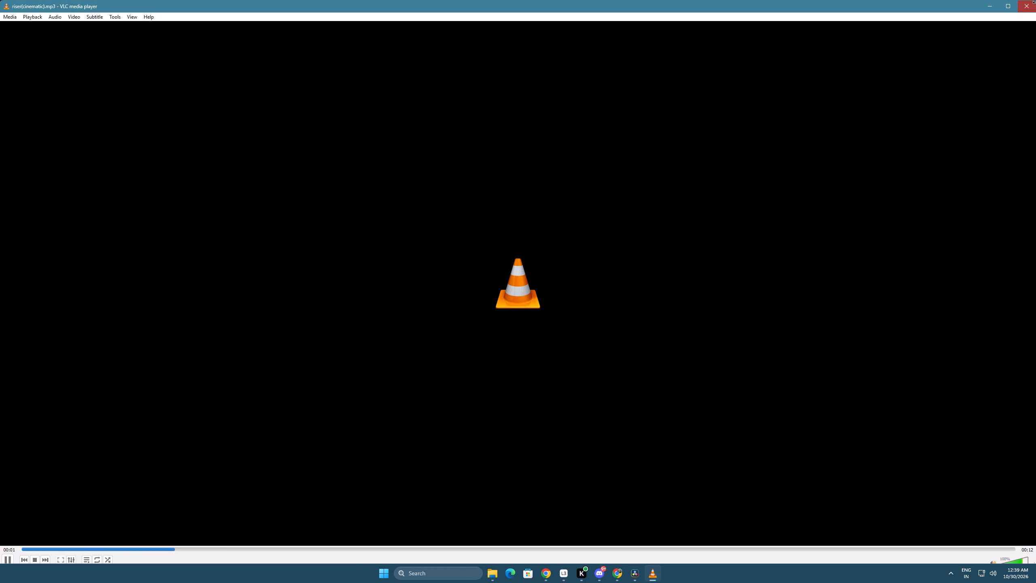
click(1029, 6)
double_click(345, 240)
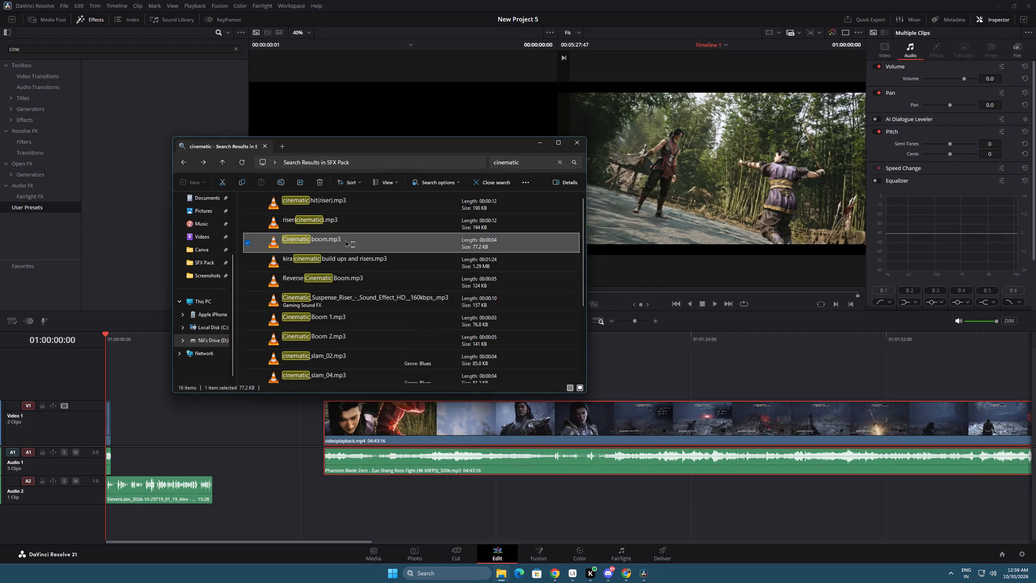
click(1028, 6)
Back in DaVinci Resolve, set the volume of the intro voiceover clip on Audio 2 to 5.0.
click(182, 496)
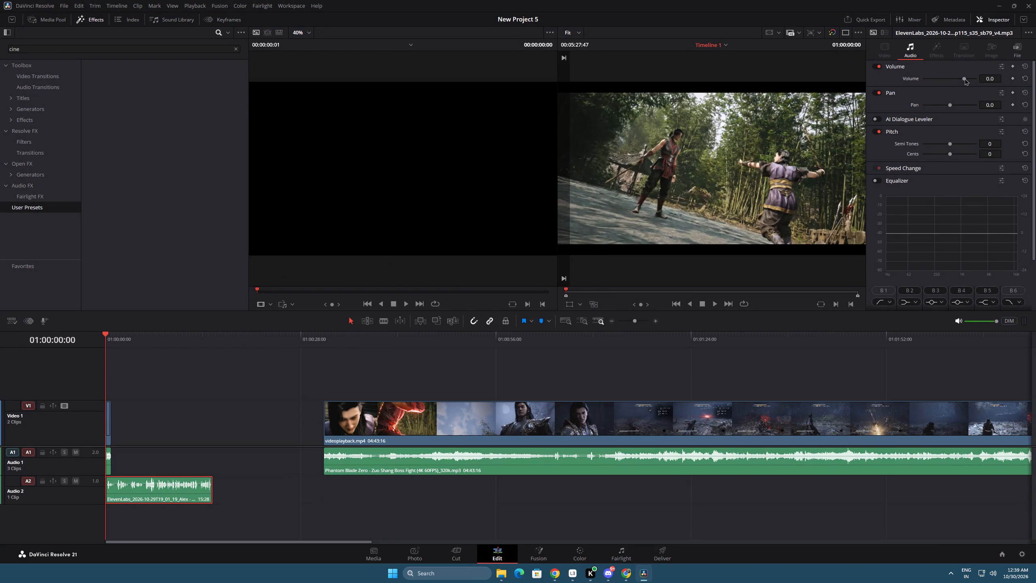
click(965, 77)
click(995, 77)
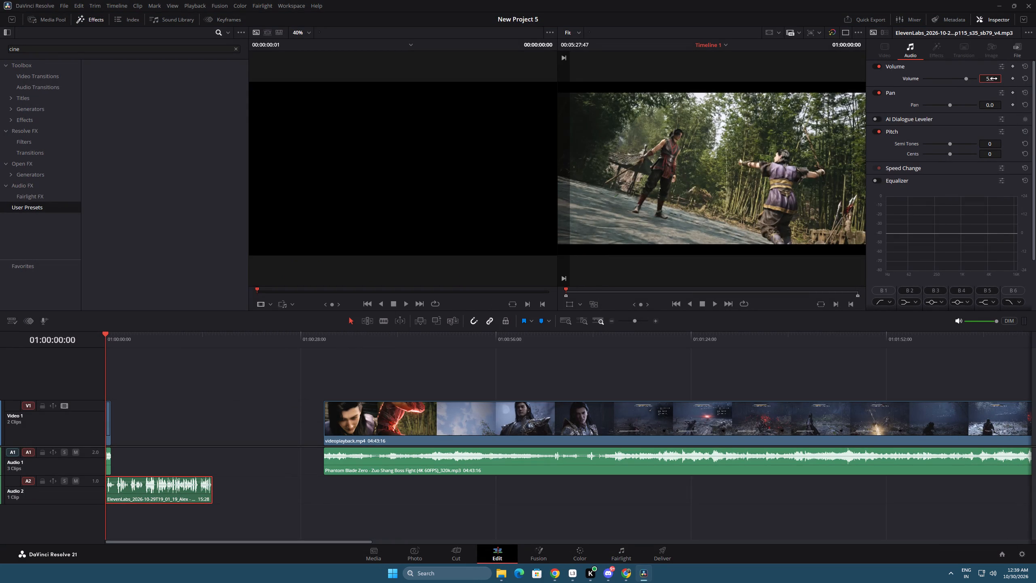
double_click(994, 79)
key(ctrl+a)
key(5)
key(Return)
Preview the opening and move the intro voiceover on Audio 2 so it starts at about 01:00:00:41, slightly overlapping the opening shot.
key(space)
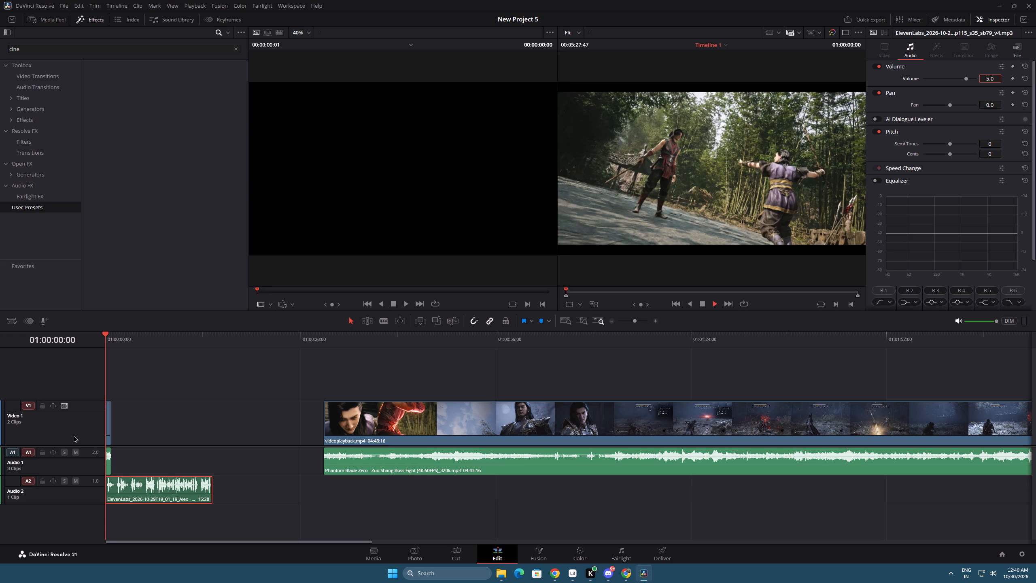
key(space)
drag(149, 499, 156, 499)
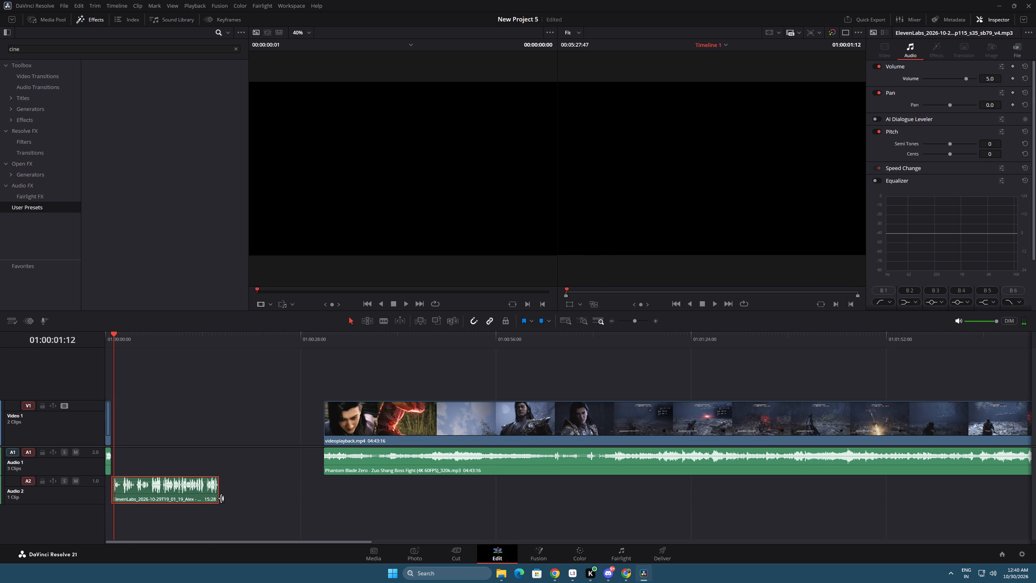
drag(634, 321, 639, 321)
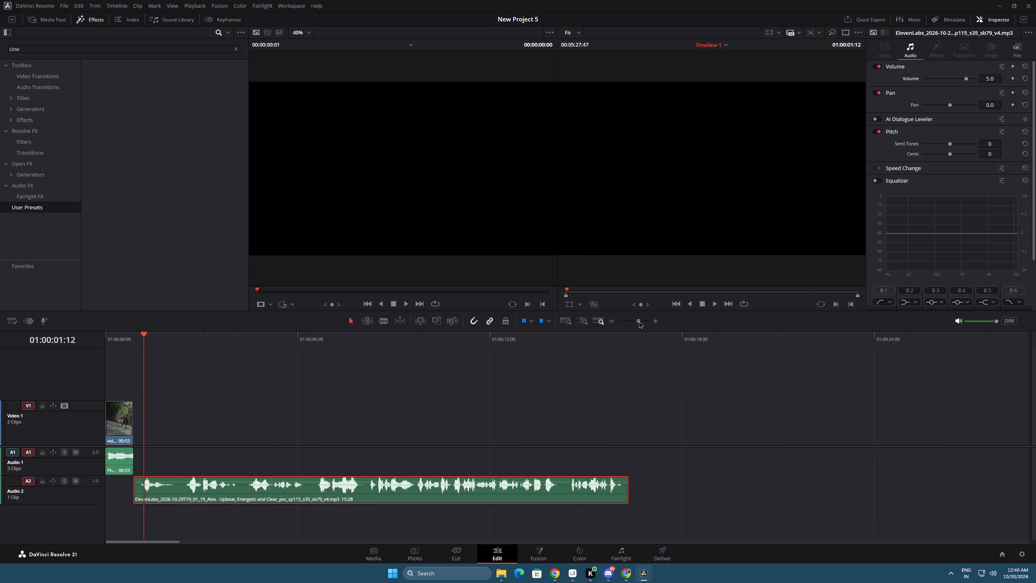
drag(639, 321, 640, 321)
drag(204, 493, 194, 492)
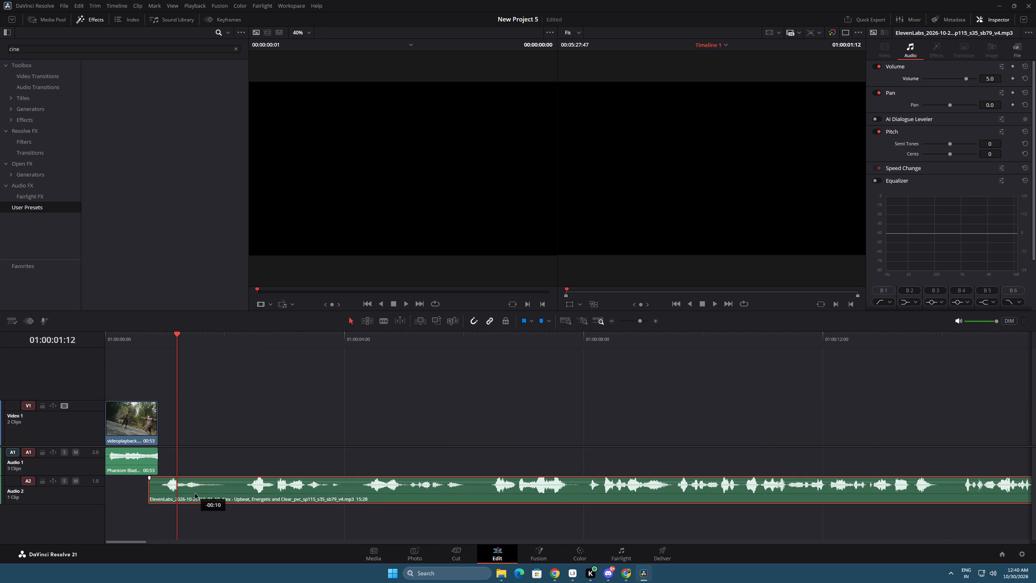
drag(194, 492, 192, 491)
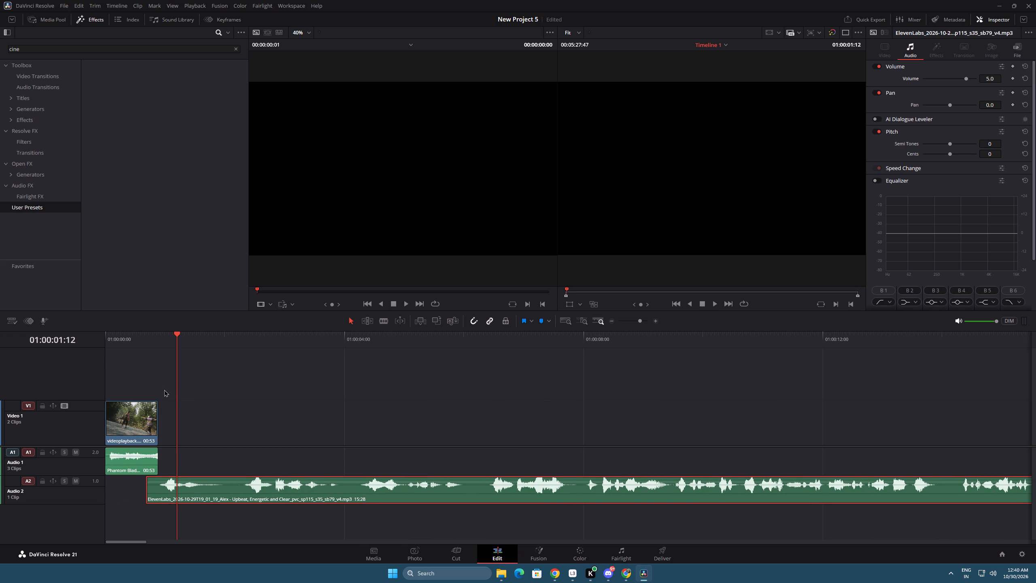
Play past the voiceover's opening phrase and split the voiceover clip on Audio 2 at 01:00:02:07.
key(space)
key(space)
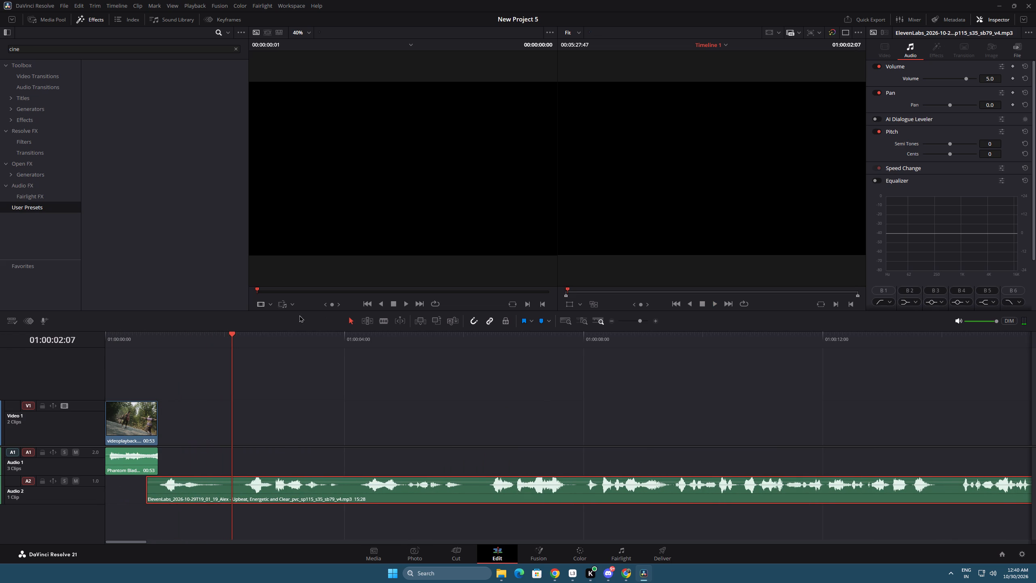
click(385, 317)
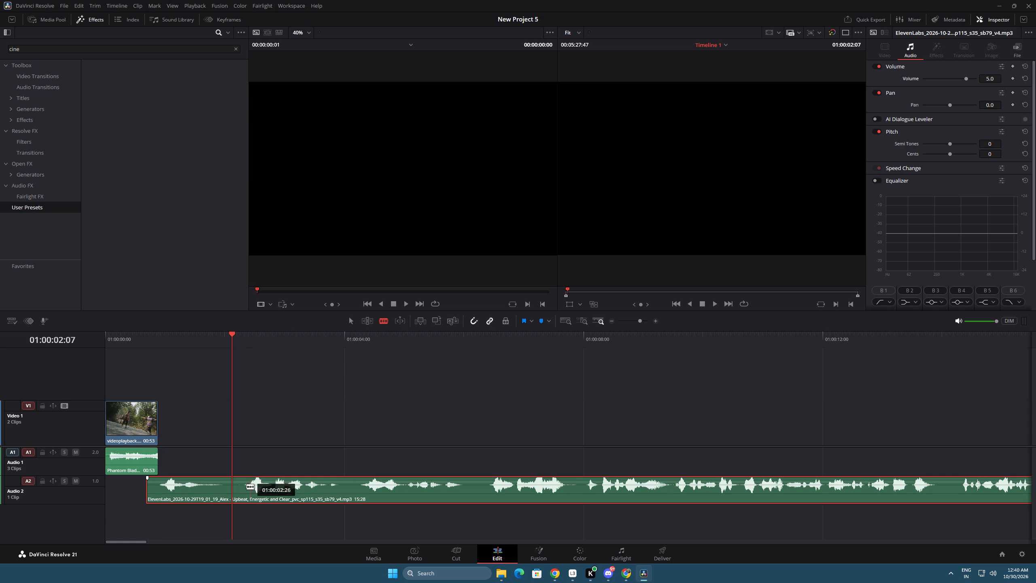
click(231, 486)
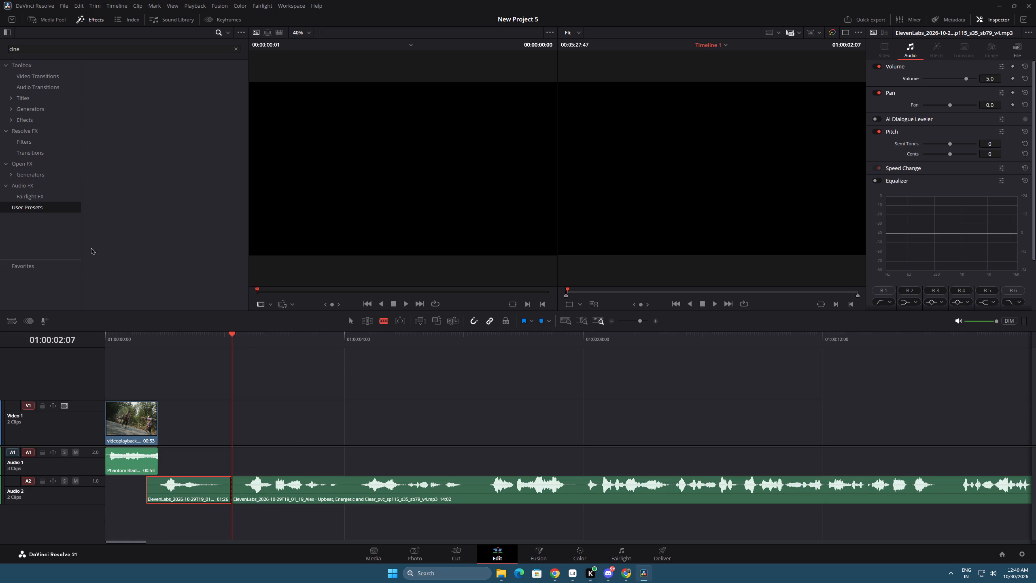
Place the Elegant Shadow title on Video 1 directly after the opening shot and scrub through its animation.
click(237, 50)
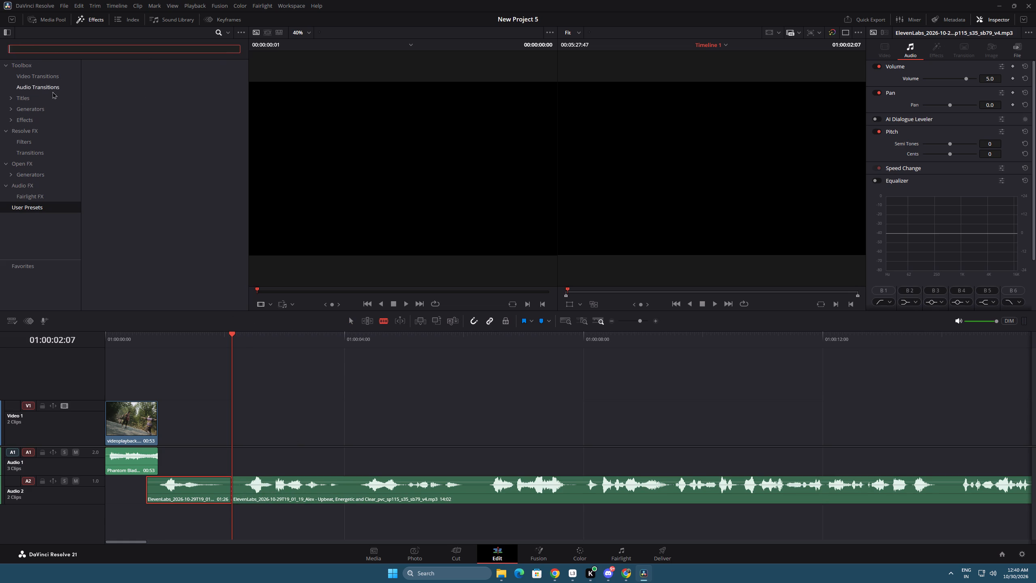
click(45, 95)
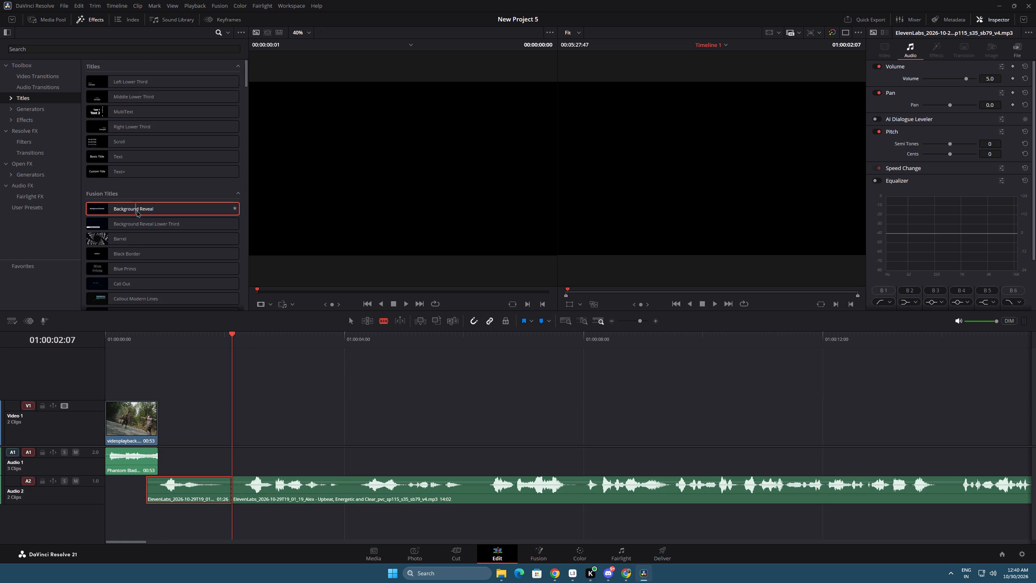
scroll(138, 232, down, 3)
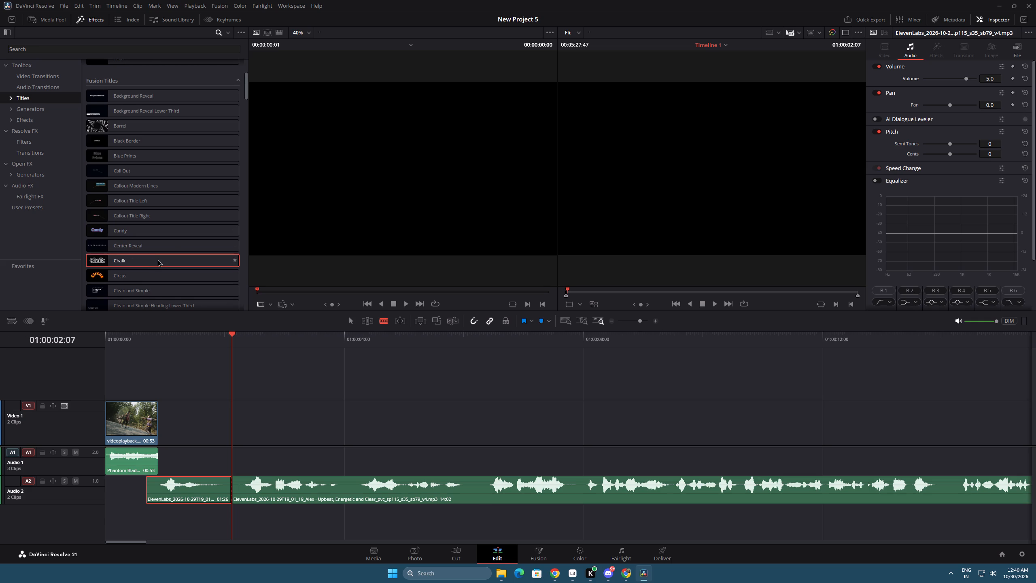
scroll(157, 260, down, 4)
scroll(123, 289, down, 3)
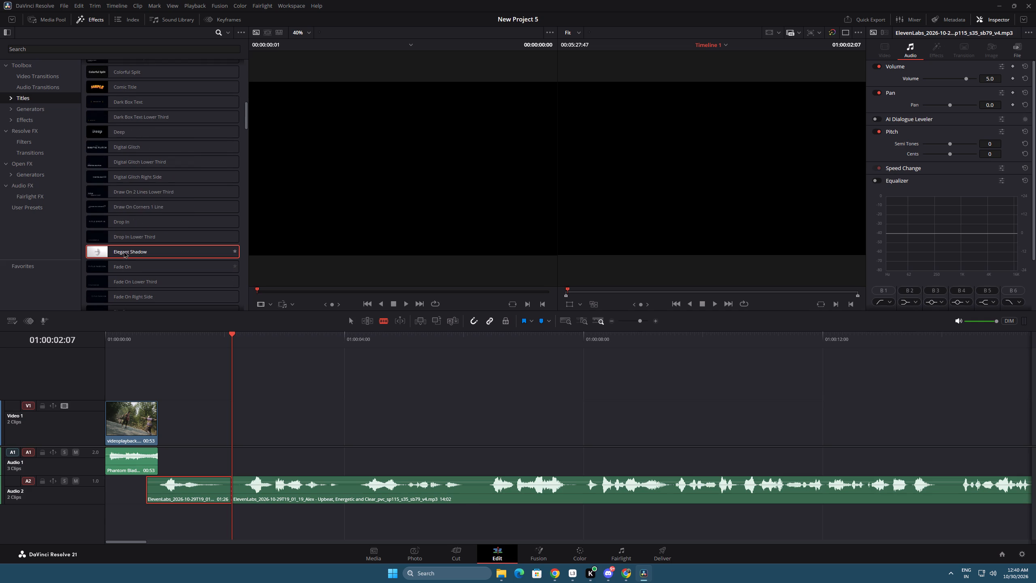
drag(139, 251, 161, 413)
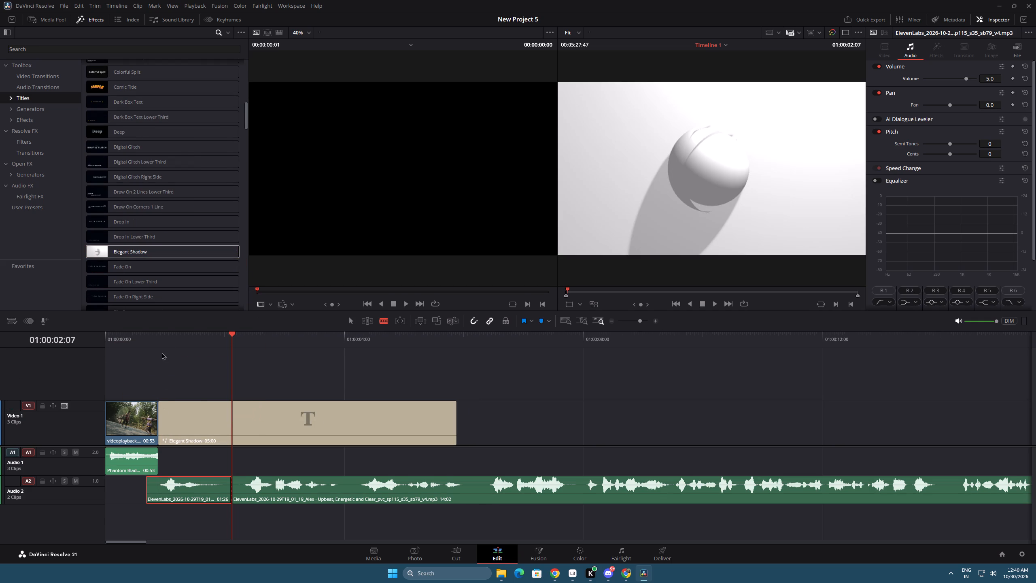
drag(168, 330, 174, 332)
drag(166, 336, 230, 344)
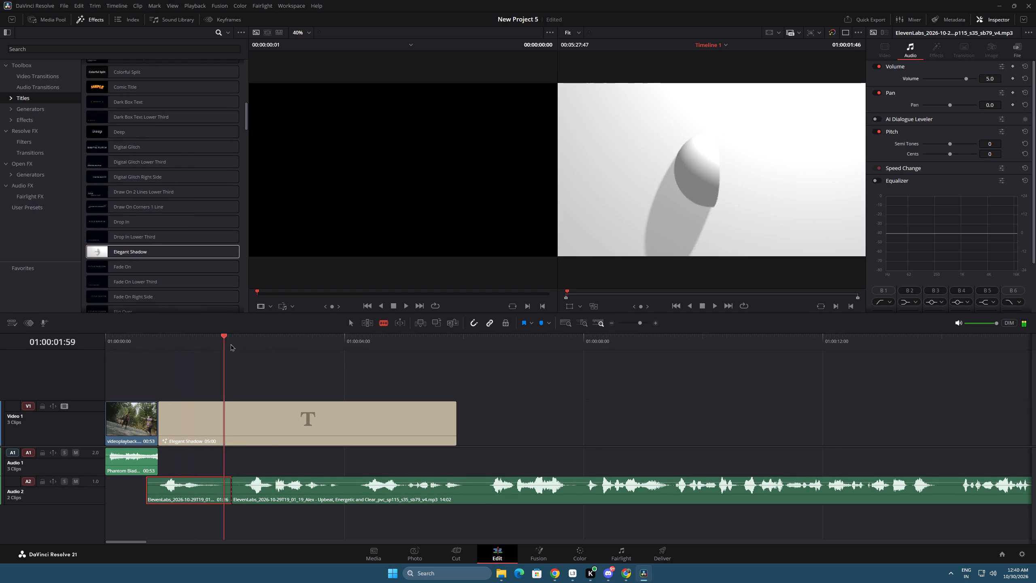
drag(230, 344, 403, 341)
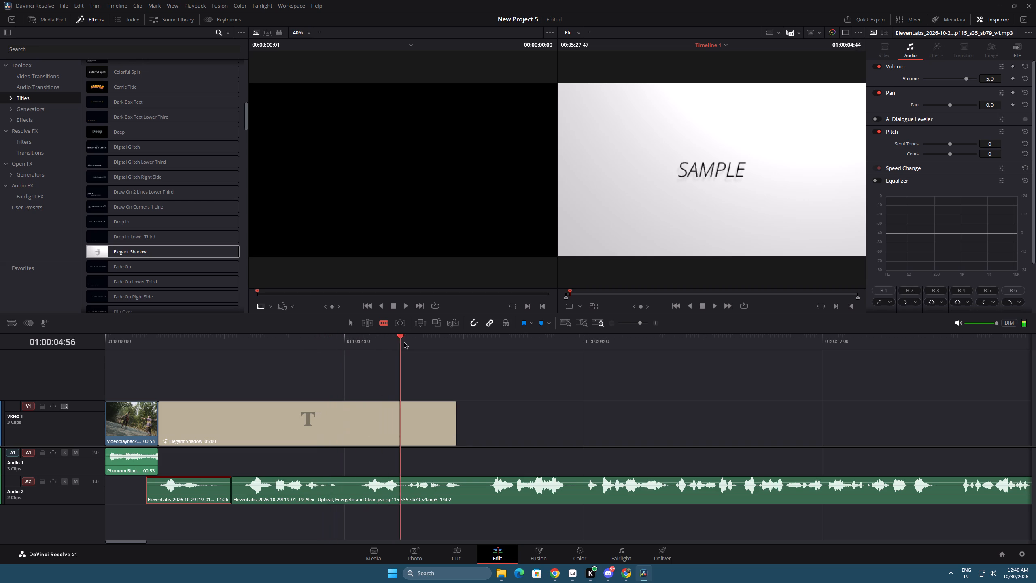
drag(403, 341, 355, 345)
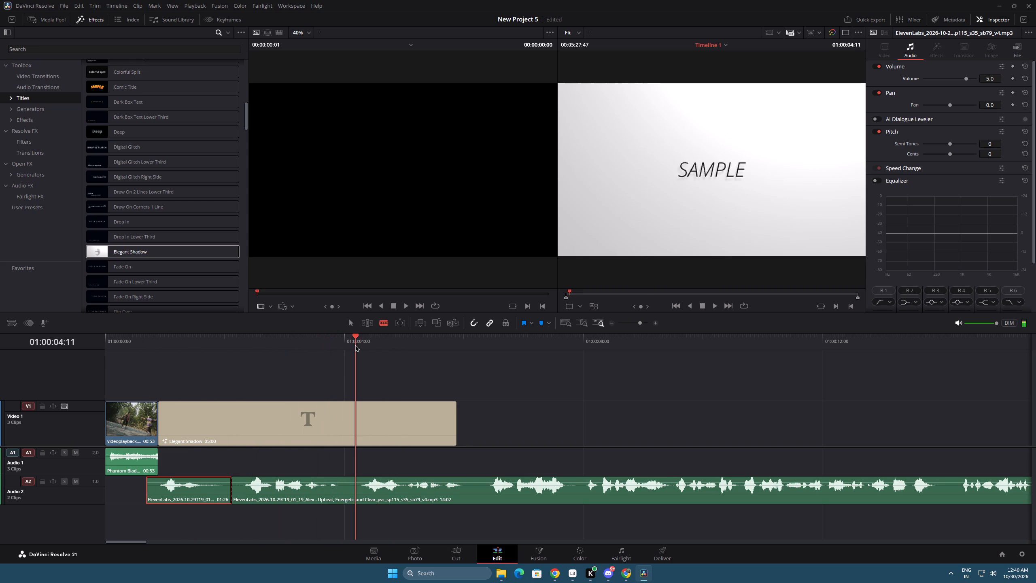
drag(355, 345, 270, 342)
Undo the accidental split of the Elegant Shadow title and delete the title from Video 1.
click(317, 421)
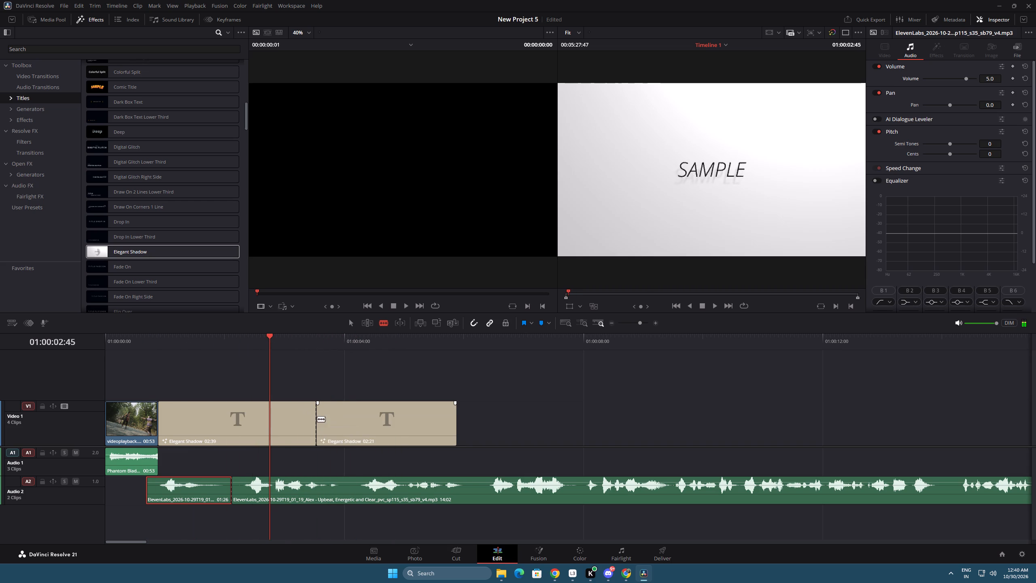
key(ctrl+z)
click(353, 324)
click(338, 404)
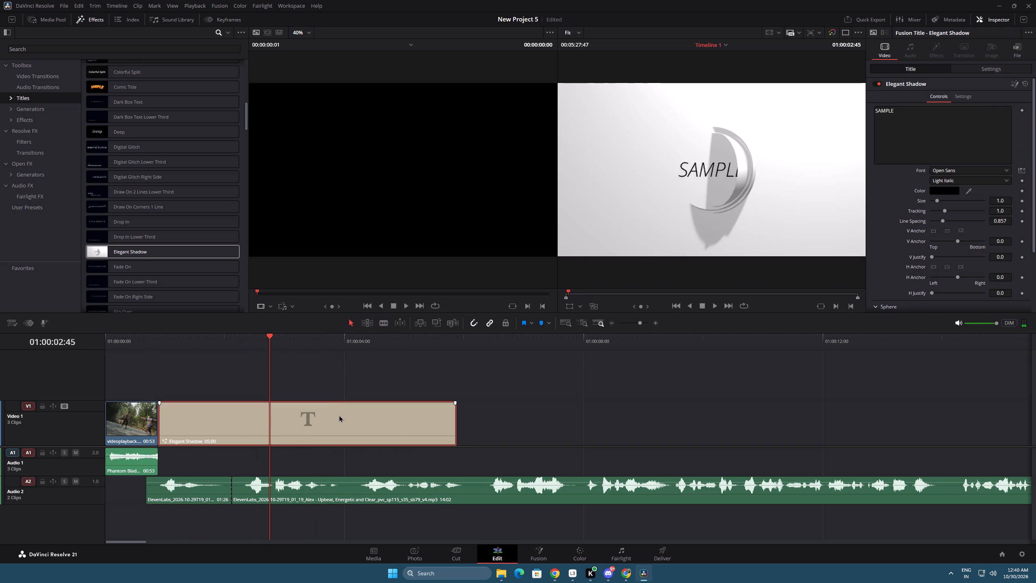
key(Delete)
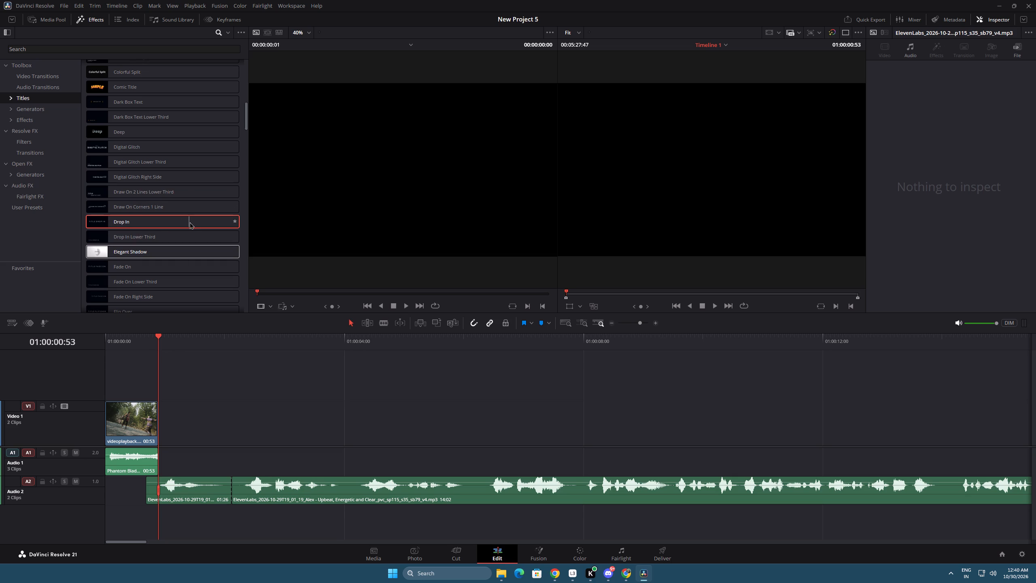
Add a basic Text title on Video 1 right after the opening shot and trim its end to the voiceover split, lasting 01:14.
scroll(124, 282, down, 3)
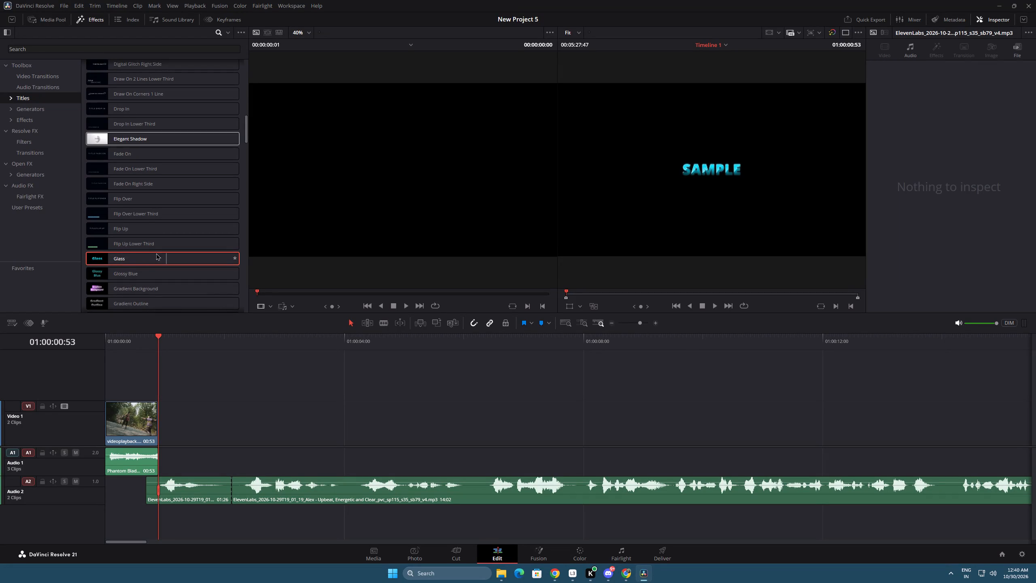
scroll(126, 234, up, 14)
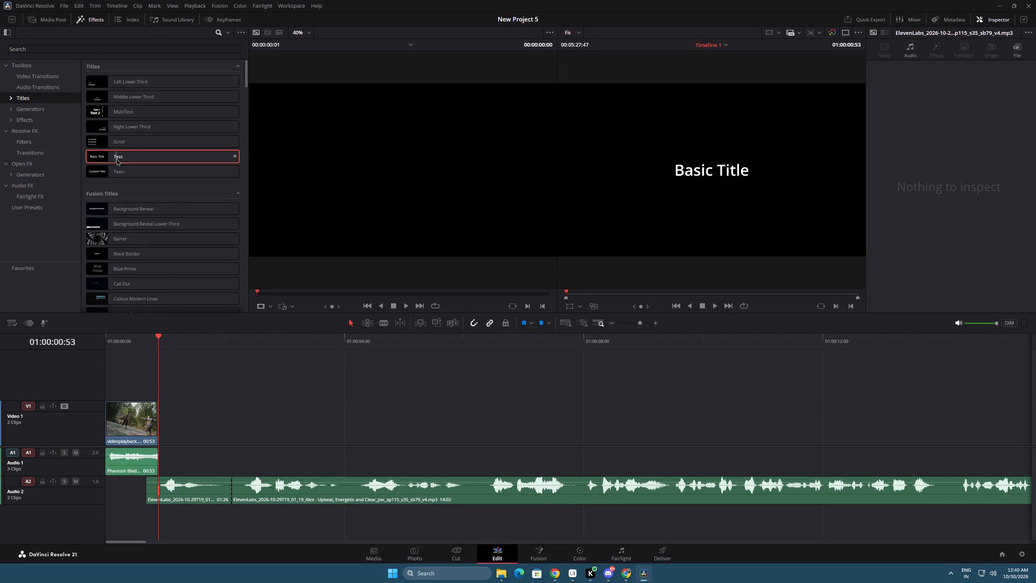
drag(116, 158, 157, 423)
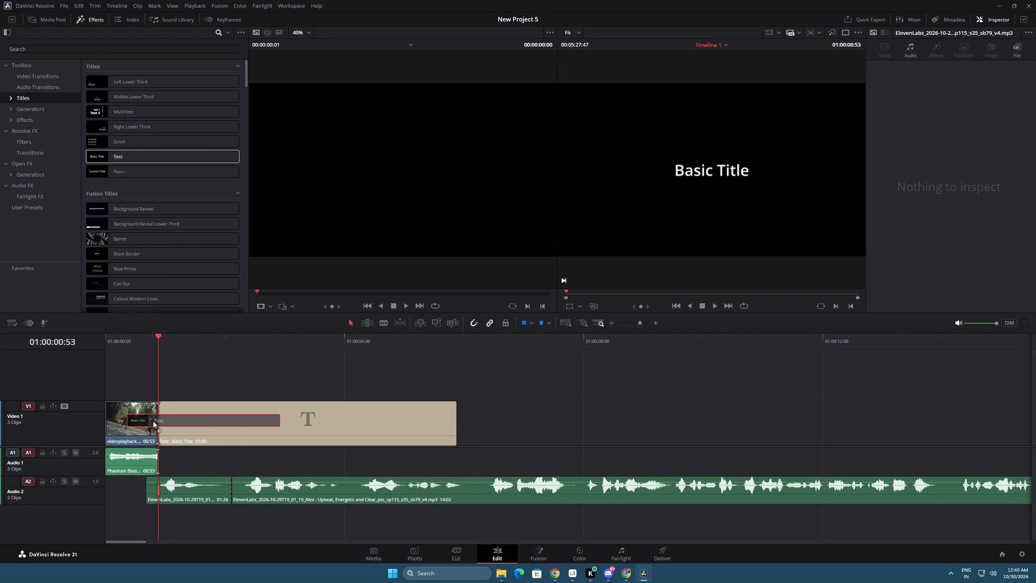
drag(452, 436, 249, 430)
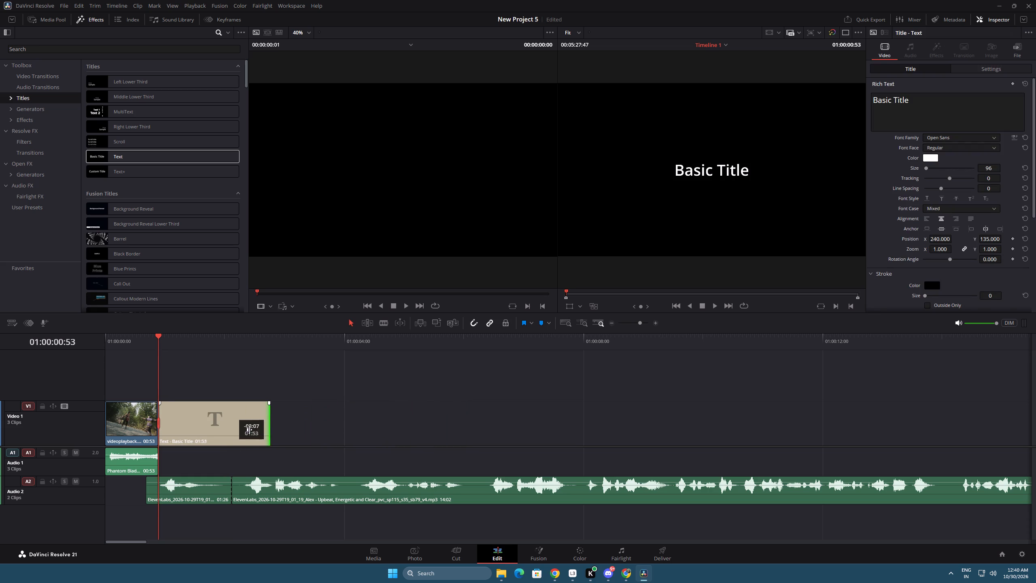
drag(249, 430, 228, 434)
Change the title text to ONE WARRIOR and set its font to Segoe Script Bold.
click(179, 427)
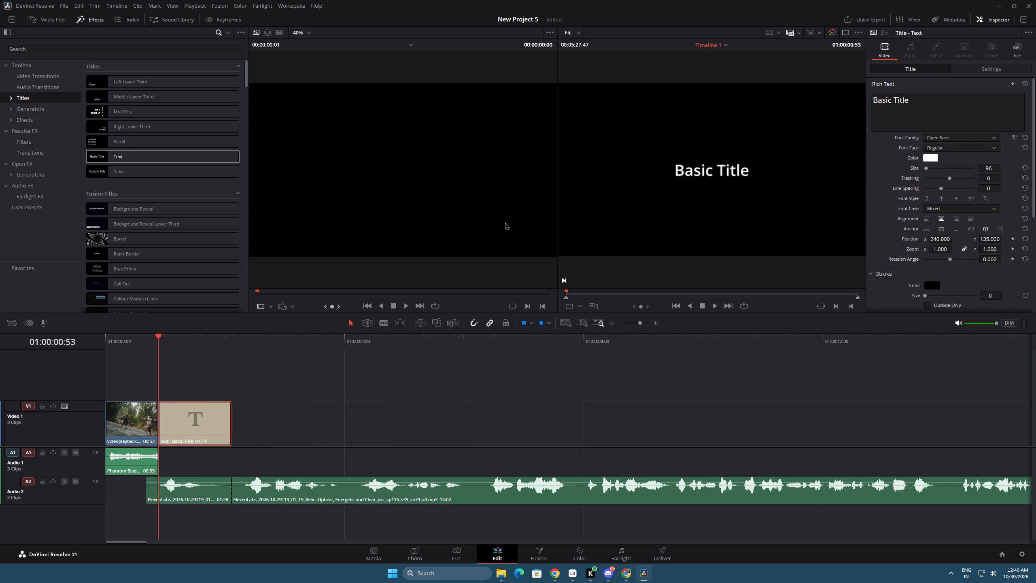
drag(919, 102, 807, 98)
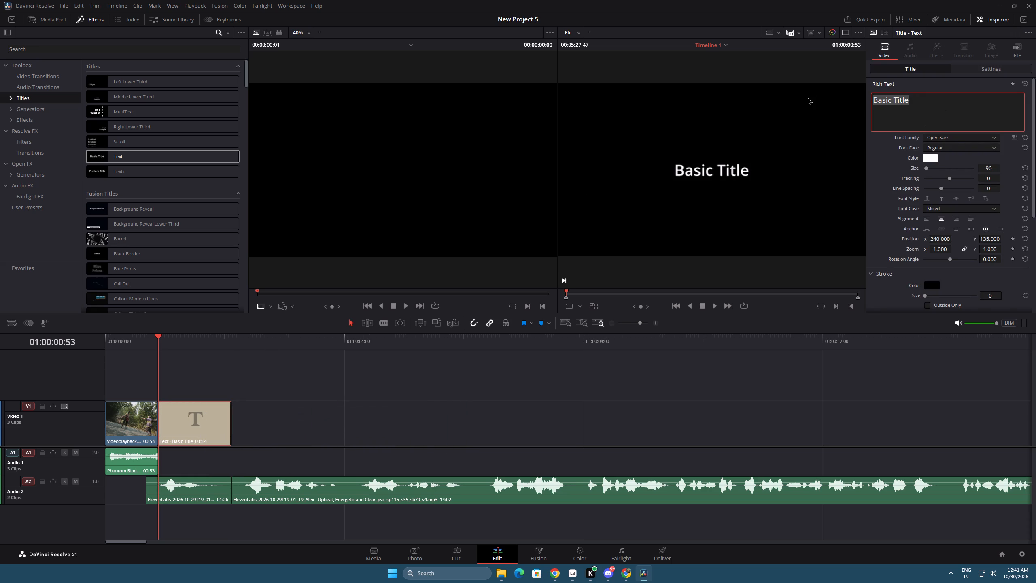
text(ONE WARRIOR)
key(ctrl+a)
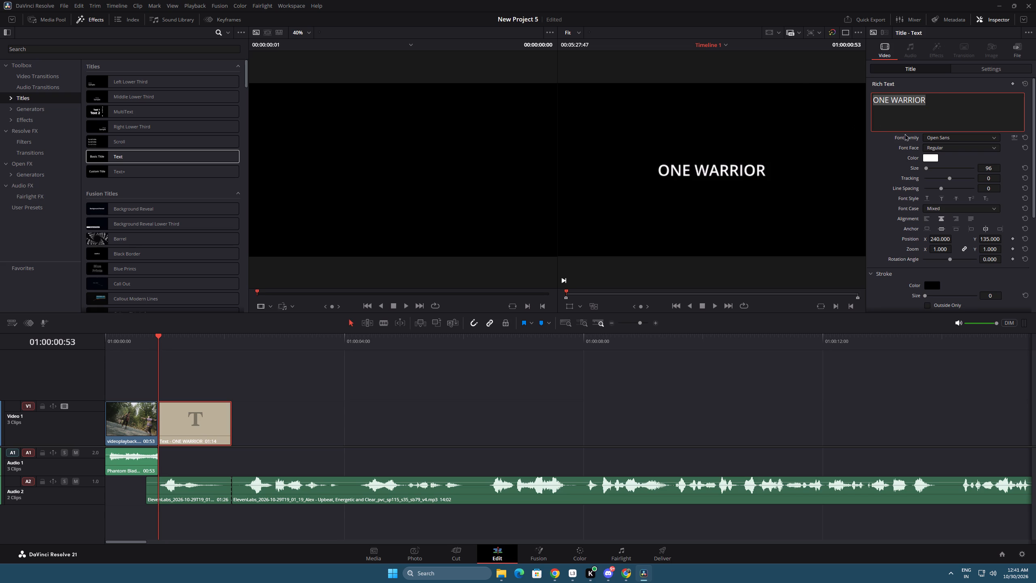
click(955, 147)
click(946, 180)
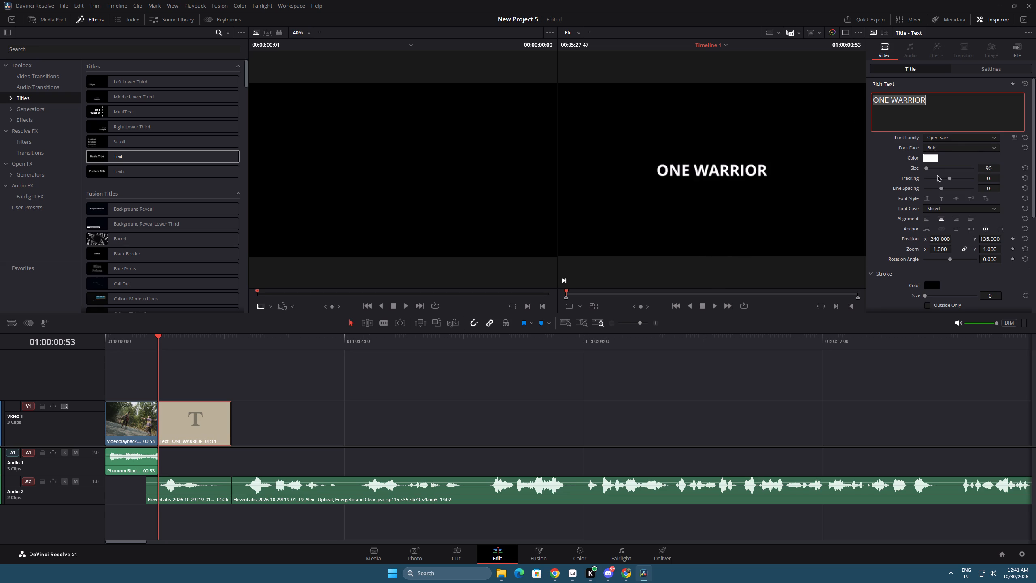
click(953, 138)
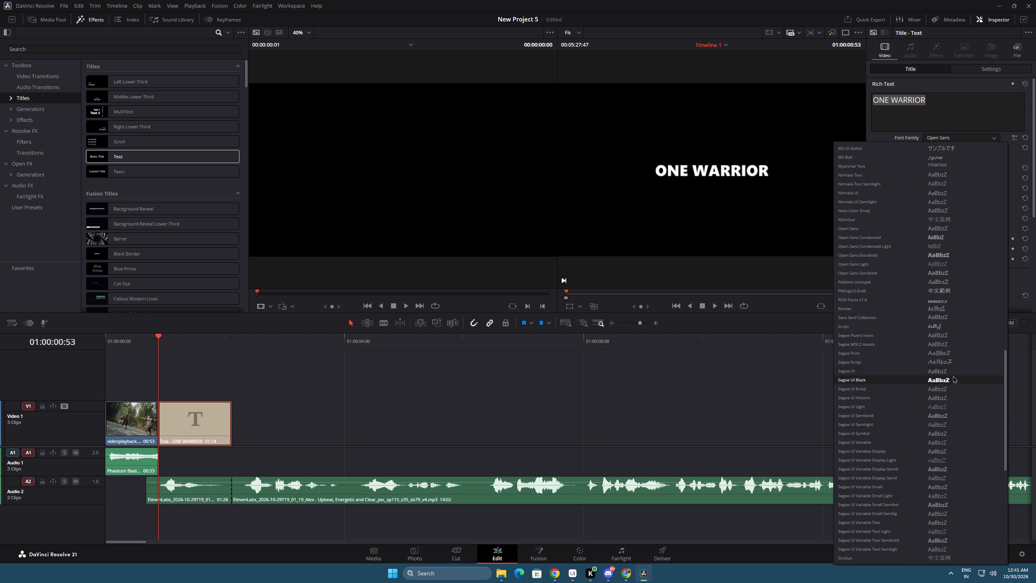
click(949, 359)
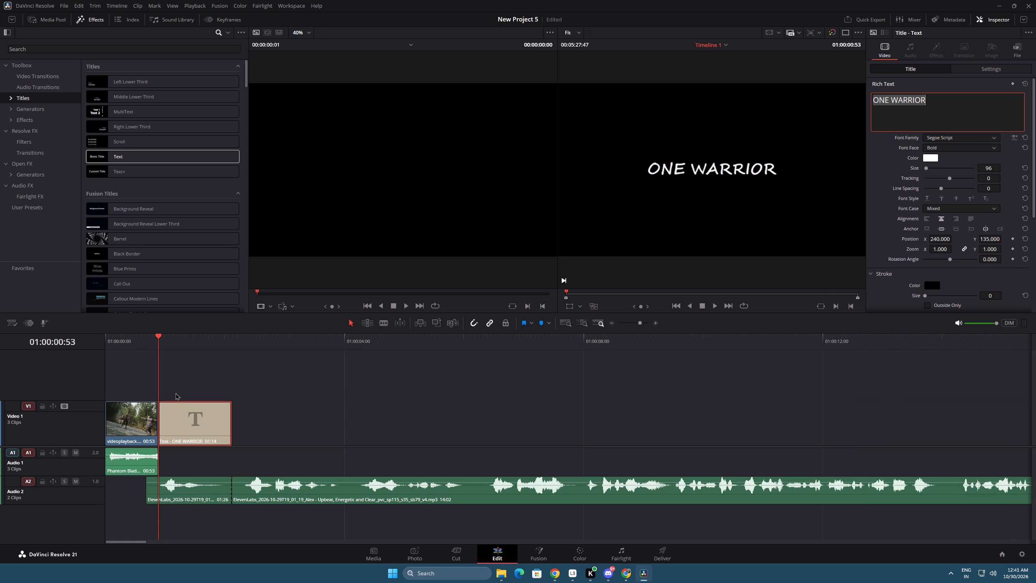
Add Cinematic boom.mp3 from the SFX Pack search results to Audio 3, align its start with the intro voiceover, and preview the title section.
key(alt+Tab)
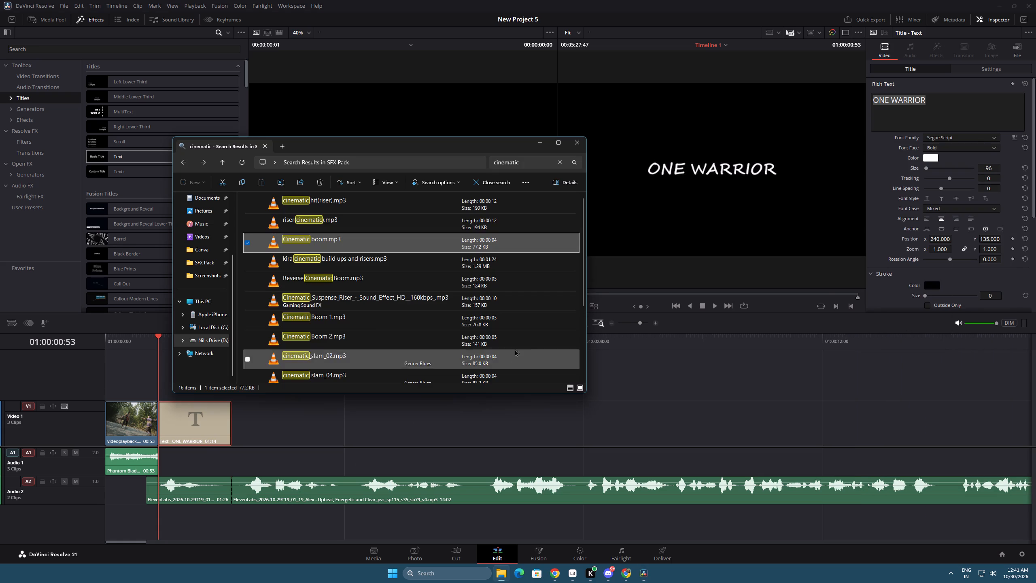
drag(318, 241, 118, 517)
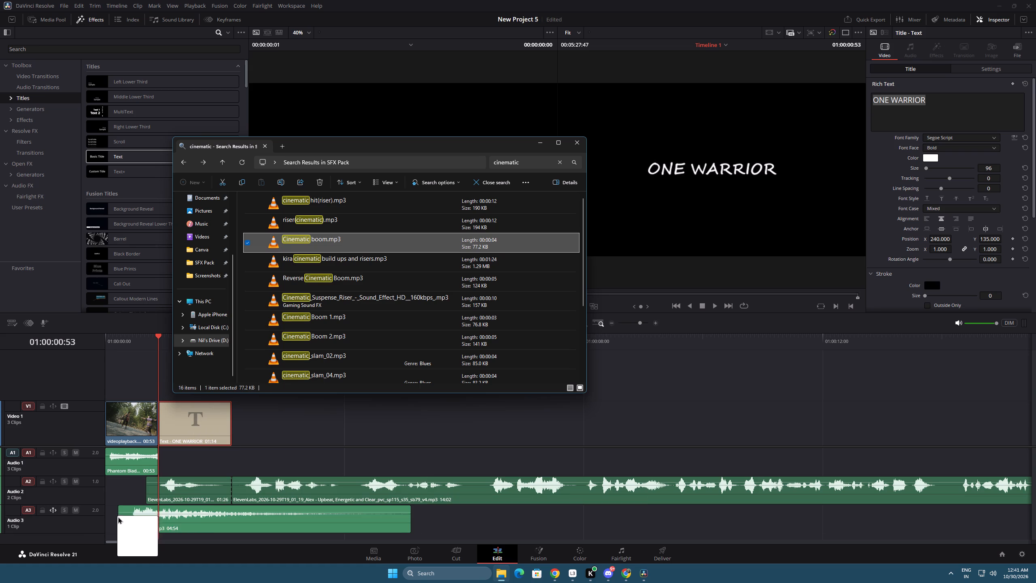
drag(118, 517, 103, 518)
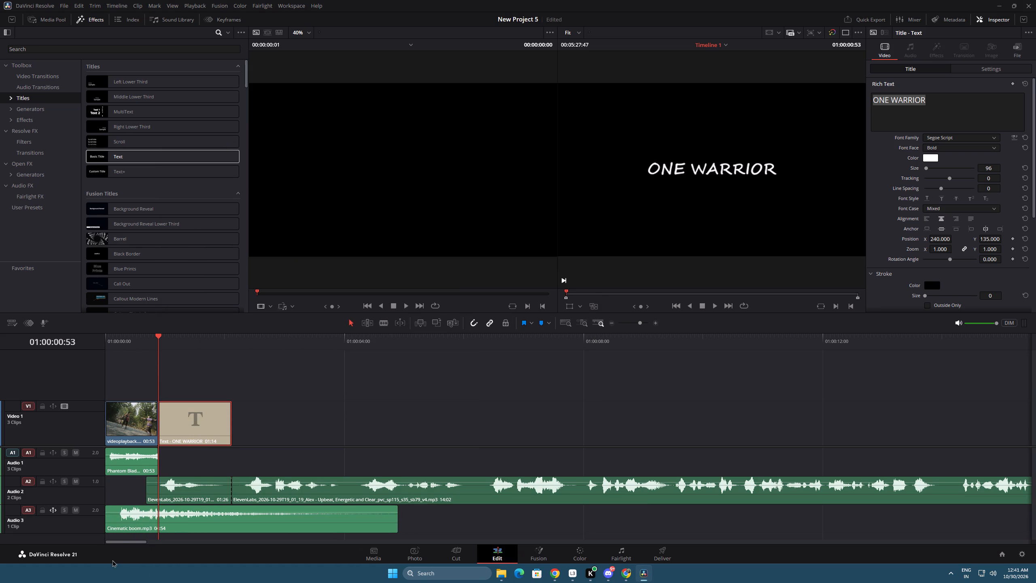
drag(188, 524, 190, 524)
drag(190, 524, 226, 525)
key(space)
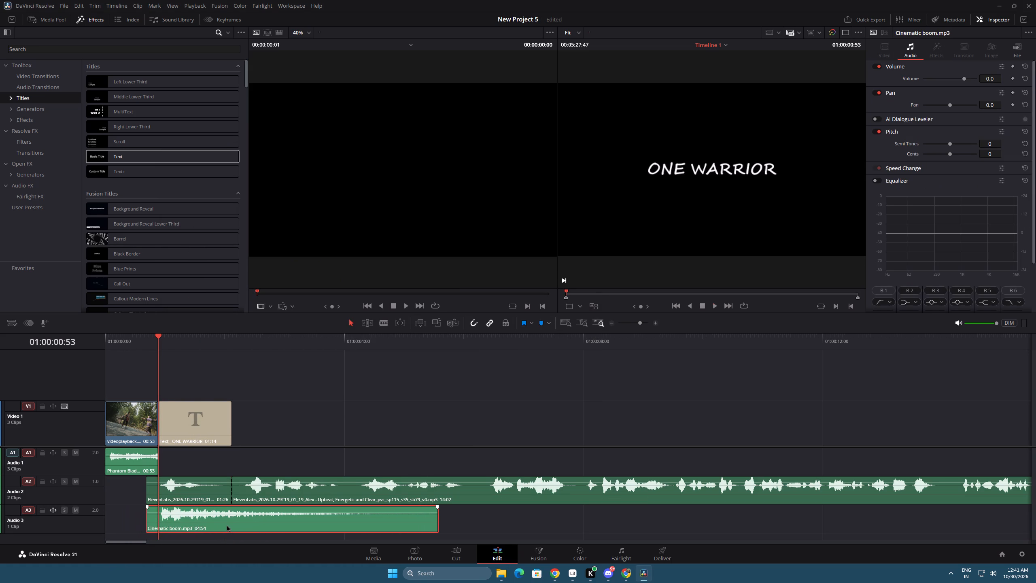
key(space)
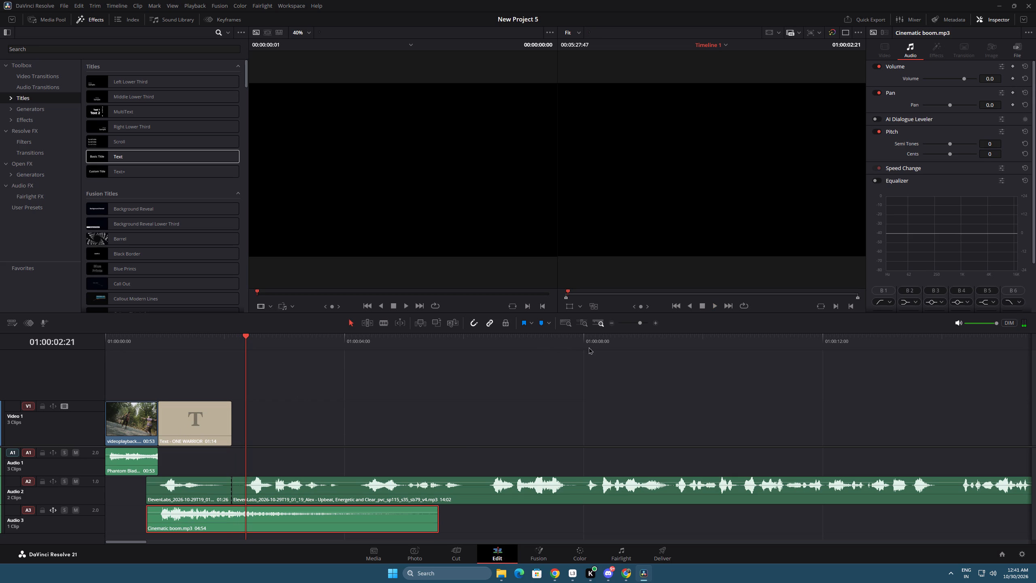
Review the start of the remaining boss fight footage from 01:00:26:19 and return the playhead to that point.
click(589, 335)
click(639, 323)
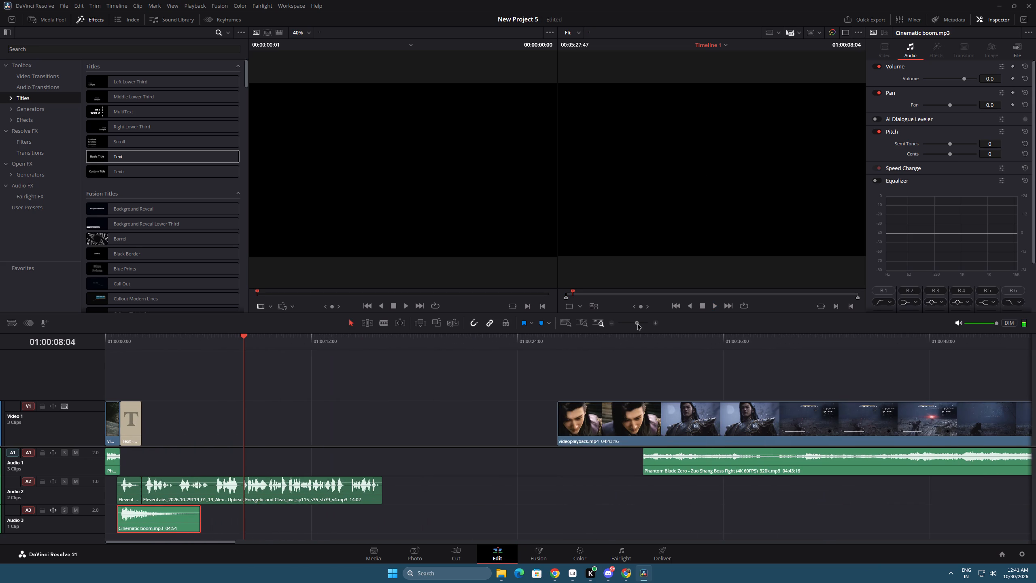
drag(727, 508, 708, 423)
click(637, 323)
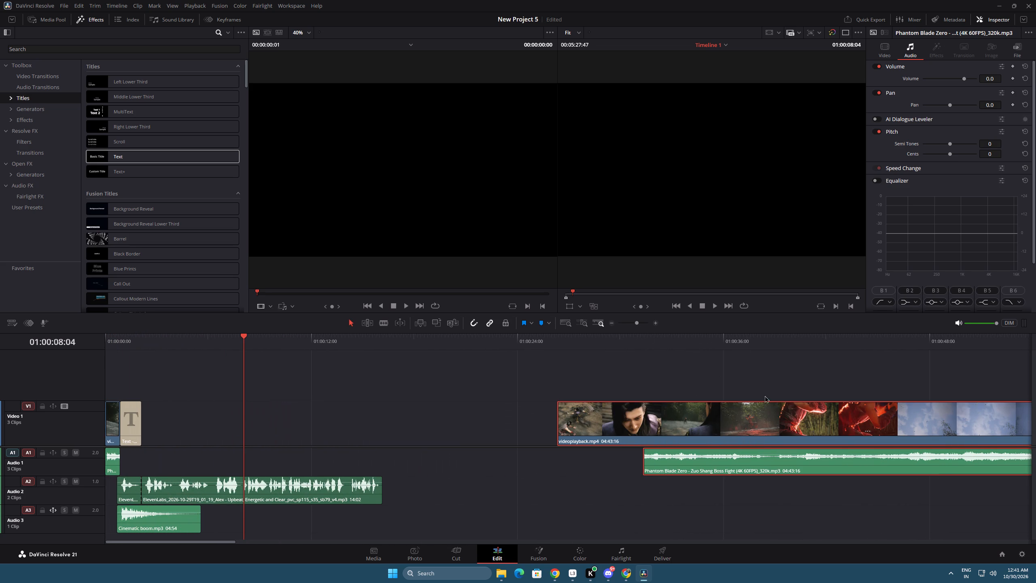
click(553, 334)
key(space)
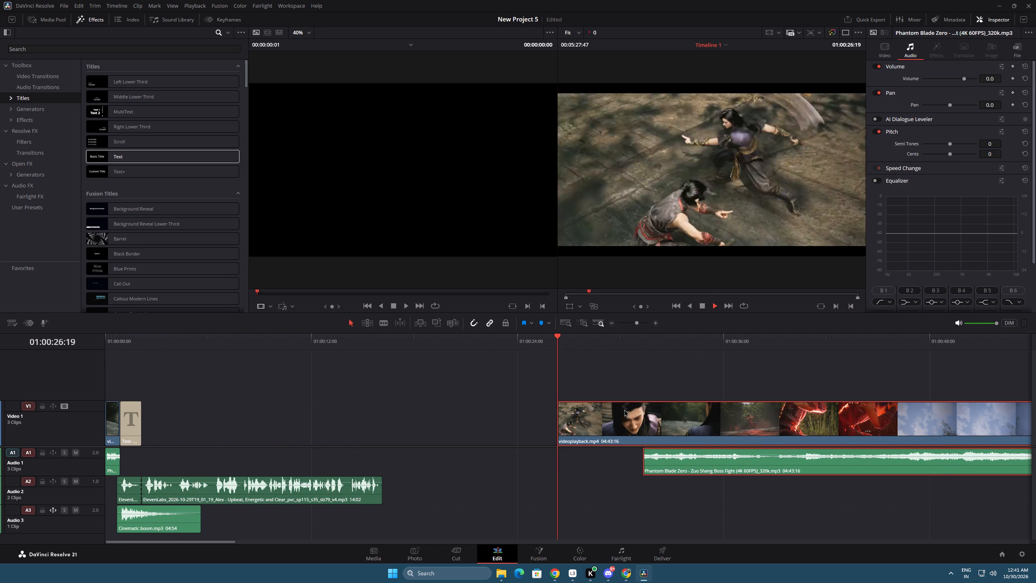
key(space)
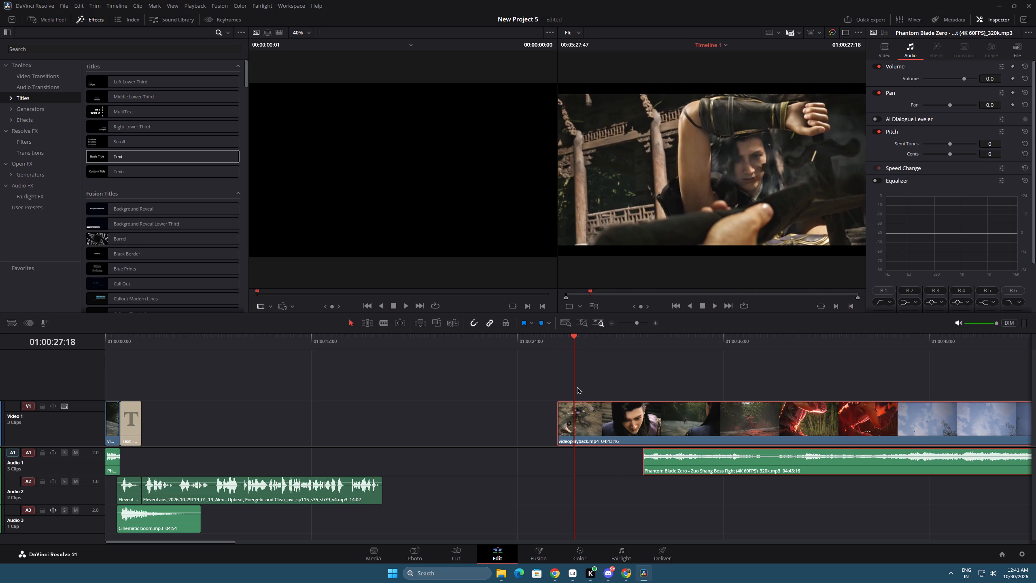
drag(579, 336, 556, 337)
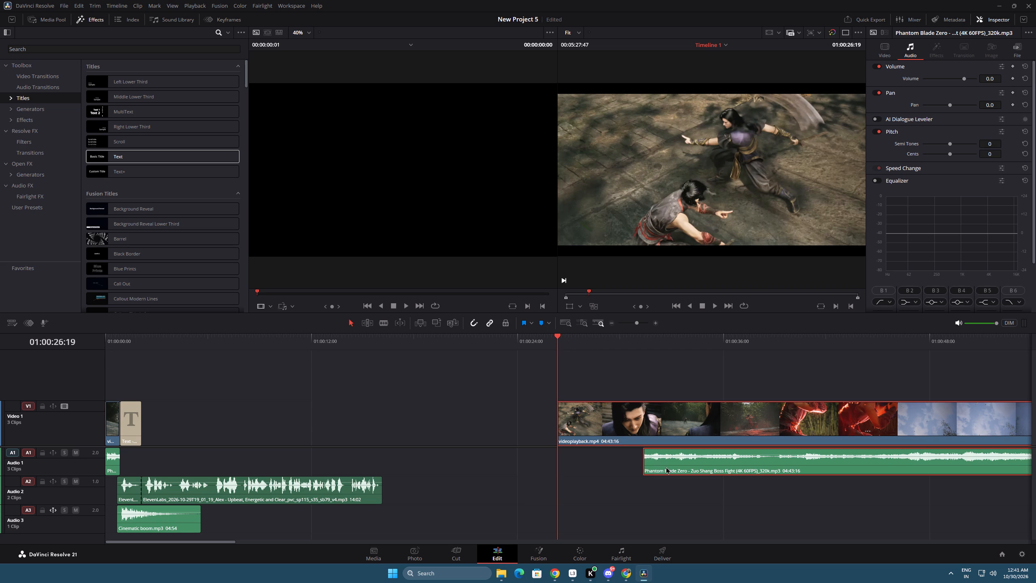
Extend the start of the remaining boss fight video and its linked audio 53 frames earlier.
drag(646, 462, 557, 455)
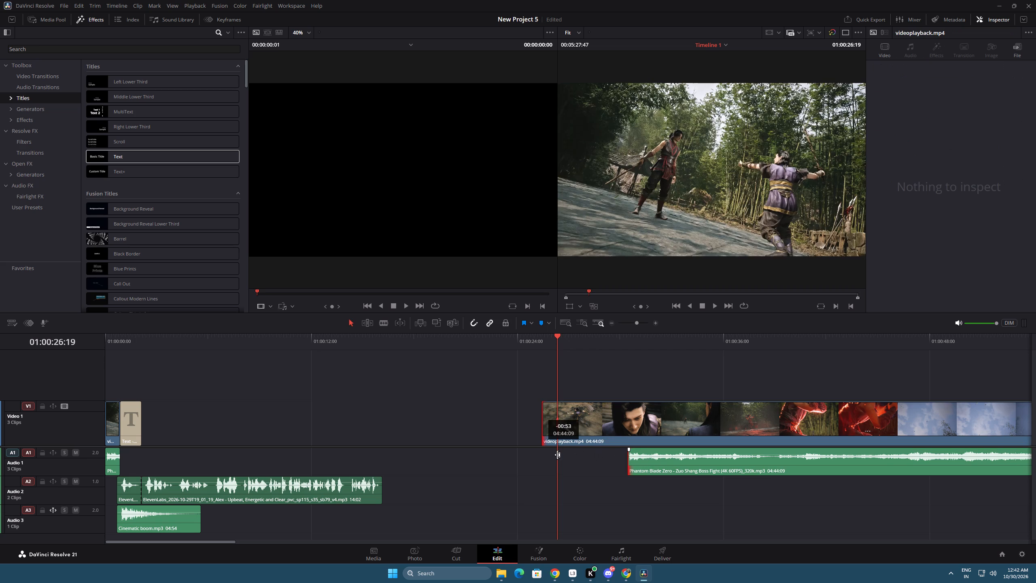
drag(557, 455, 556, 455)
click(698, 466)
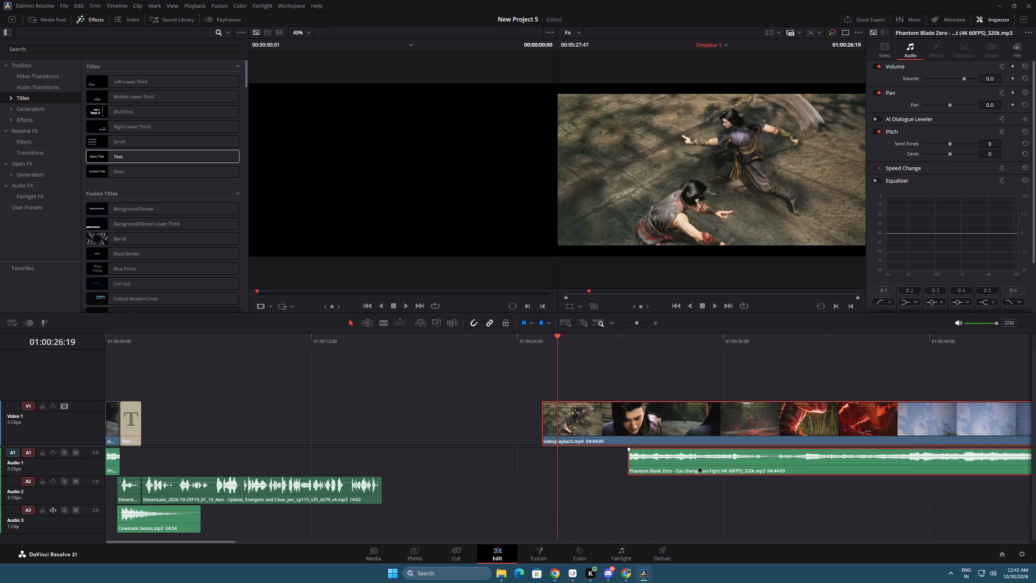
click(677, 519)
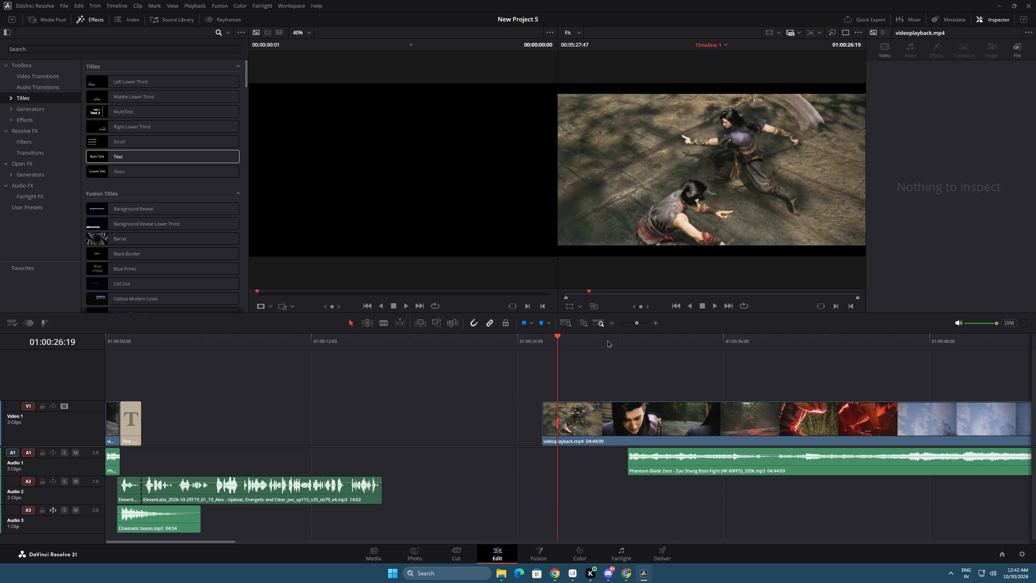
Try sliding the remaining boss fight video into line with its audio, and undo both that move and the 53-frame start extension.
click(632, 325)
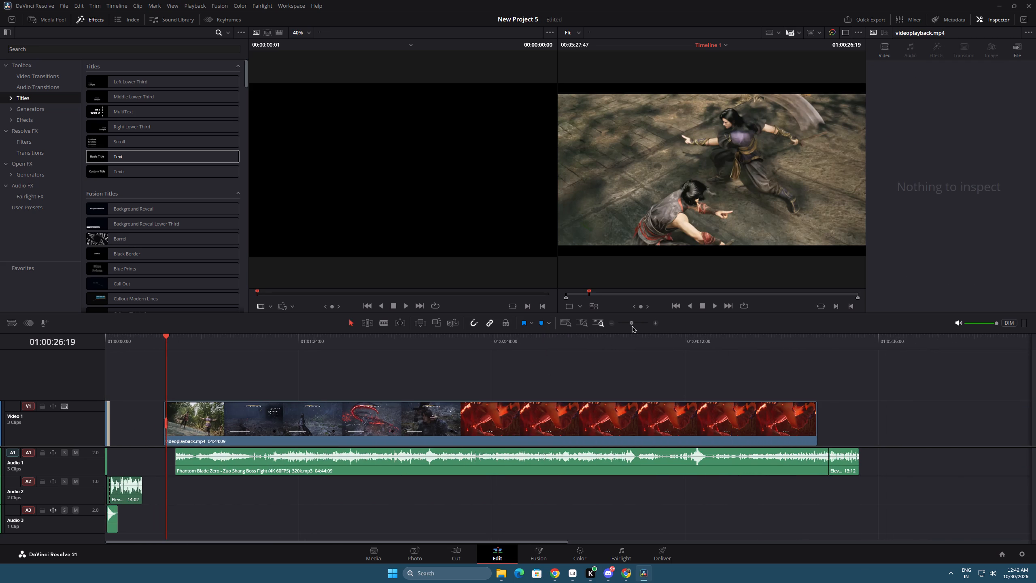
drag(611, 418, 621, 419)
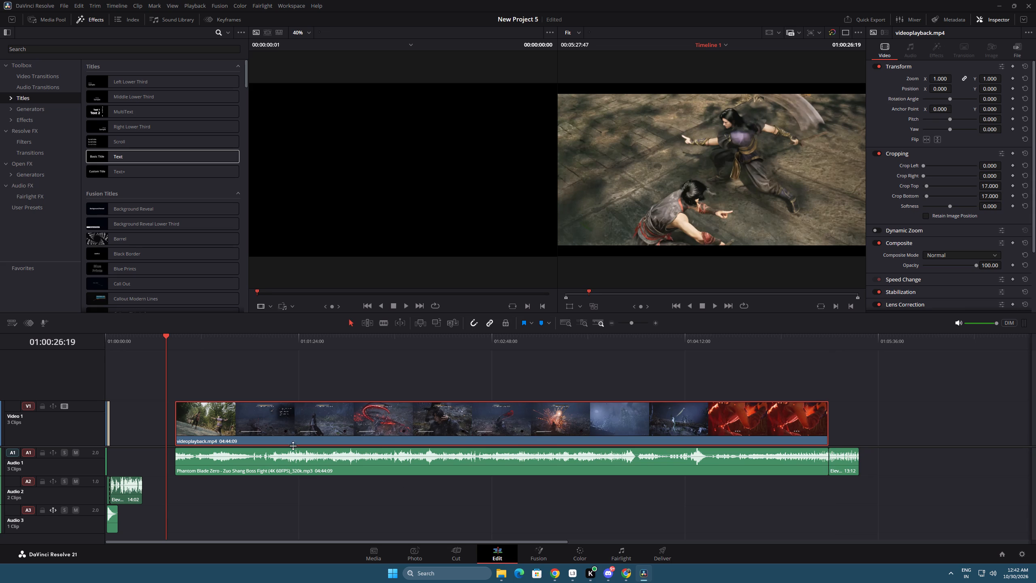
key(ctrl+z)
key(ctrl+z)
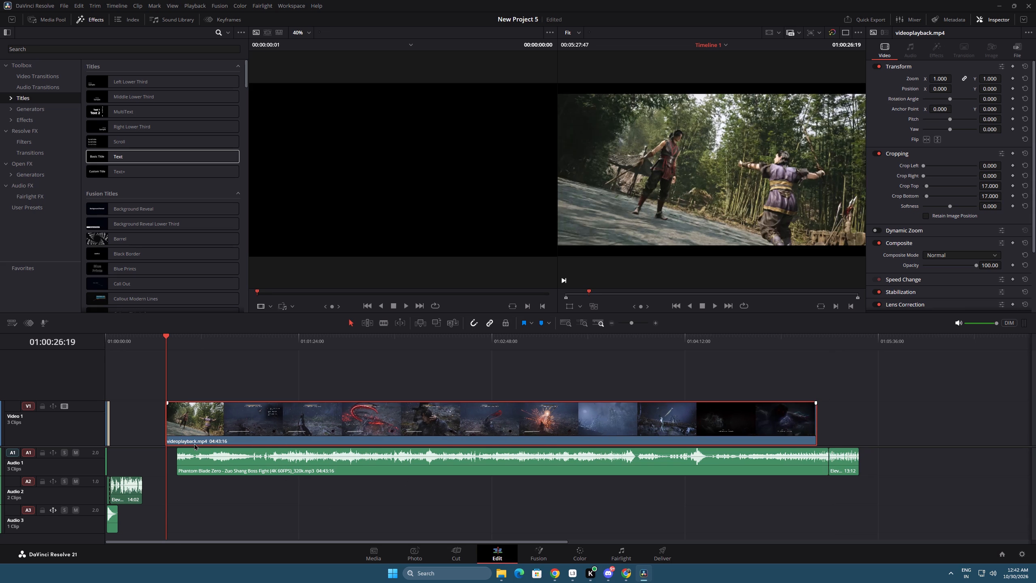
Move the remaining boss fight video on Video 1 so it lines up with its audio on Audio 1.
drag(251, 423, 267, 425)
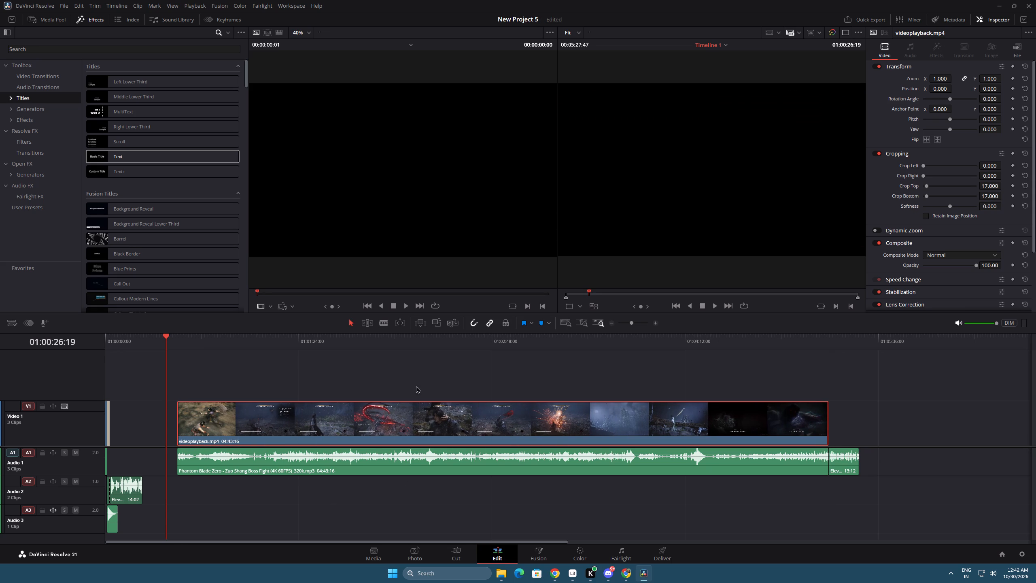
Move the remaining boss fight video, its audio and the trailing voiceover clip together to start right after the title at 01:00:02:07.
click(798, 350)
drag(912, 487, 692, 415)
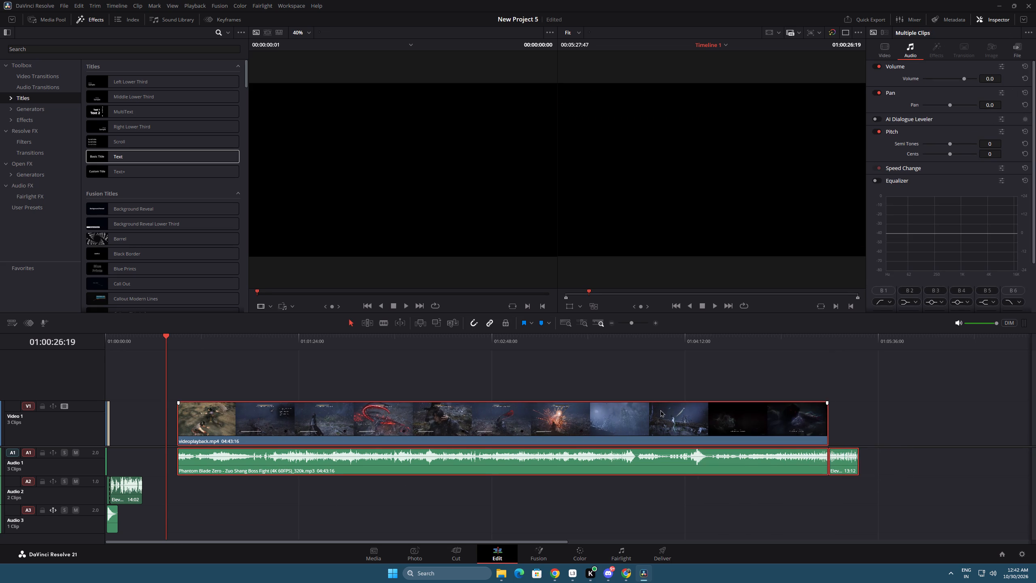
drag(653, 402, 587, 409)
Preview the intro from the voiceover's start at 01:00:00:41 to 01:00:03:12, and step back 17 frames through the last shot.
click(633, 322)
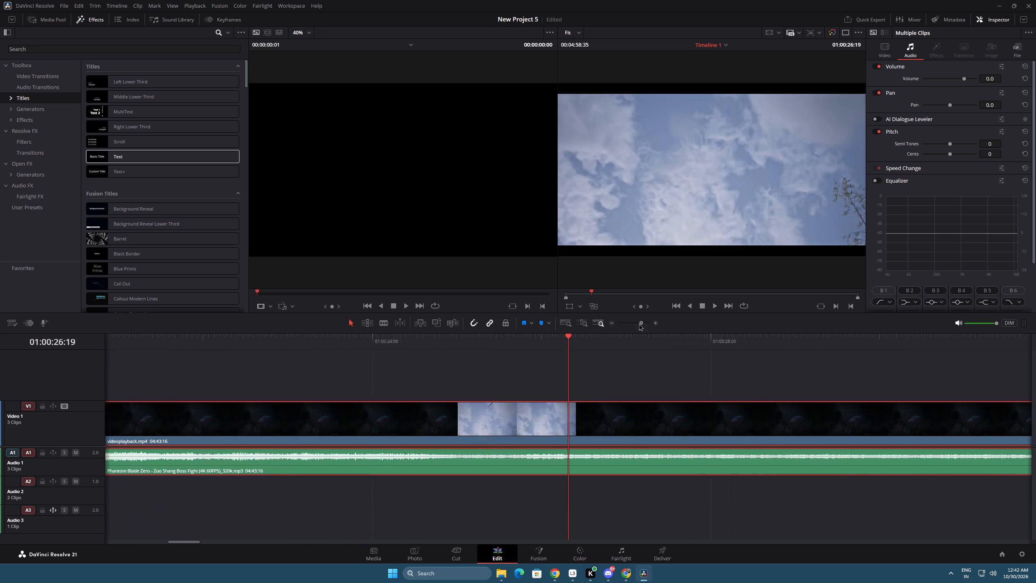
drag(122, 337, 111, 338)
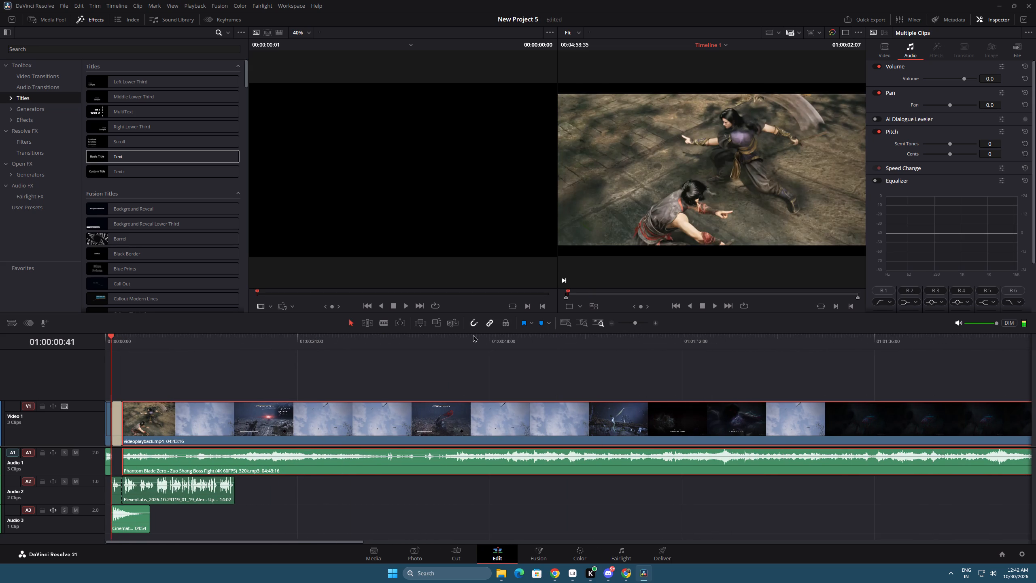
drag(635, 323, 641, 324)
key(space)
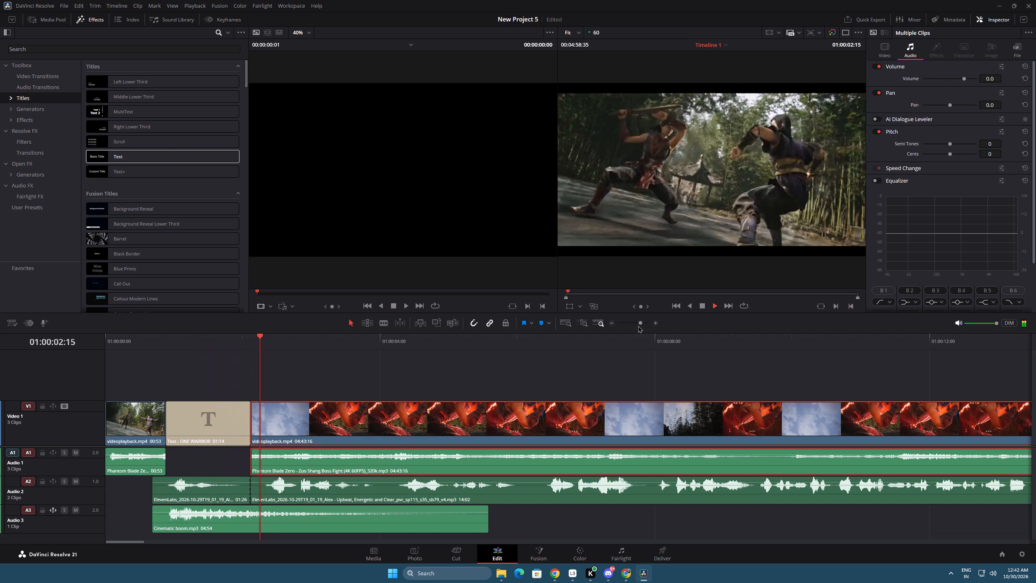
key(space)
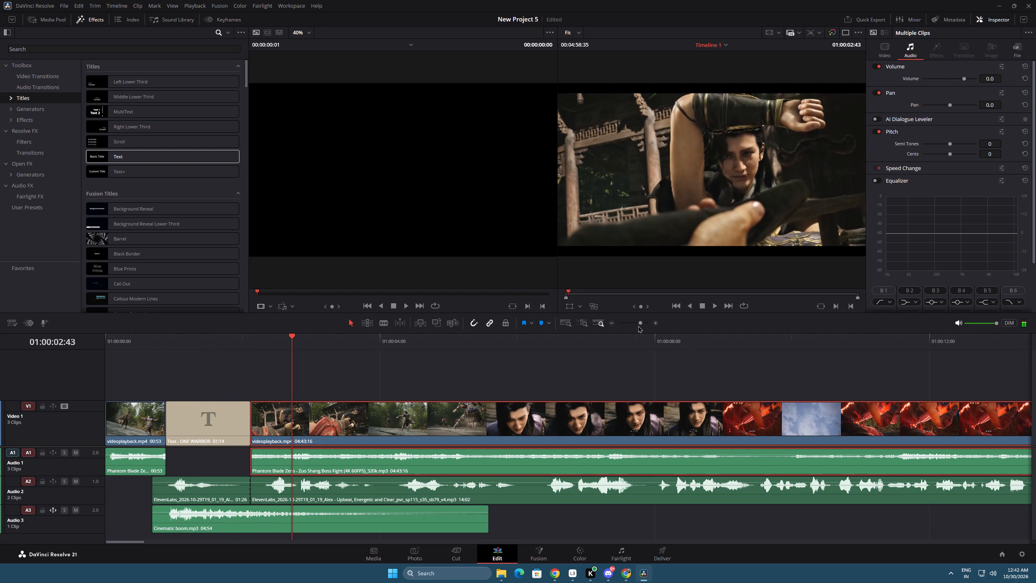
key(space)
key(space)
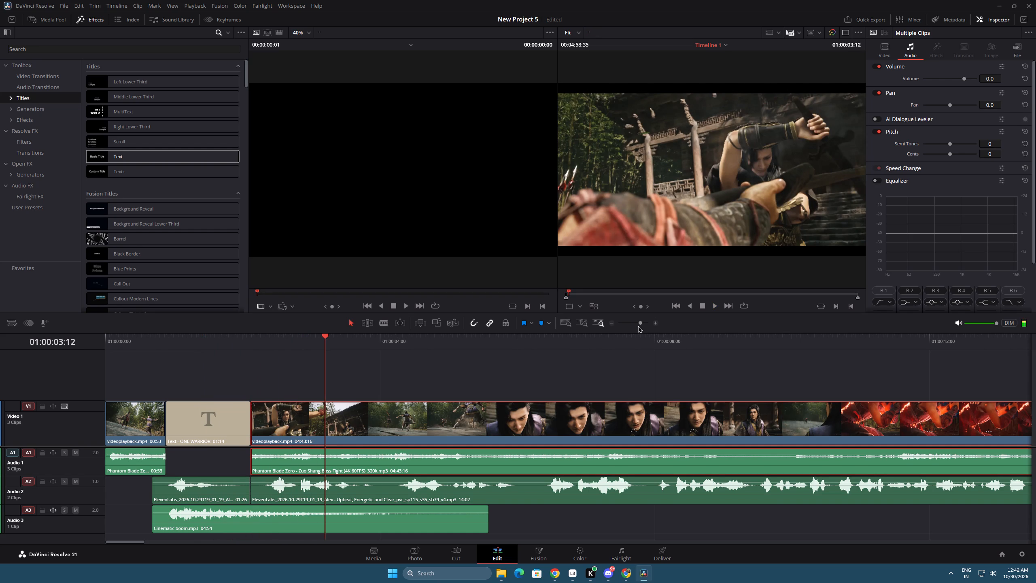
key(Left)
key(Left)
key(Left)
key(Left)
key(Left)
key(Left)
key(Left)
key(Left)
key(Left)
key(Left)
key(Left)
key(Left)
key(Left)
key(Left)
key(Left)
key(Left)
key(Left)
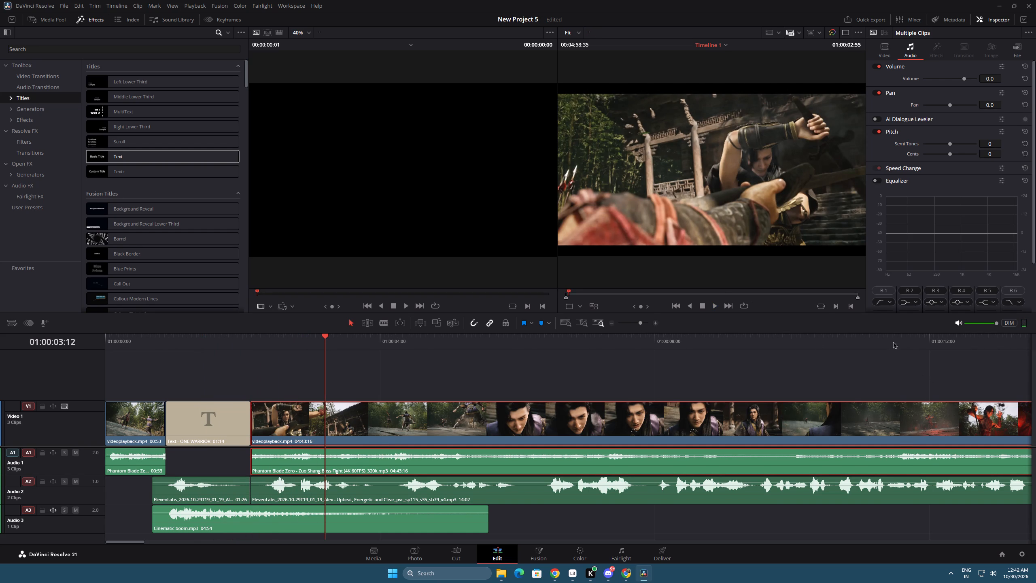
Scan the boss fight footage from about 01:00:11:40 to 01:00:12:59 and return the playhead to the title's end at 01:00:02:07.
drag(898, 338, 907, 340)
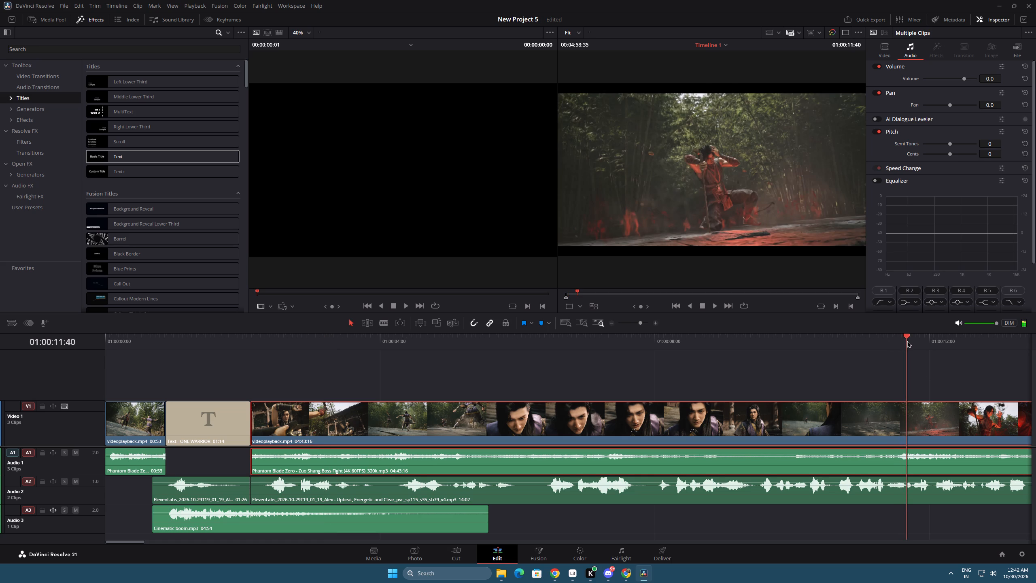
drag(907, 340, 945, 360)
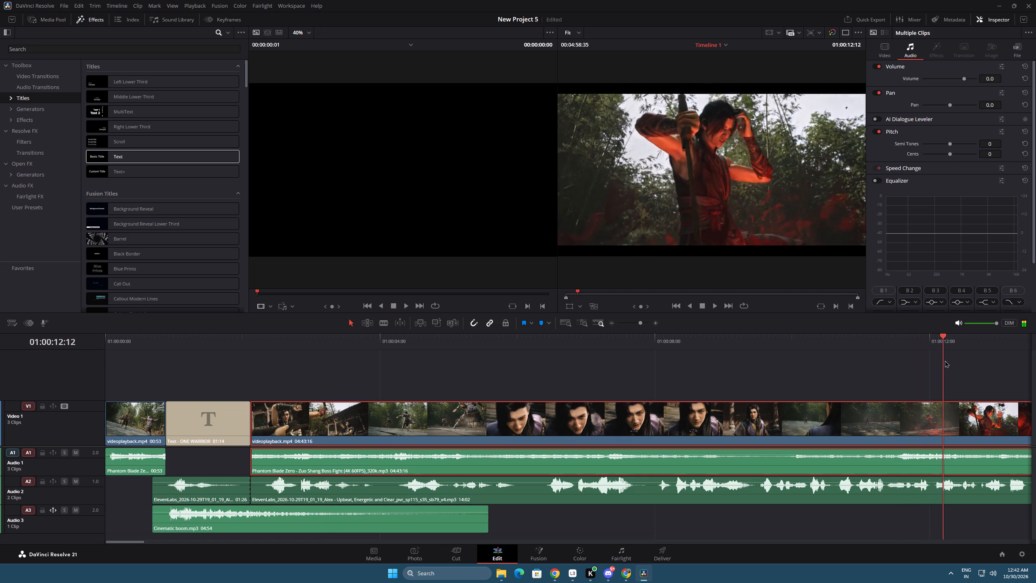
drag(945, 360, 997, 375)
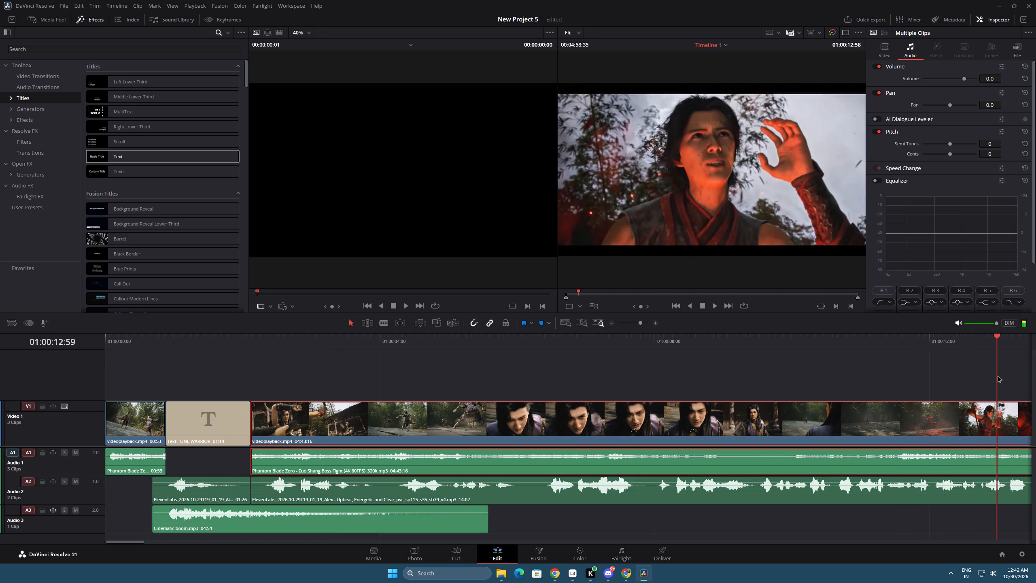
drag(997, 375, 248, 389)
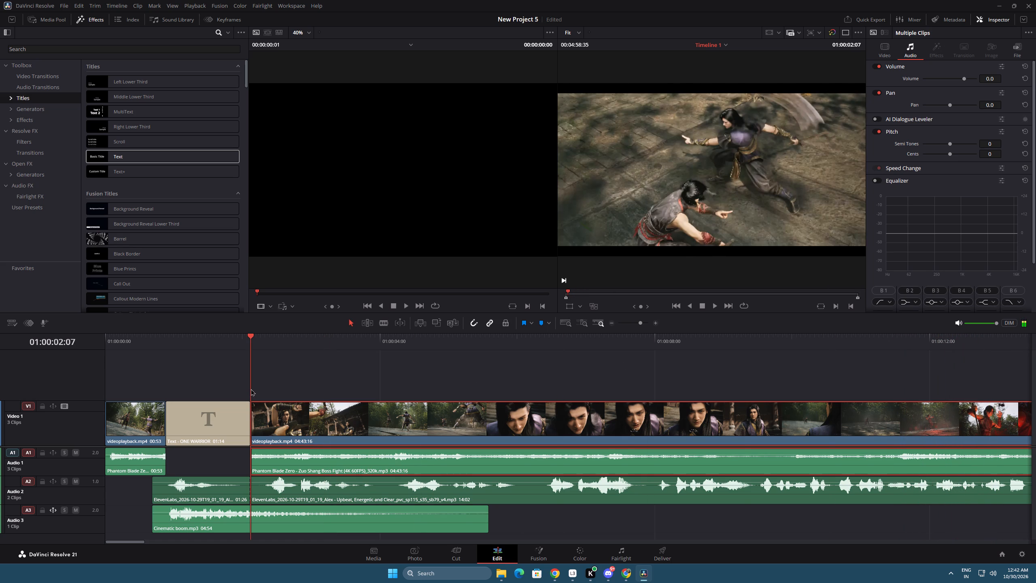
Review the footage after the title up to about 01:00:06:05, step back through its last frames, and return to 01:00:02:07.
key(space)
key(space)
key(space)
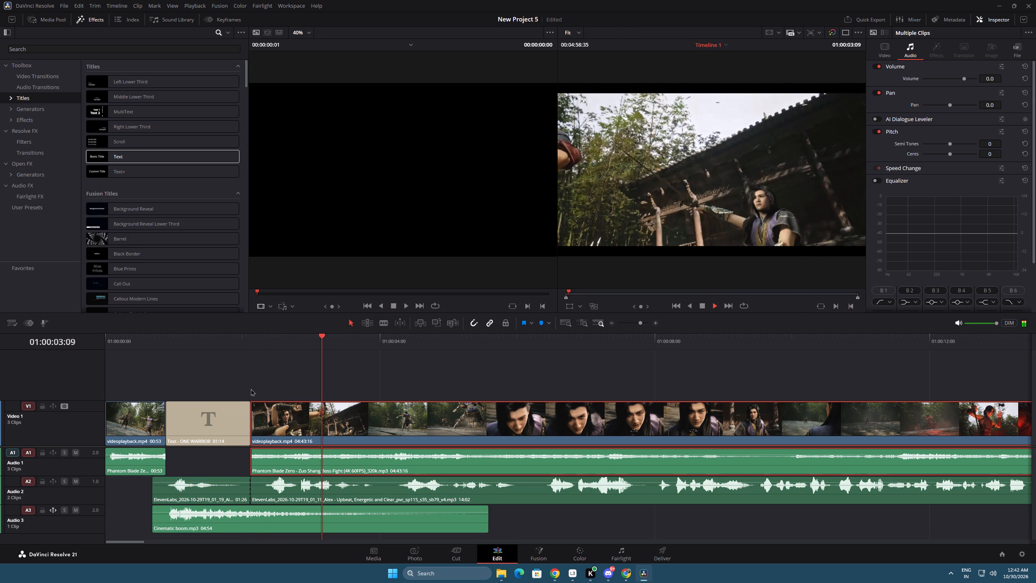
key(space)
key(space)
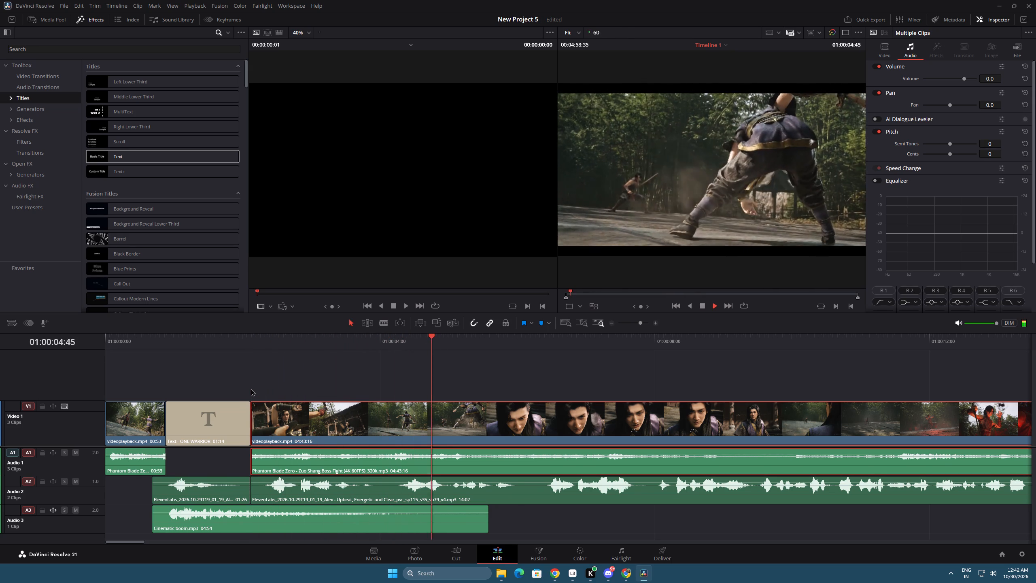
key(space)
key(space)
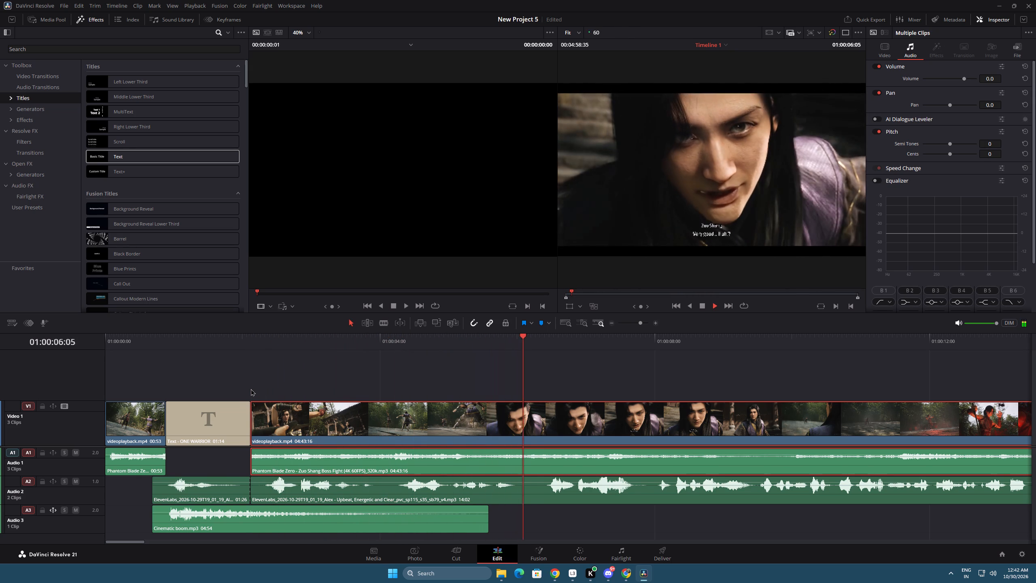
key(space)
key(Left)
key(Left)
key(Left)
key(Left)
key(Left)
key(Left)
key(Left)
key(Left)
key(Left)
key(Left)
key(Left)
key(Left)
key(Left)
key(Left)
key(Left)
key(Left)
key(Left)
key(Left)
key(Left)
key(Left)
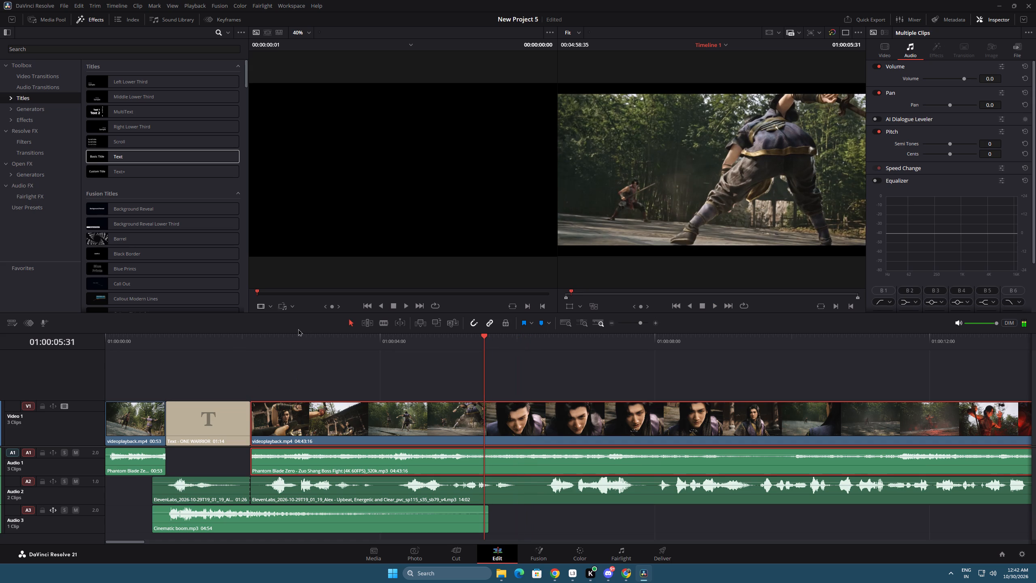
drag(208, 337, 242, 353)
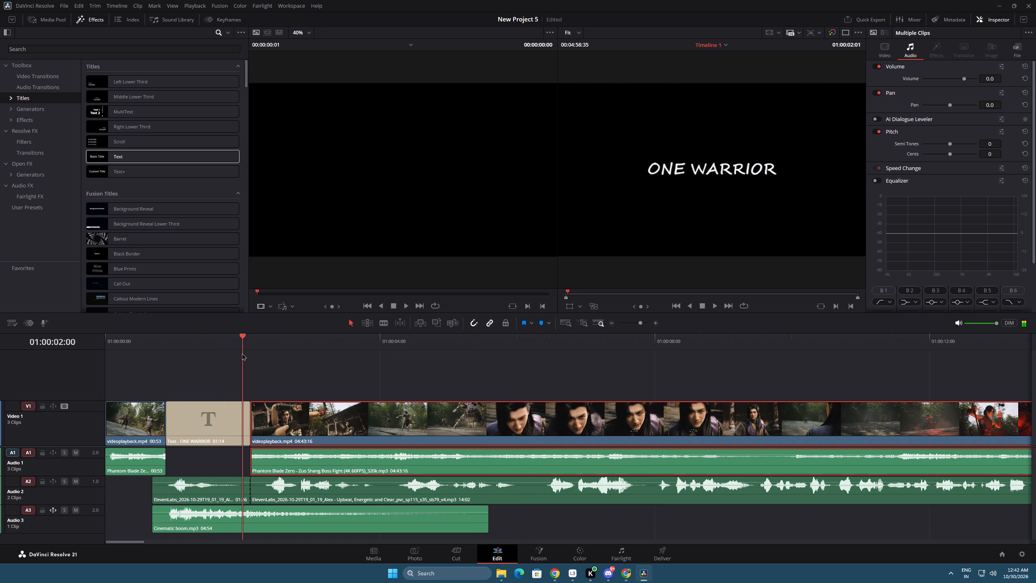
drag(242, 353, 248, 354)
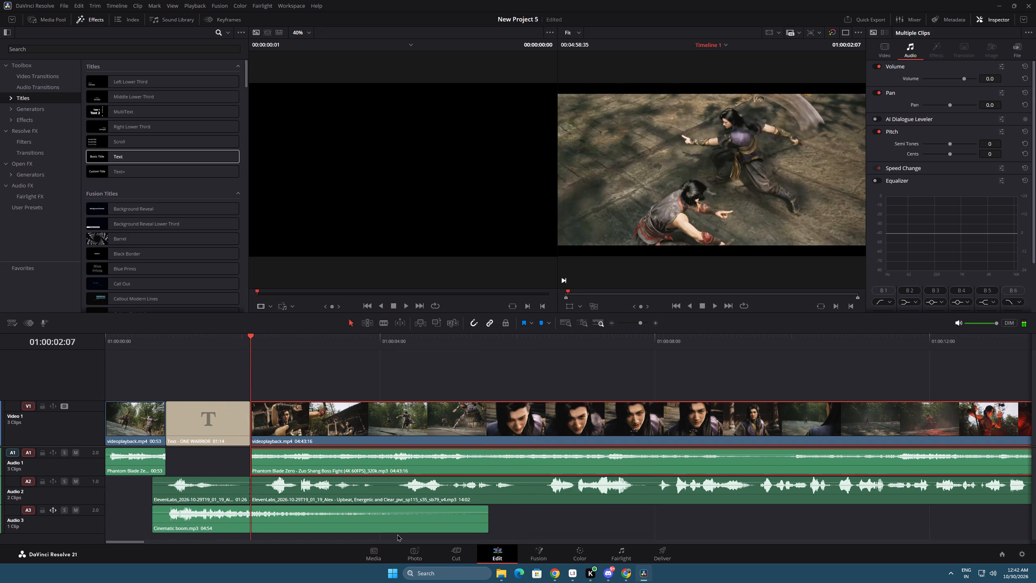
Add a long fade-out to Cinematic boom.mp3 starting under the ONE WARRIOR title, and bend its curve downward for a quicker drop.
click(400, 532)
drag(486, 508, 342, 506)
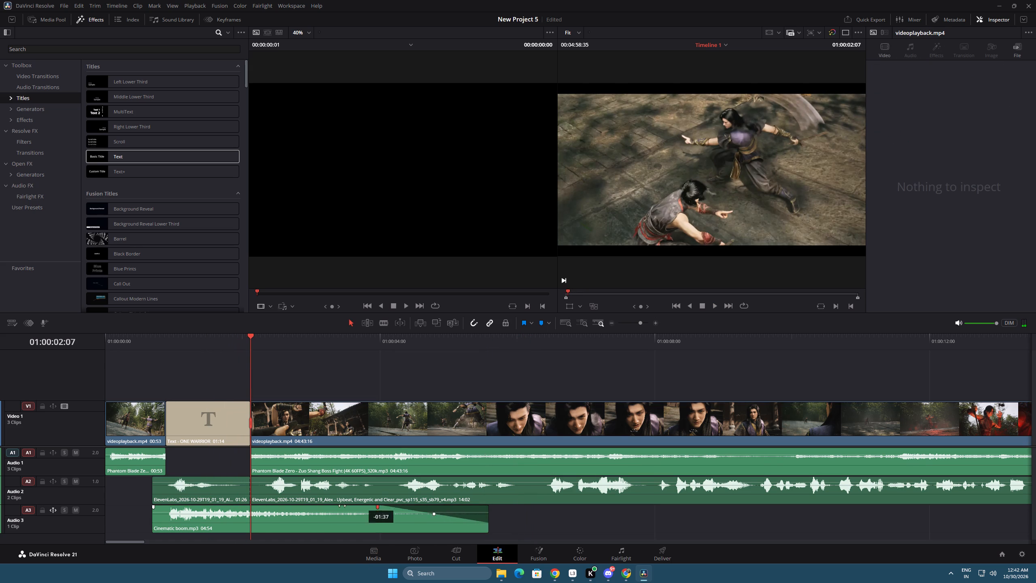
drag(342, 506, 163, 522)
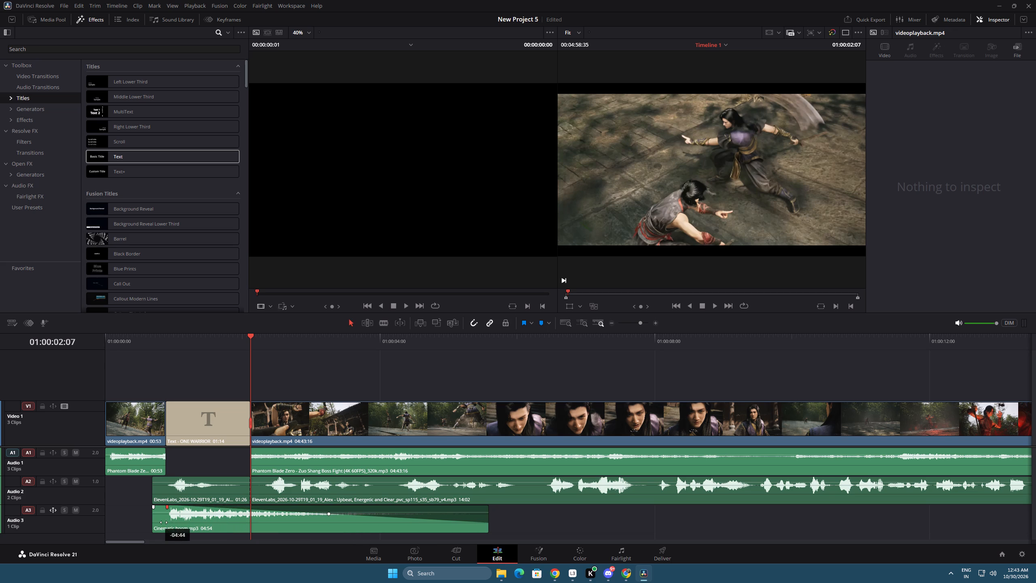
drag(163, 522, 205, 519)
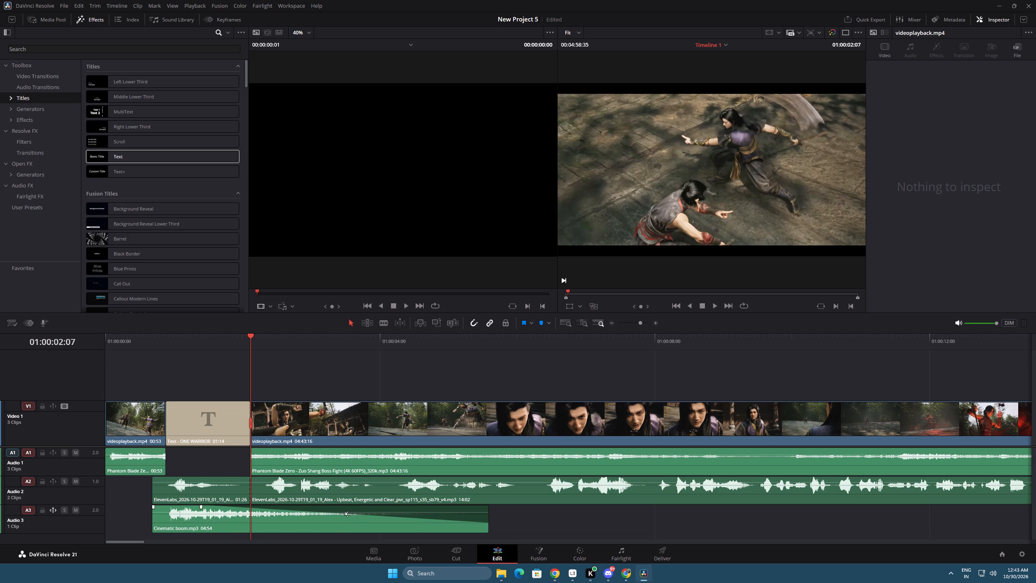
drag(347, 514, 268, 541)
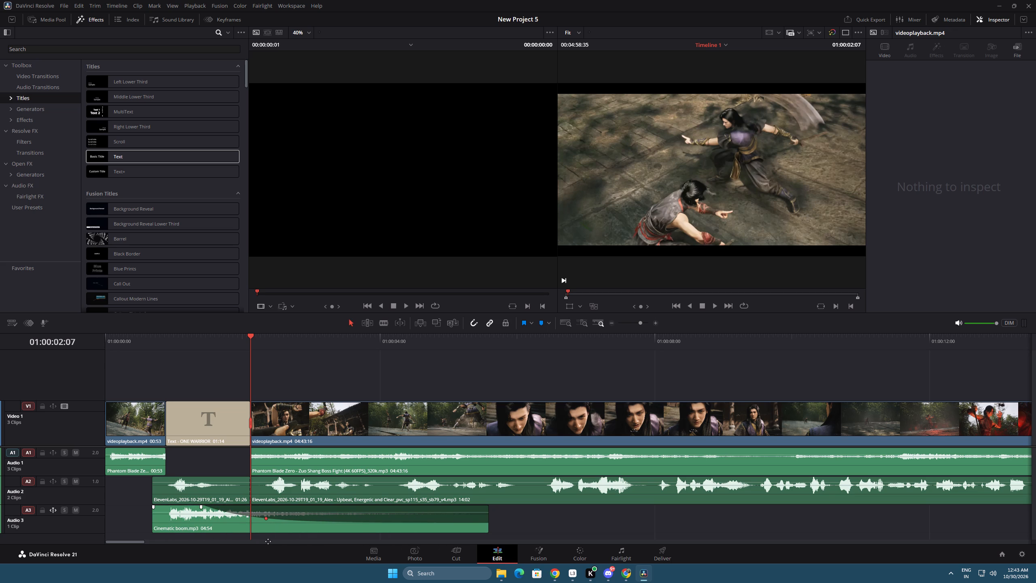
drag(268, 541, 278, 536)
Preview the faded Cinematic boom with the voiceover and title from 01:00:00:41 to 01:00:02:46.
key(space)
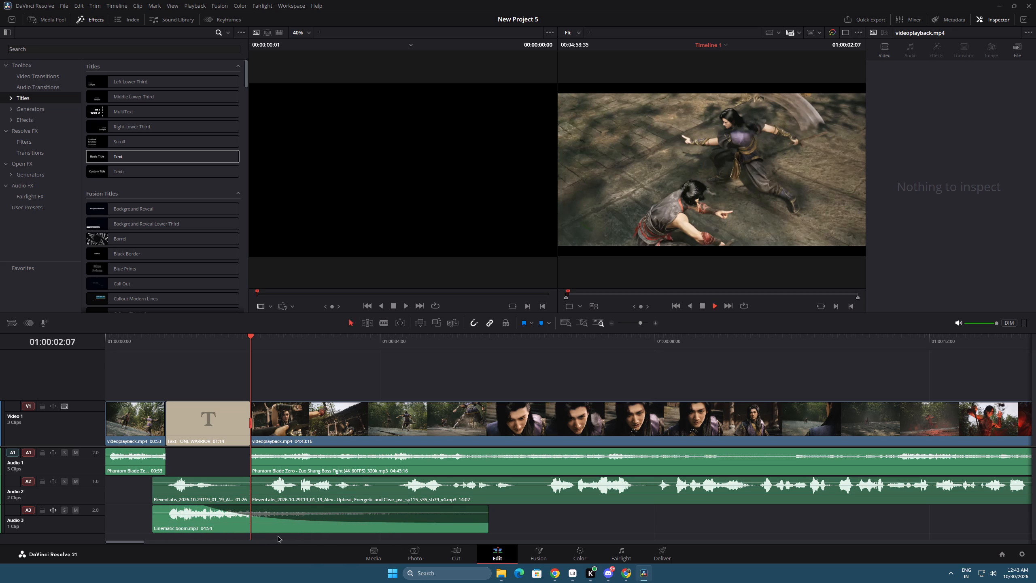
key(space)
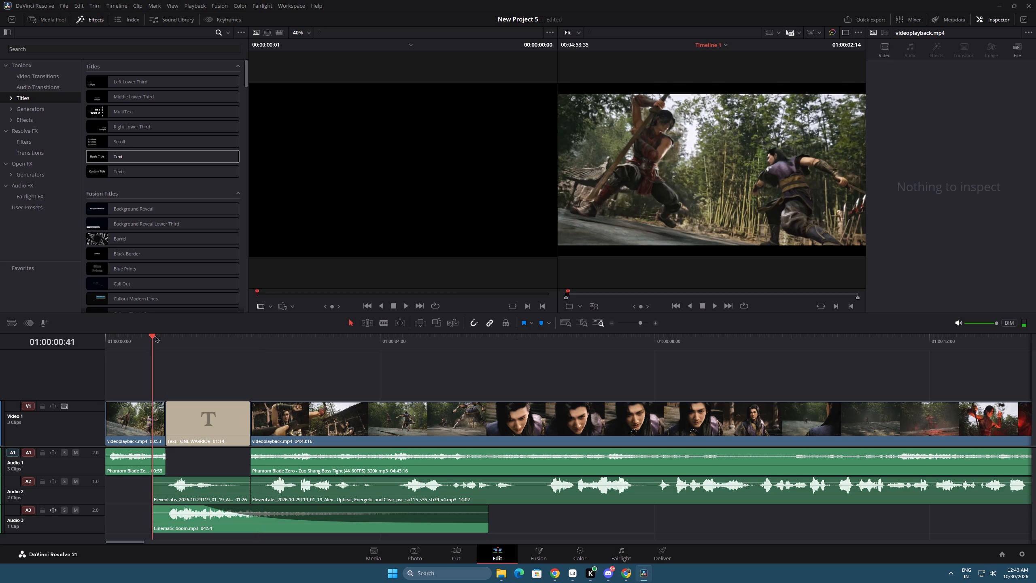
click(155, 335)
key(space)
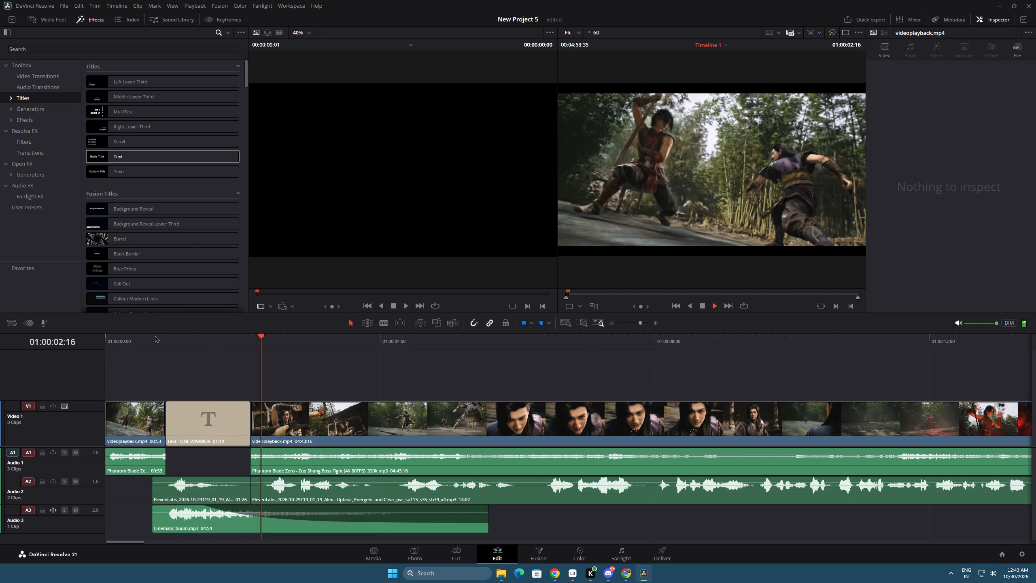
key(space)
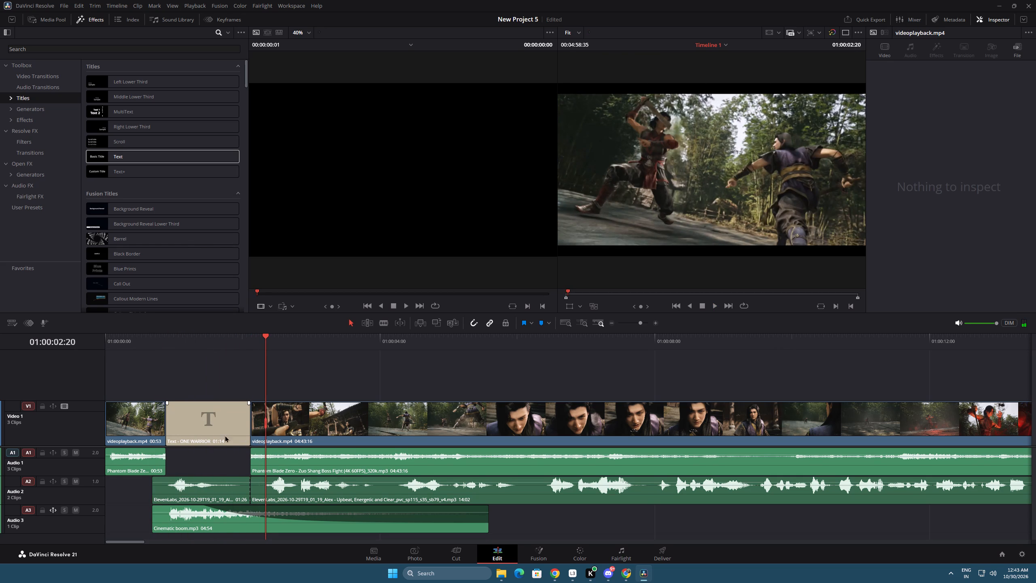
key(space)
key(space)
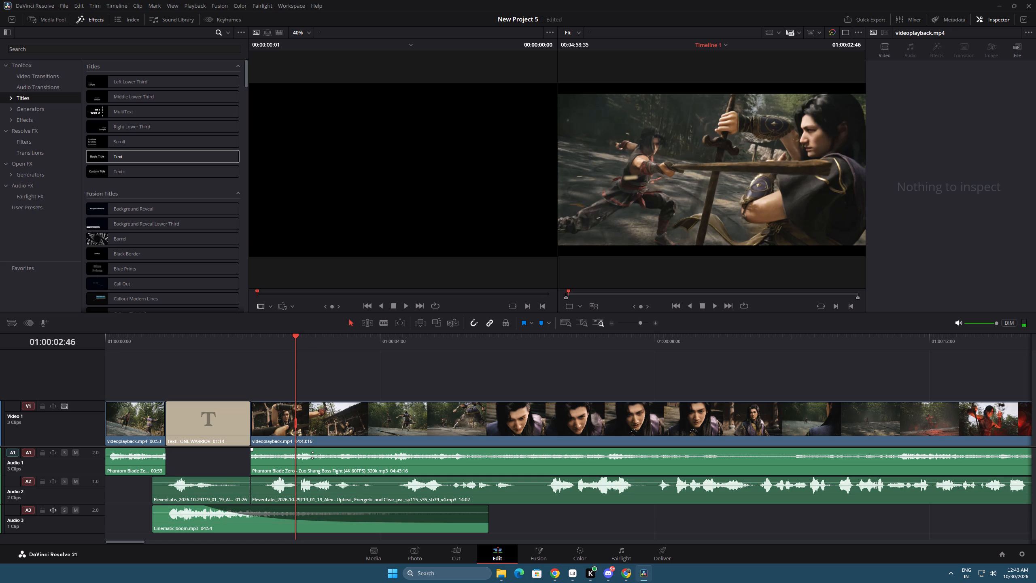
Play the footage and voiceover after the ONE WARRIOR title from 01:00:02:46 to about 01:00:06:38, pausing to judge the next cut.
key(space)
key(space)
key(space)
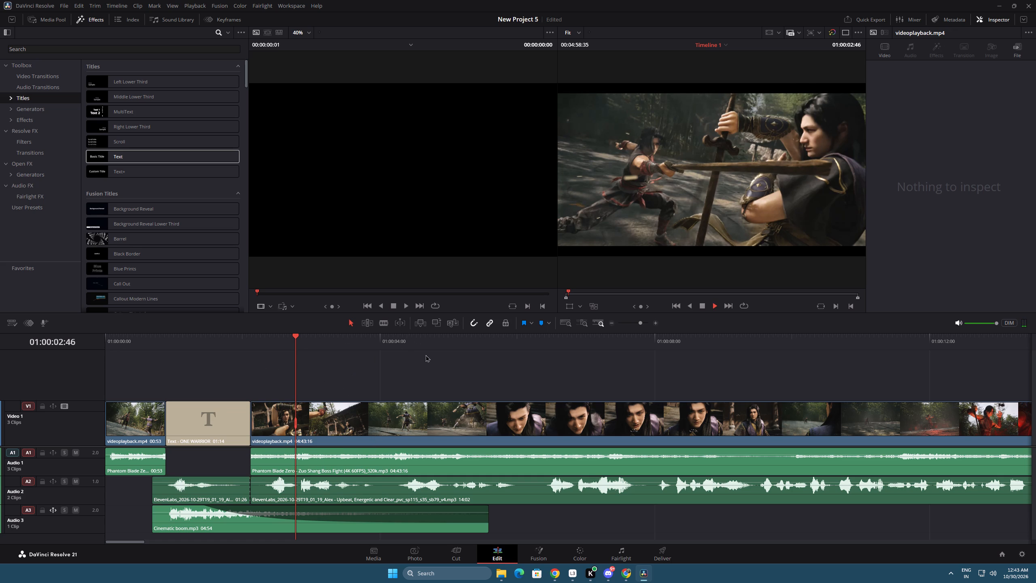
key(space)
key(space)
key(space)
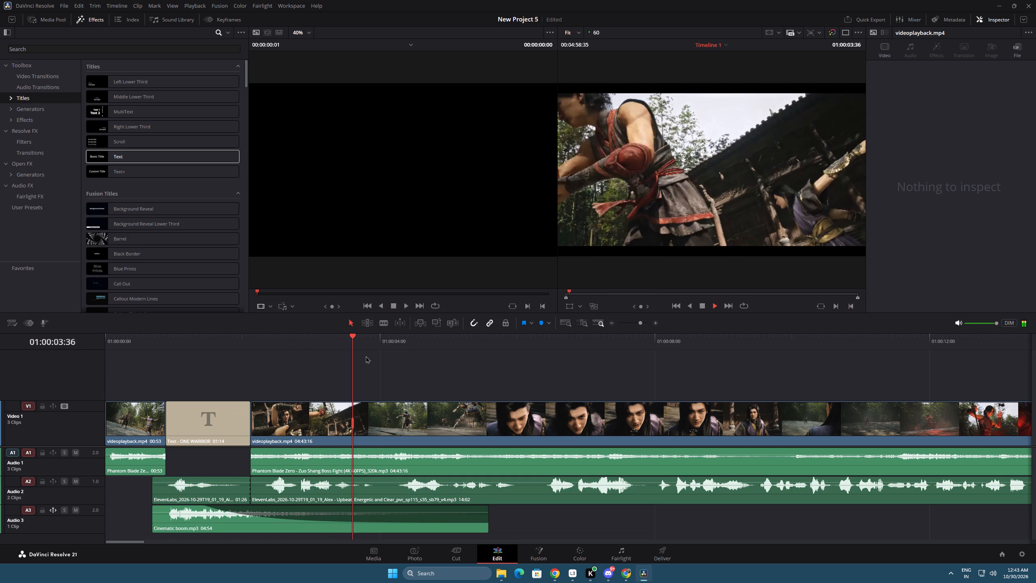
key(space)
key(space)
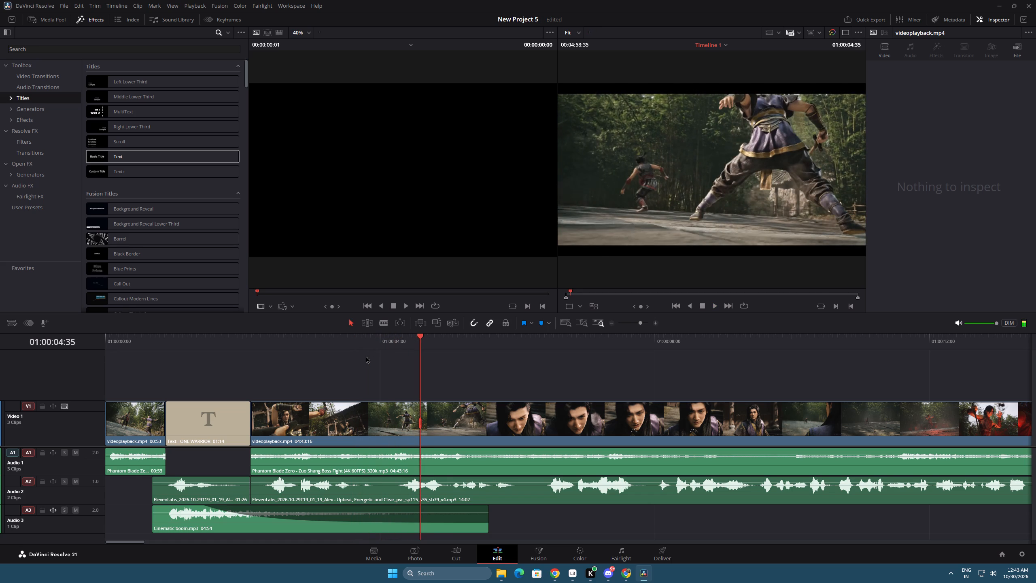
key(space)
key(space)
key(space)
key(space)
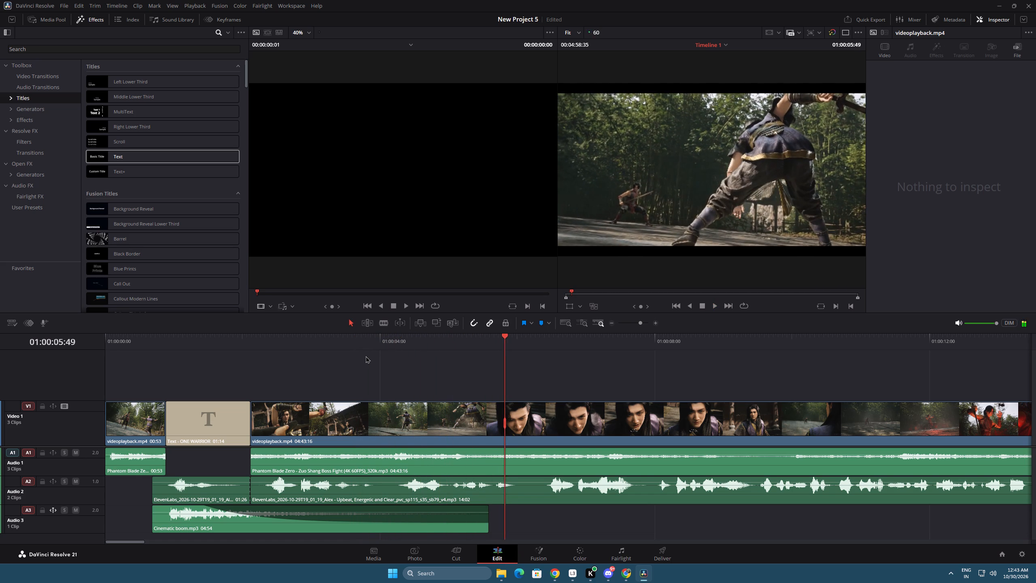
key(space)
key(space)
key(space)
Find the last wide-shot frame before the face close-up and split the boss fight video and its audio there, at 01:00:06:11.
key(Left)
key(space)
key(Left)
key(Left)
key(Left)
key(Left)
key(Left)
key(Left)
key(Left)
key(Left)
key(Left)
key(Left)
key(Left)
key(Left)
key(Left)
key(Left)
key(Left)
key(Left)
key(Left)
key(Left)
key(Left)
key(Left)
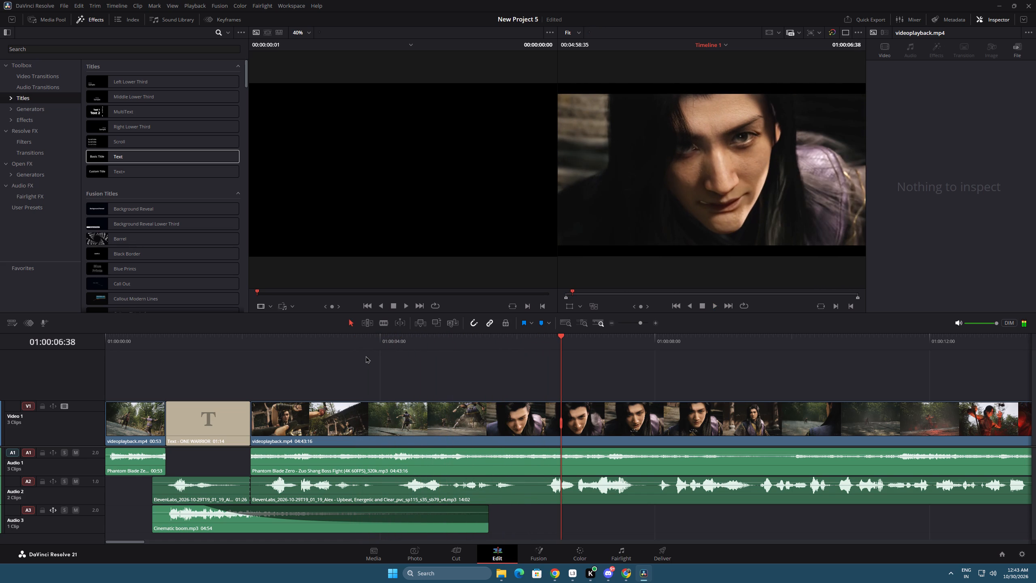
key(Left)
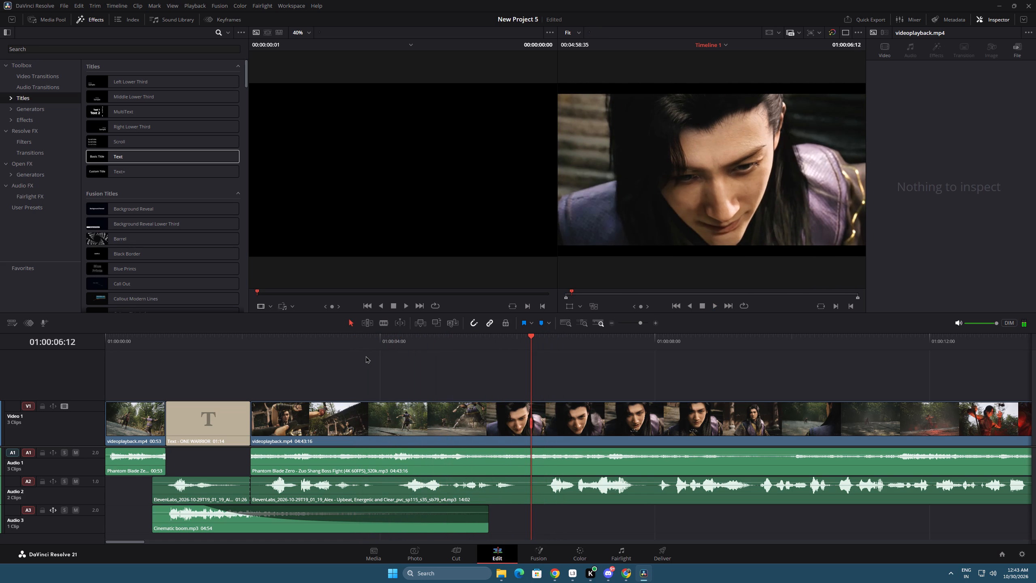
key(Left)
key(Left)
key(Right)
key(Right)
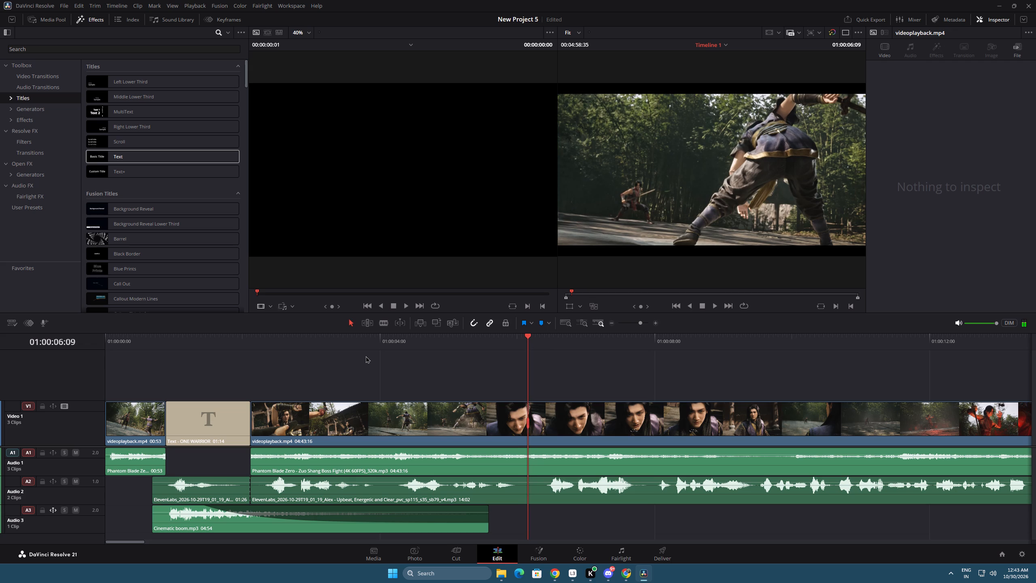
key(Right)
key(Right)
key(Right)
key(Left)
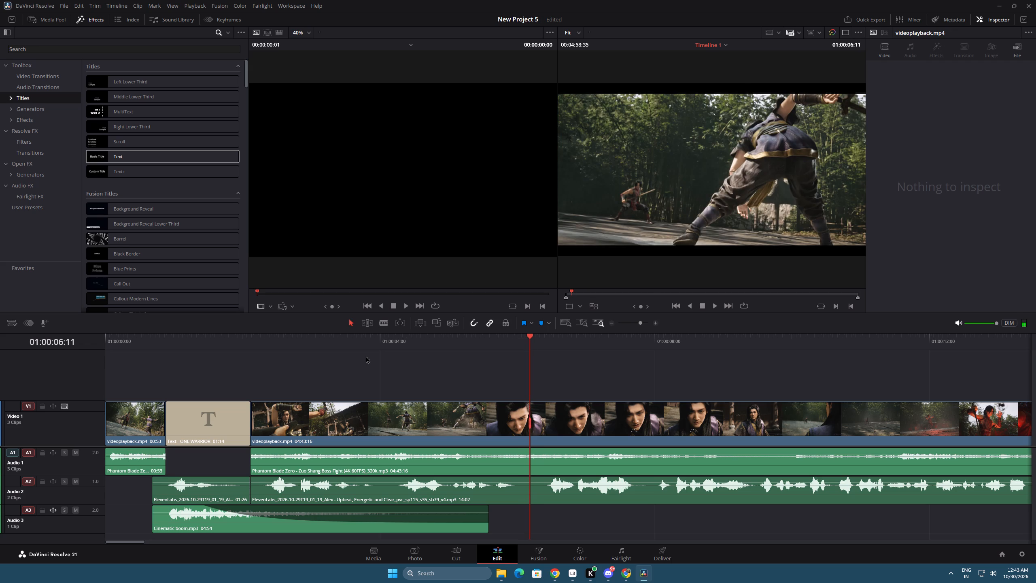
click(384, 326)
click(531, 425)
click(528, 457)
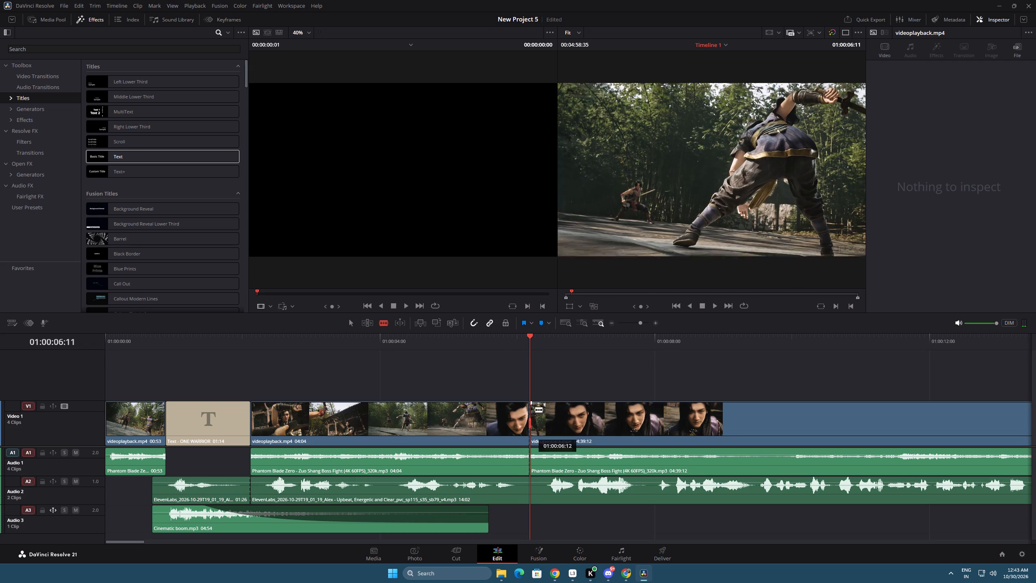
click(529, 459)
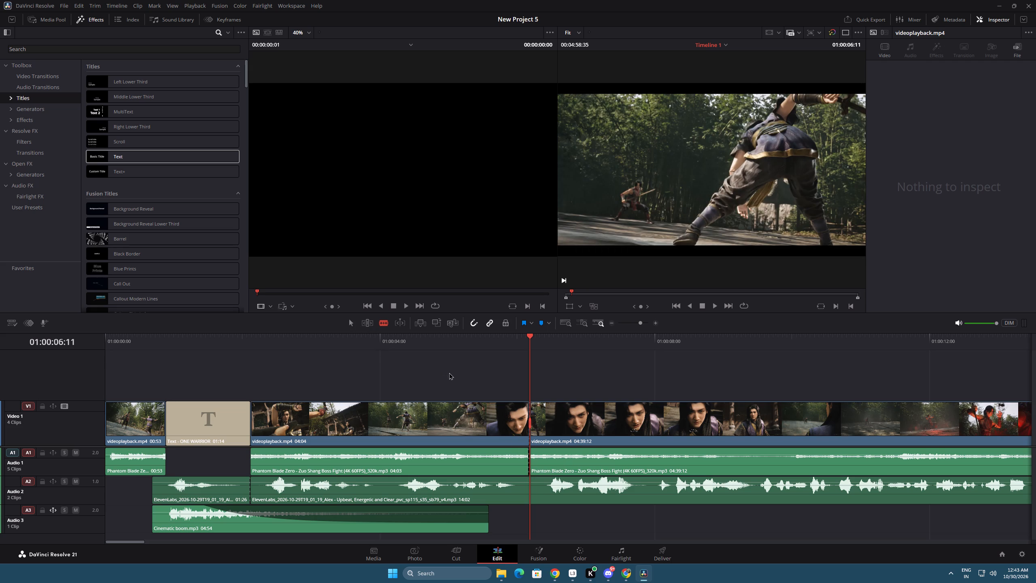
key(ctrl+z)
key(ctrl+z)
click(527, 462)
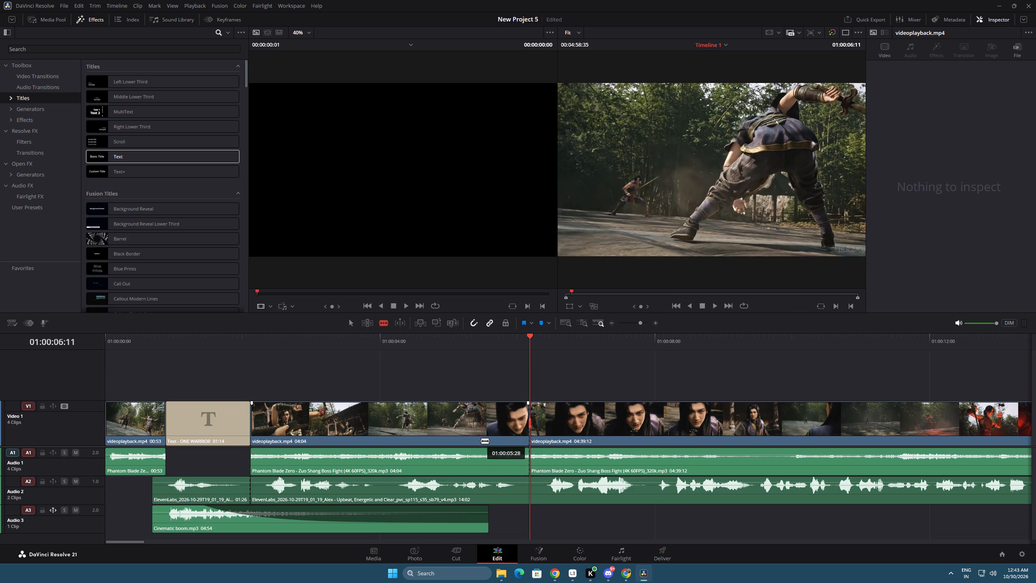
click(349, 321)
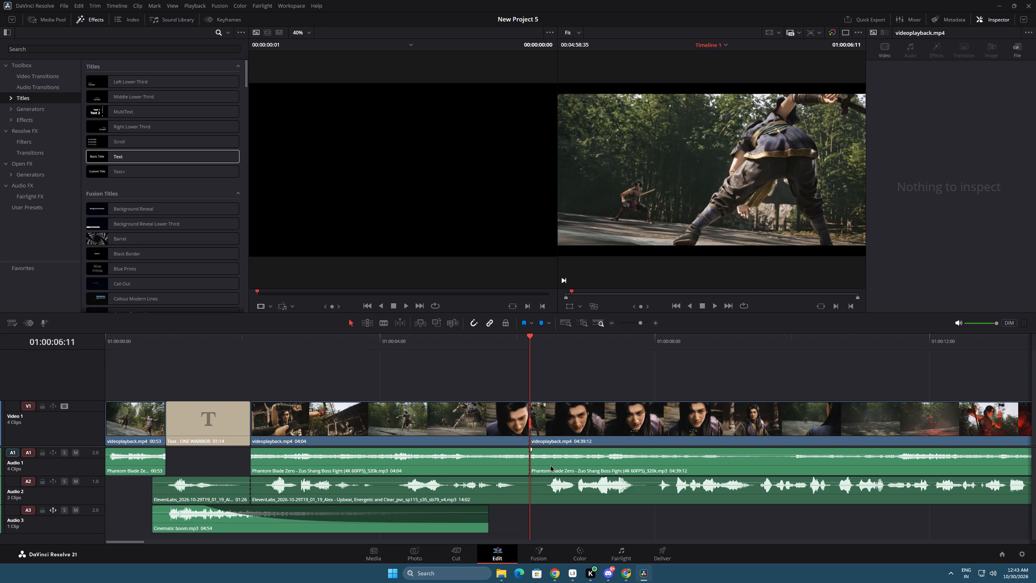
Move all boss fight video and audio after the 01:00:06:11 cut about 3 min 40 s later, leaving a gap for the intro.
drag(641, 324, 639, 325)
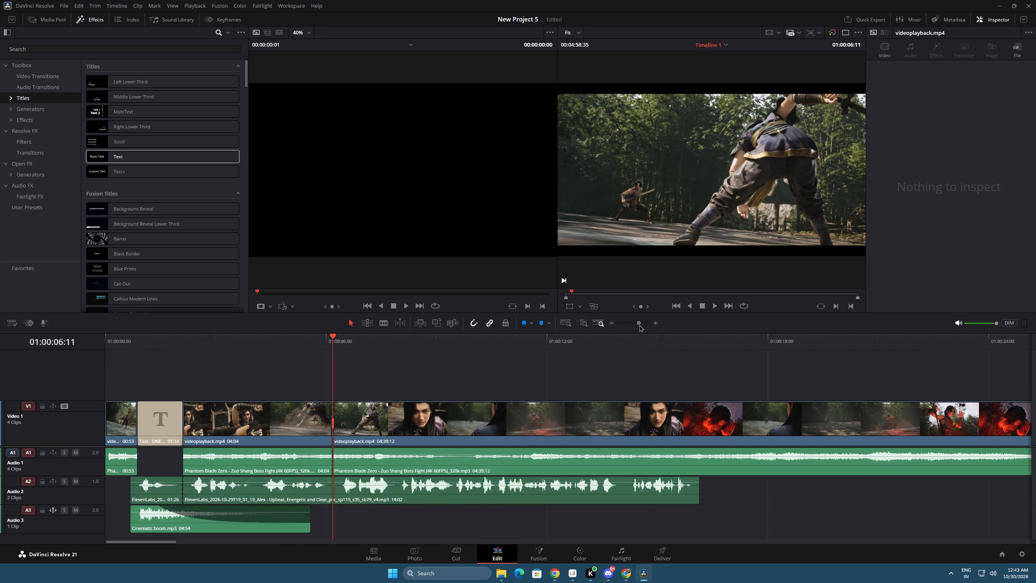
drag(639, 325, 628, 326)
drag(216, 391, 221, 394)
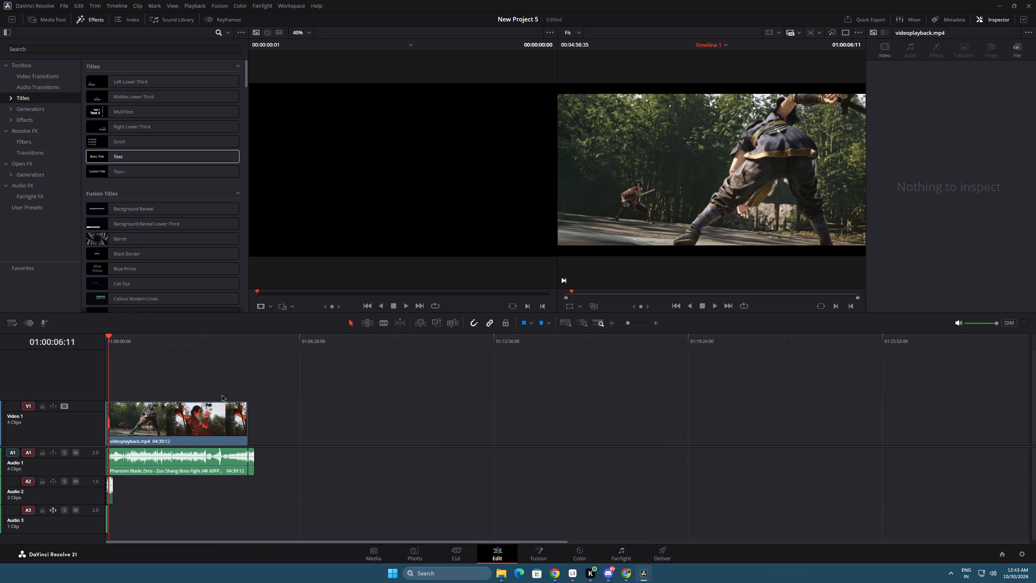
drag(221, 394, 266, 465)
drag(237, 436, 347, 443)
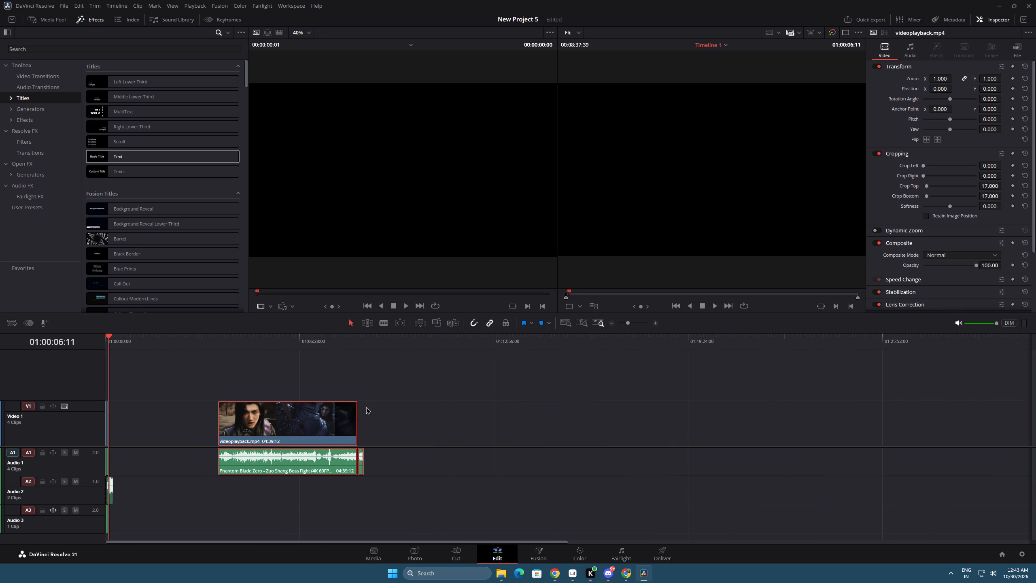
Shift the second voiceover clip to start at about 01:00:05:49, overlapping the end of the footage, and preview it from there.
drag(631, 325, 641, 324)
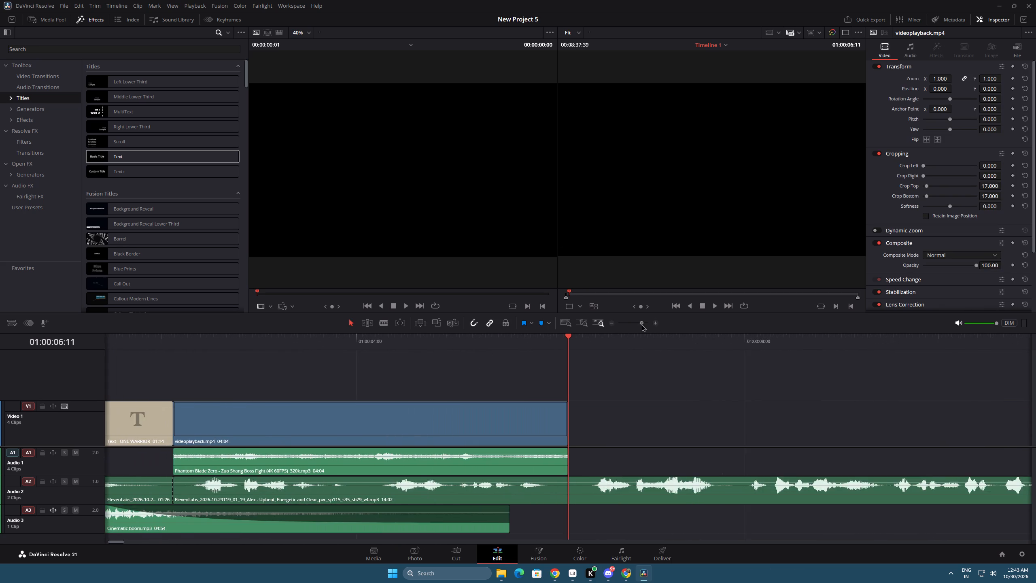
drag(641, 324, 641, 324)
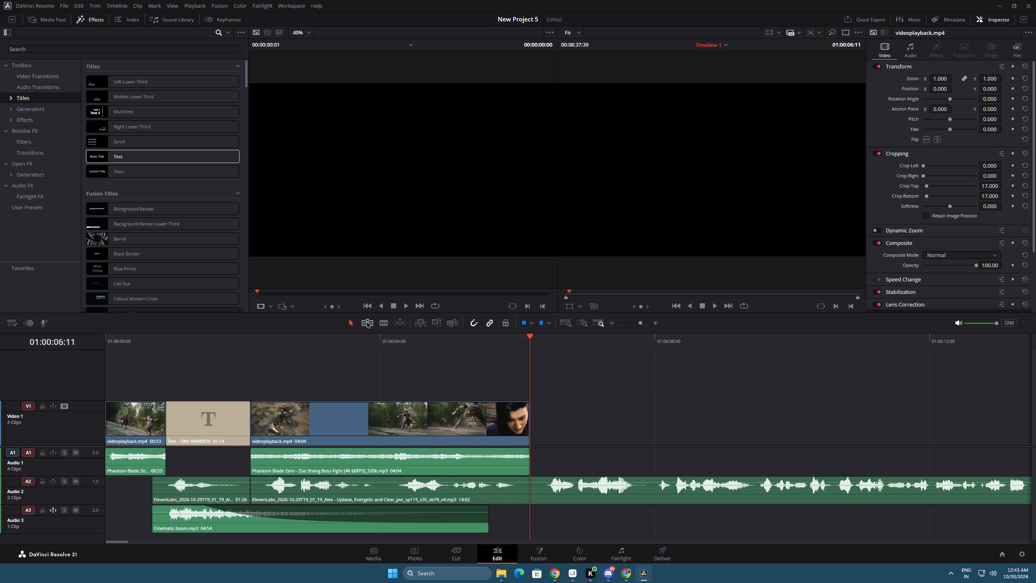
drag(381, 497, 640, 489)
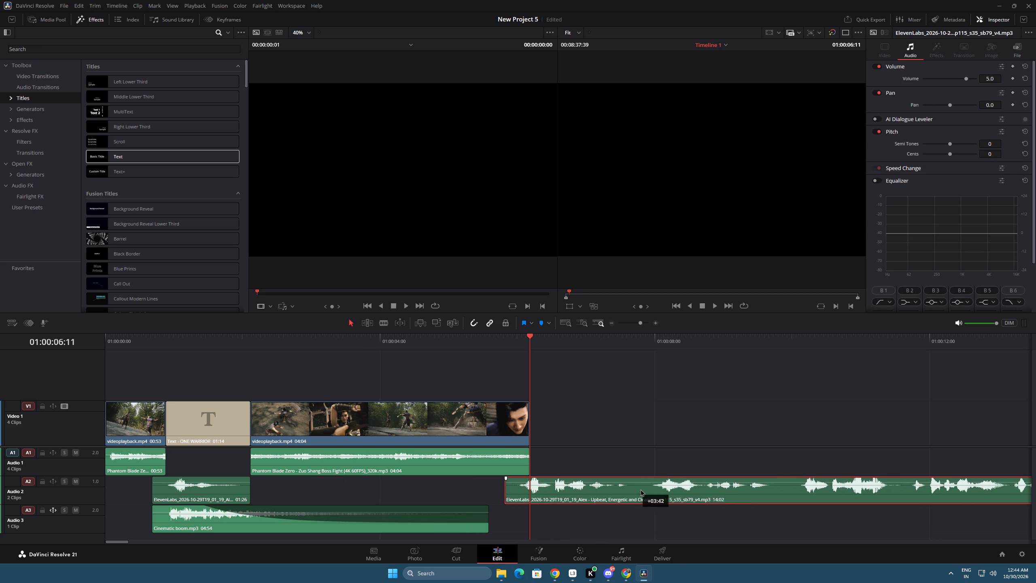
drag(640, 489, 645, 489)
drag(558, 494, 553, 494)
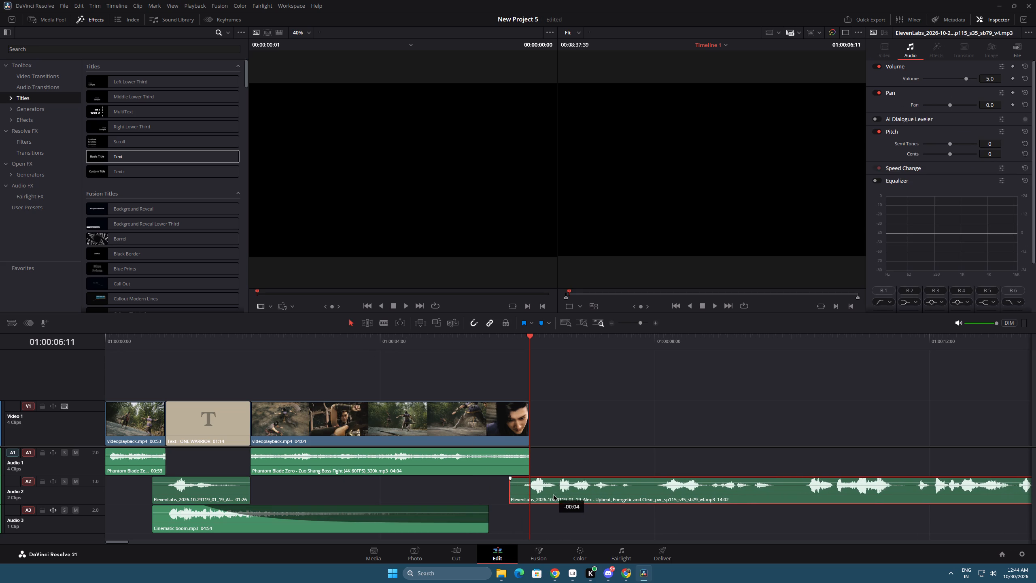
drag(553, 494, 548, 494)
click(503, 339)
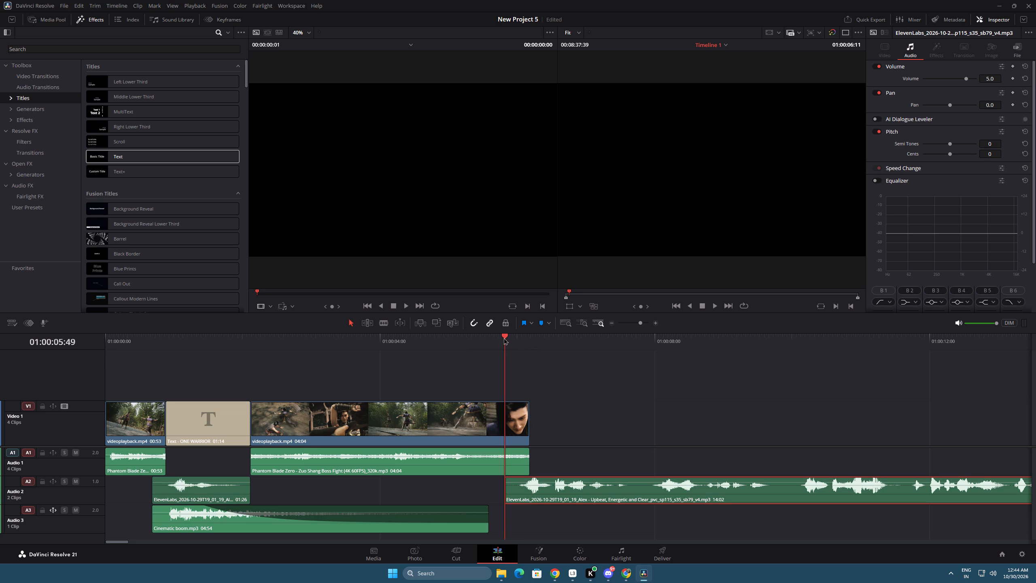
key(space)
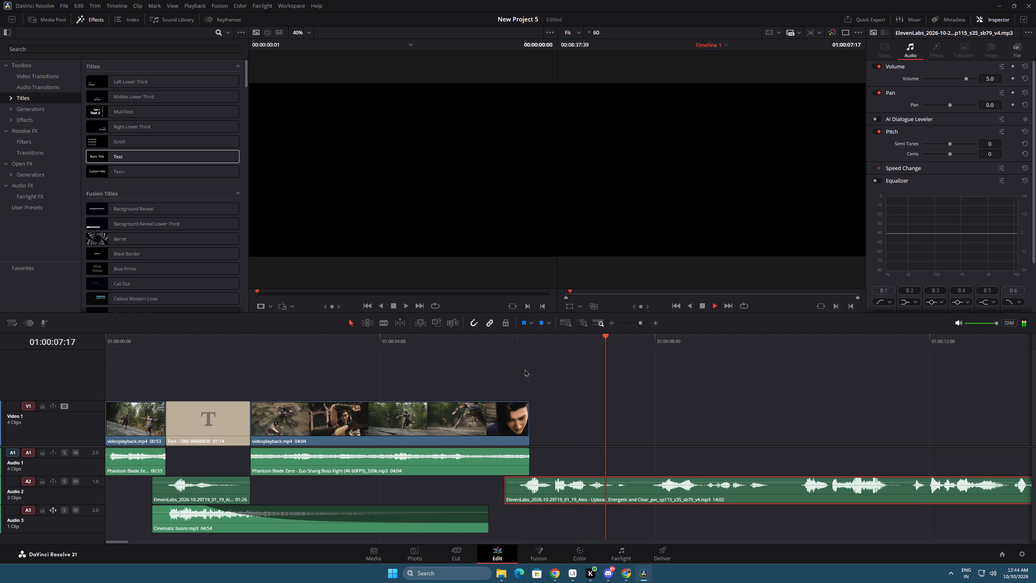
key(space)
Duplicate the faded Cinematic boom.mp3 on Audio 3 and align the copy's start with the second voiceover clip at 01:00:05:49.
key(alt+Tab)
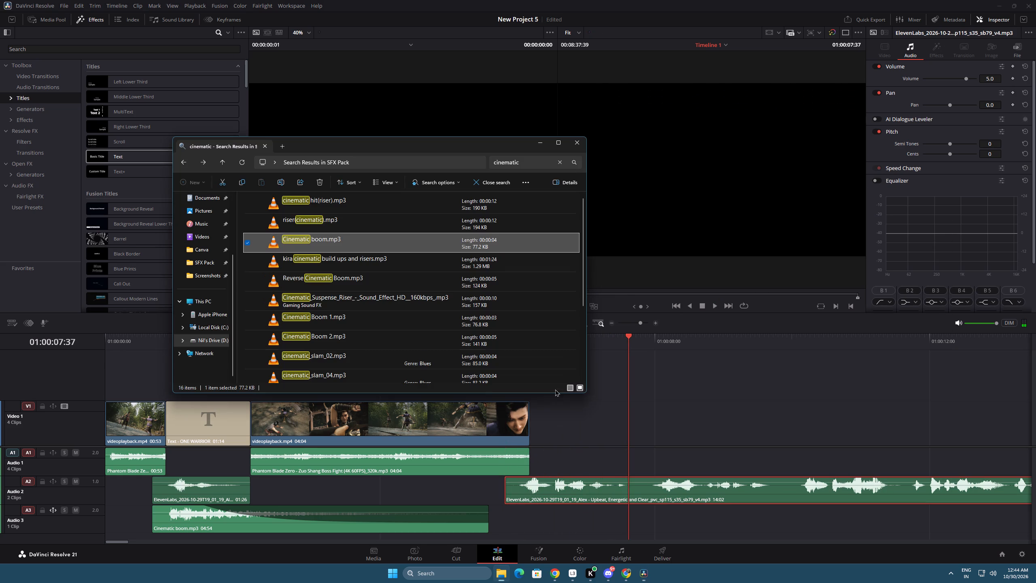
click(254, 524)
key(ctrl+c)
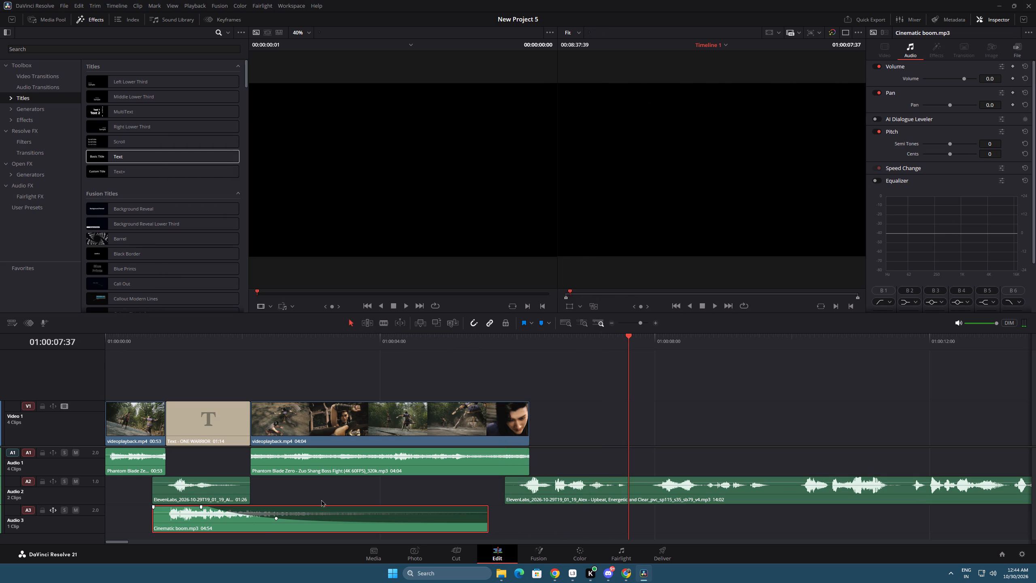
key(ctrl+v)
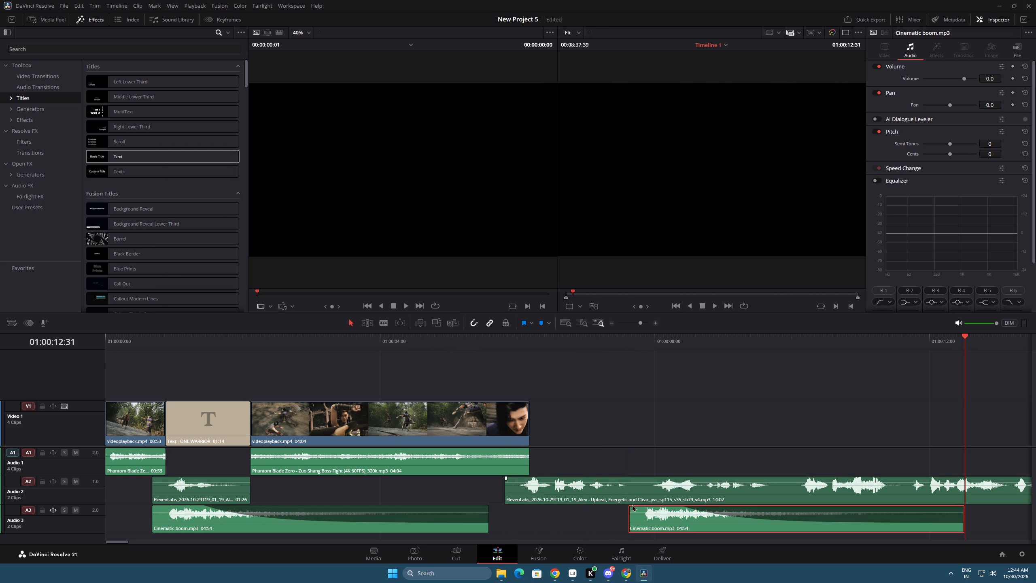
drag(688, 524, 571, 523)
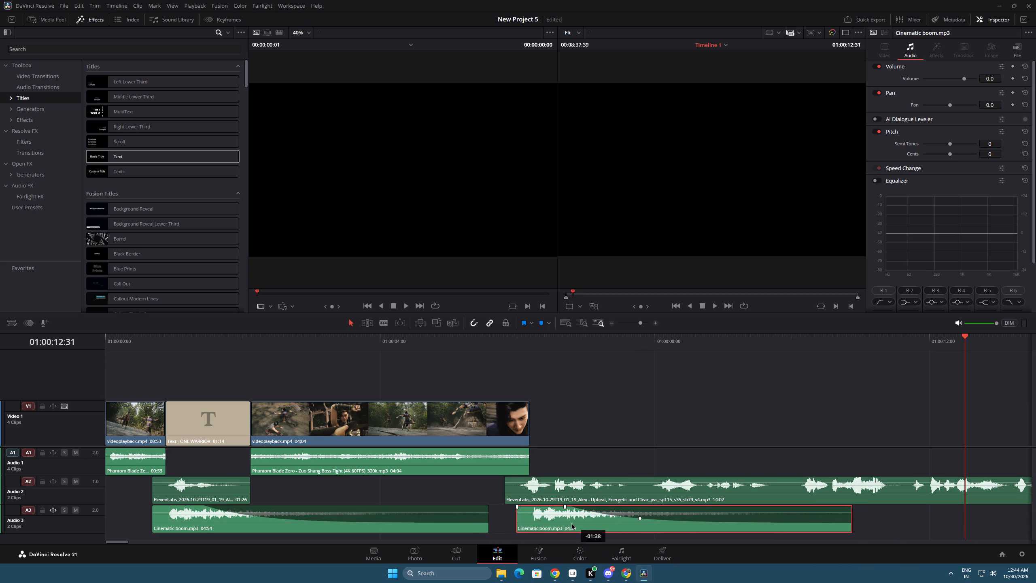
drag(571, 523, 567, 521)
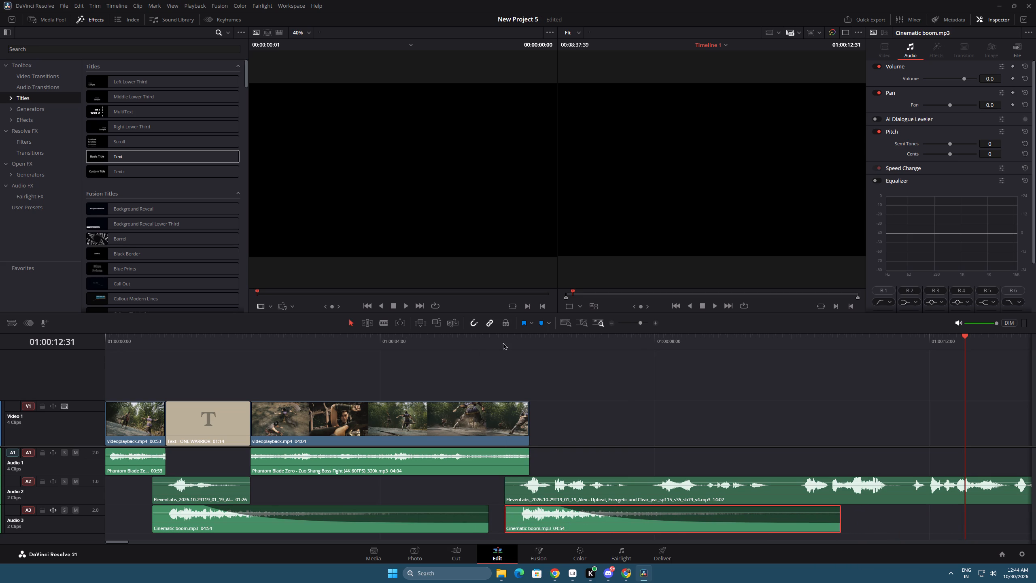
Copy the ONE WARRIOR title and paste it directly after the footage at 01:00:06:11 on Video 1.
click(506, 337)
click(203, 412)
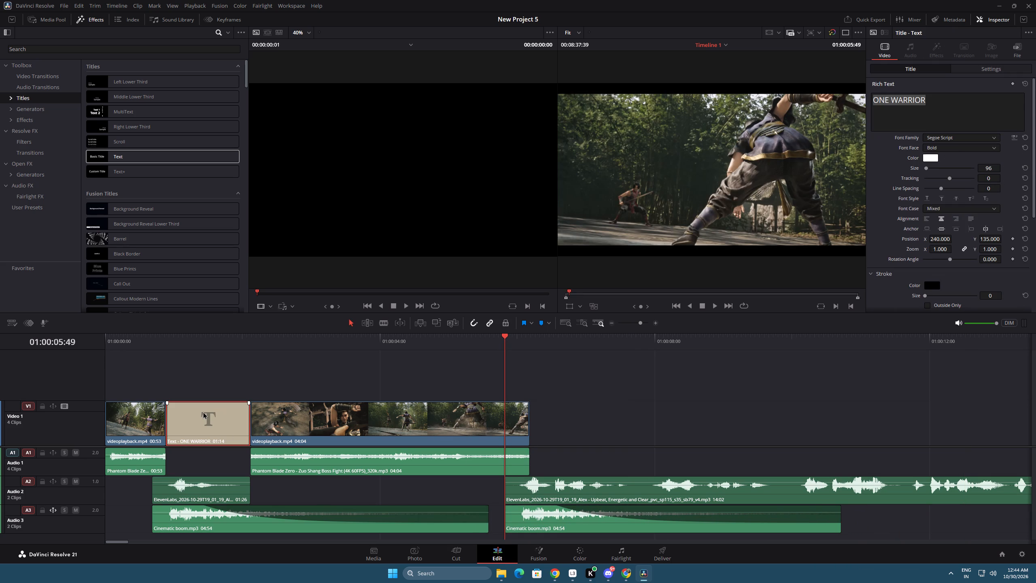
key(ctrl+c)
click(532, 336)
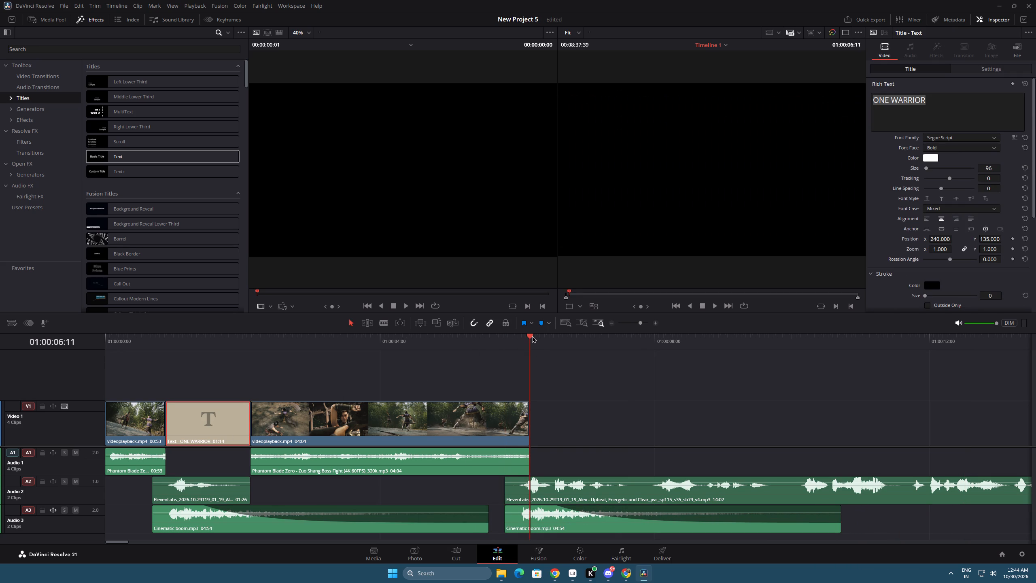
key(ctrl+v)
Change the copied title's text to ONE DEADLY OPPONENT.
click(939, 108)
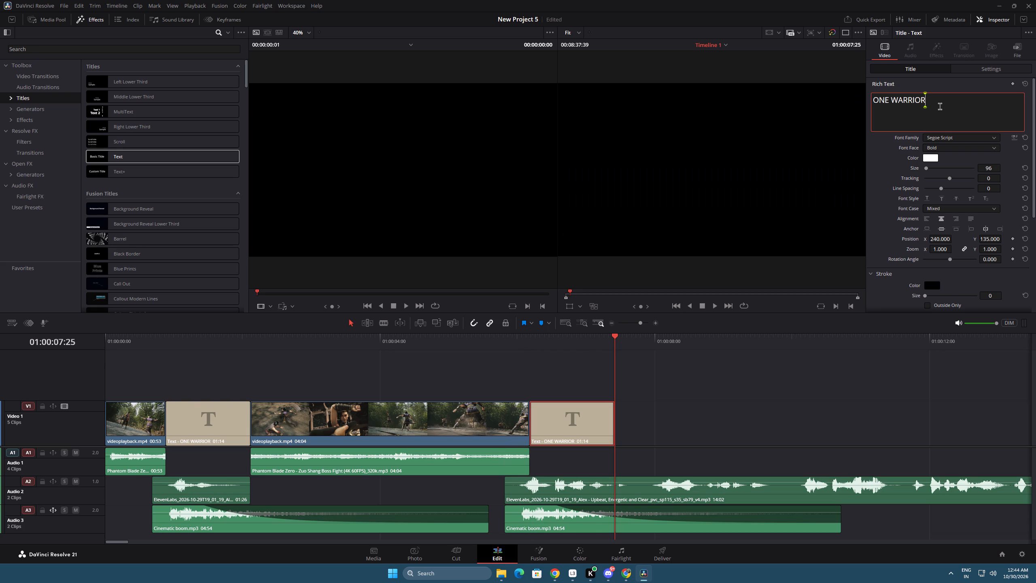
key(BackSpace)
key(BackSpace)
key(BackSpace)
key(BackSpace)
key(BackSpace)
key(BackSpace)
key(BackSpace)
text(DEADLY)
key(space)
key(space)
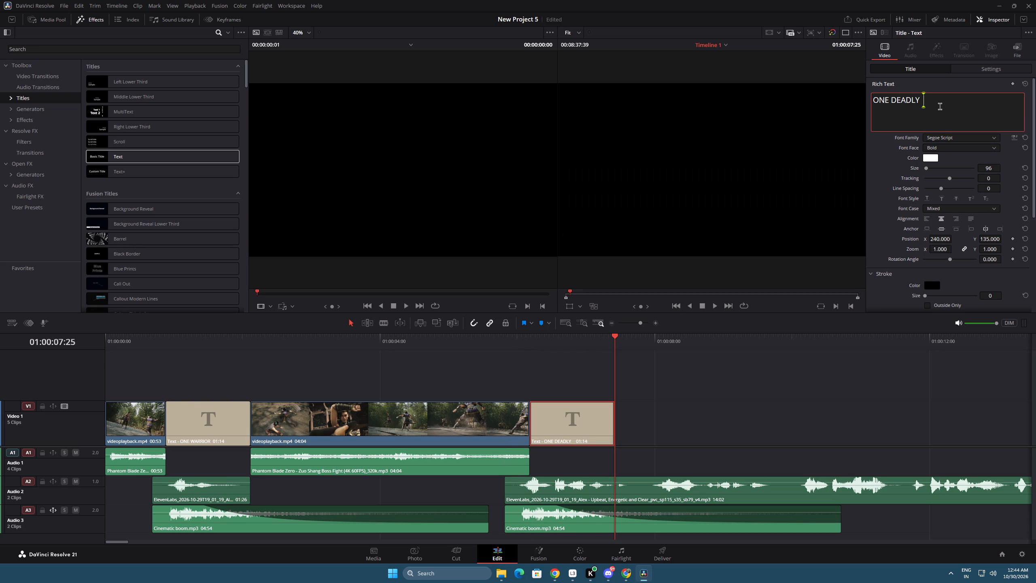
text(OPPONENT)
click(667, 433)
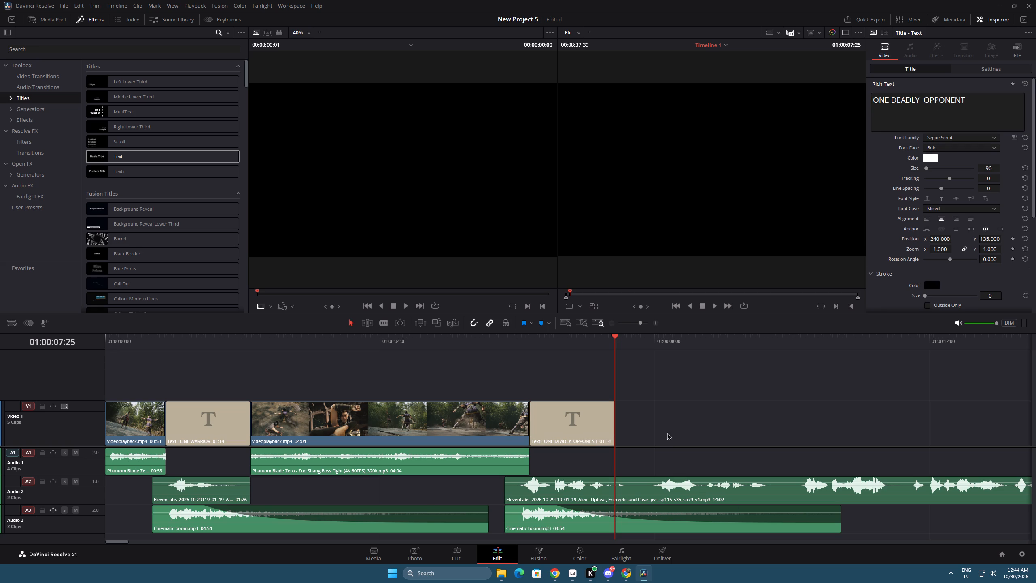
Check the voiceover past the ONE DEADLY OPPONENT title and extend the title's end to a duration of about 01:26.
key(space)
key(space)
drag(616, 427, 629, 432)
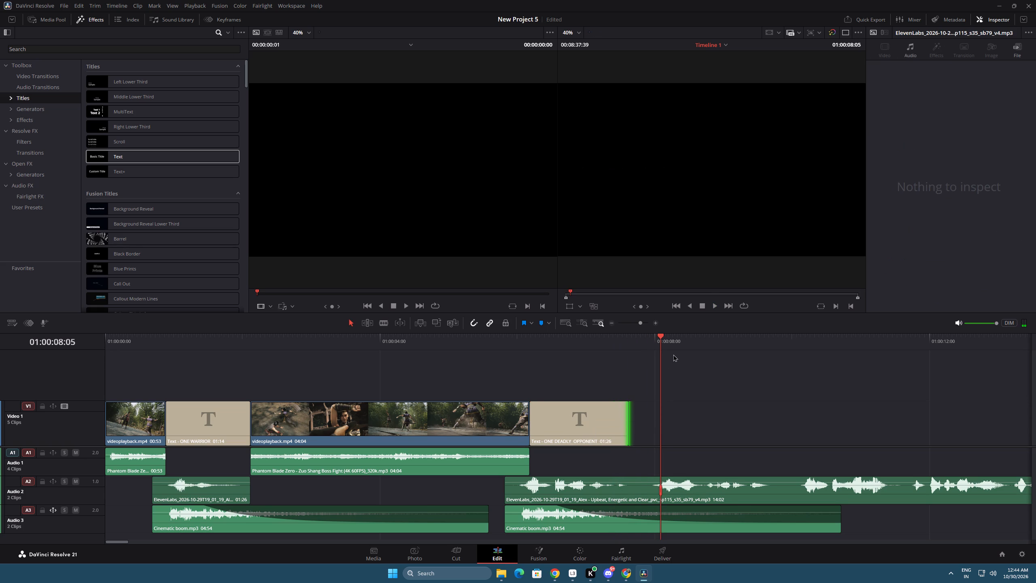
Play back the ONE DEADLY OPPONENT title and the stretch just after it to check them against the voiceover.
click(636, 346)
click(519, 340)
key(space)
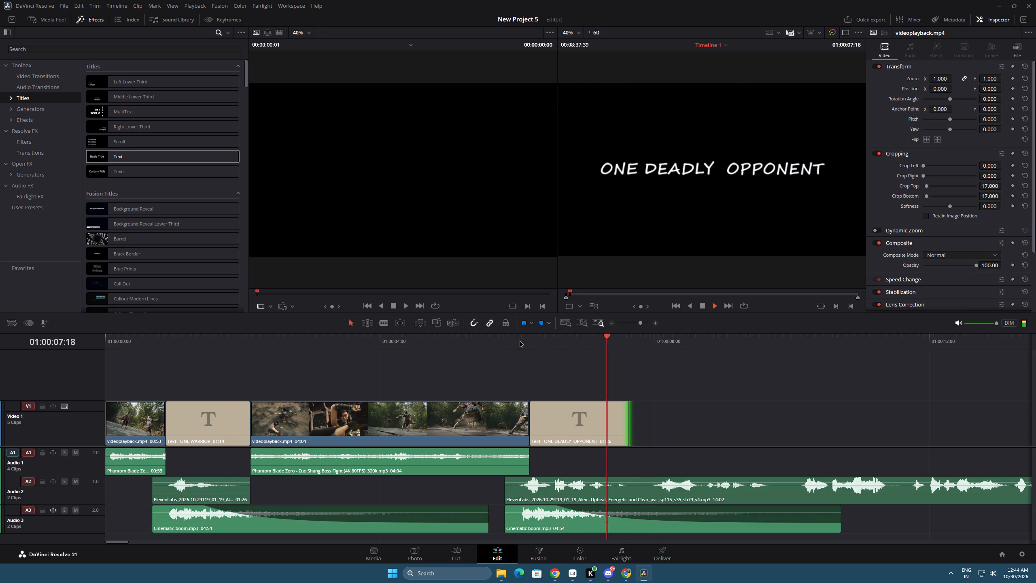
key(space)
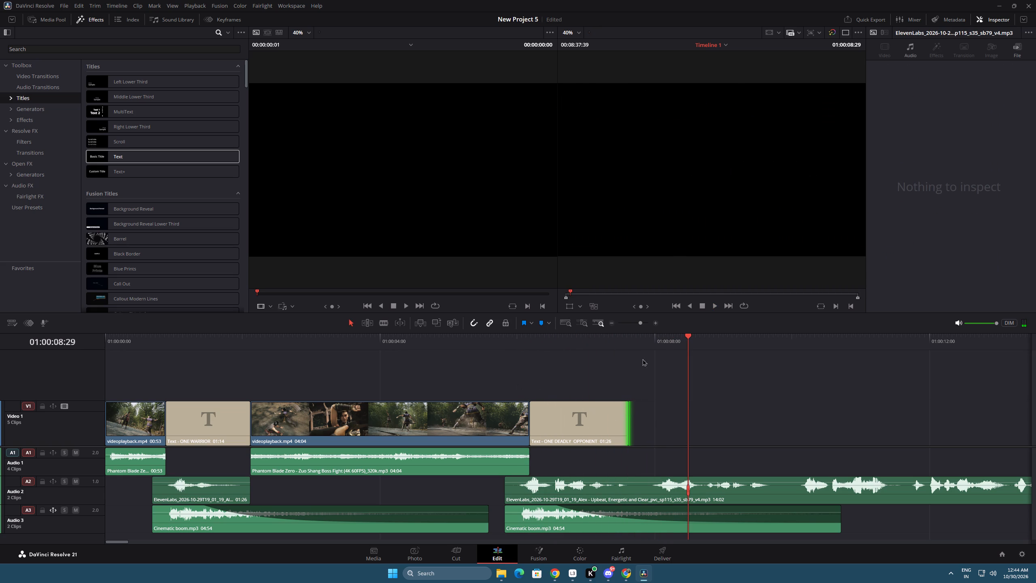
click(639, 324)
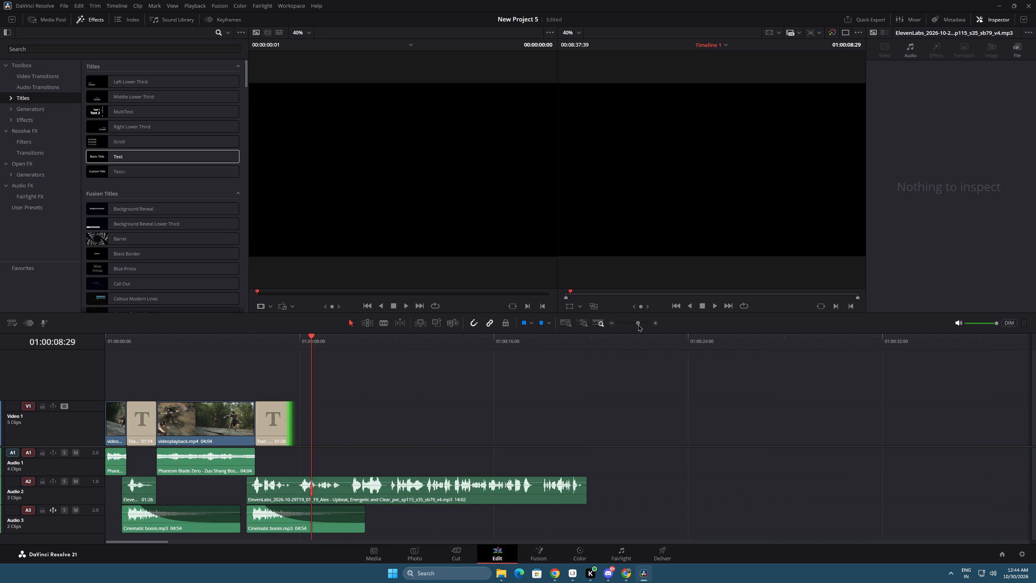
Switch to Chrome and search Google Images for "phantom blade zero main villain".
click(560, 571)
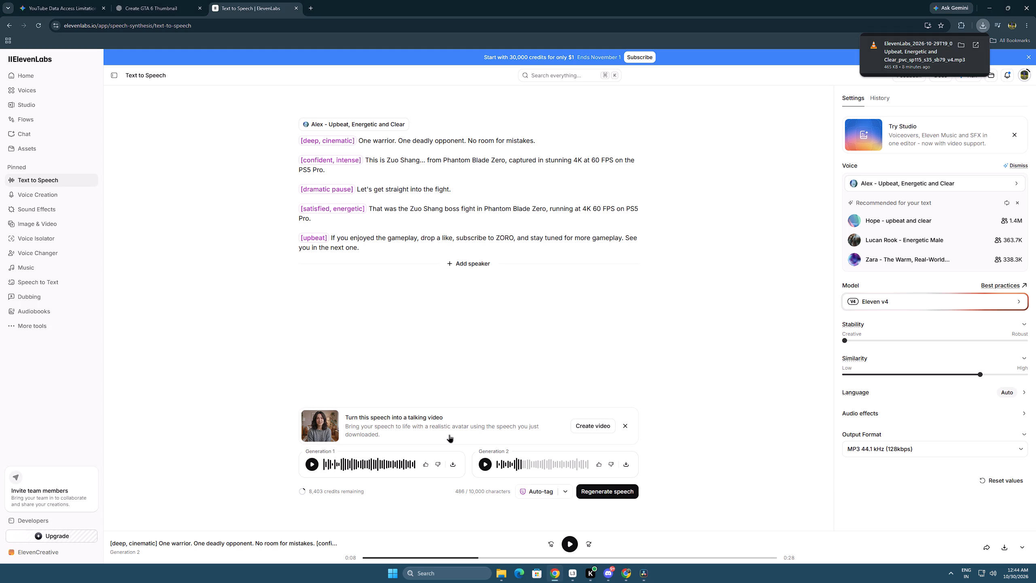
click(624, 566)
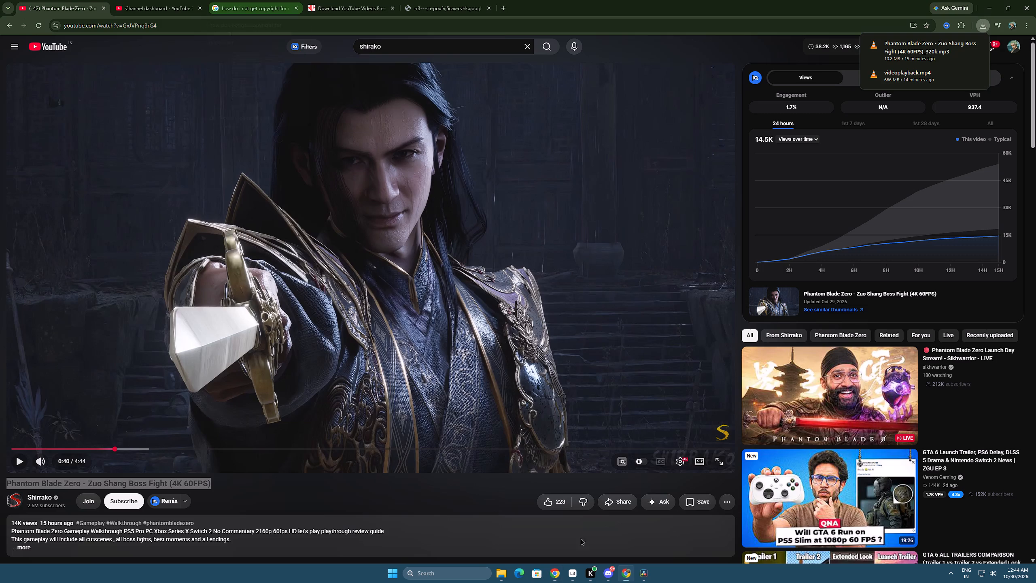
click(500, 6)
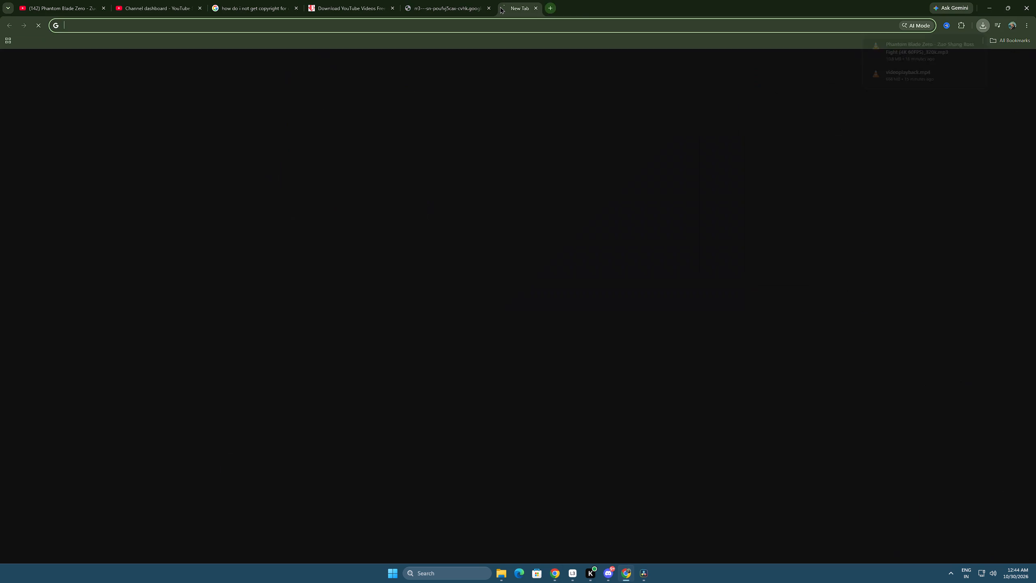
text(phantom blade zer)
key(Return)
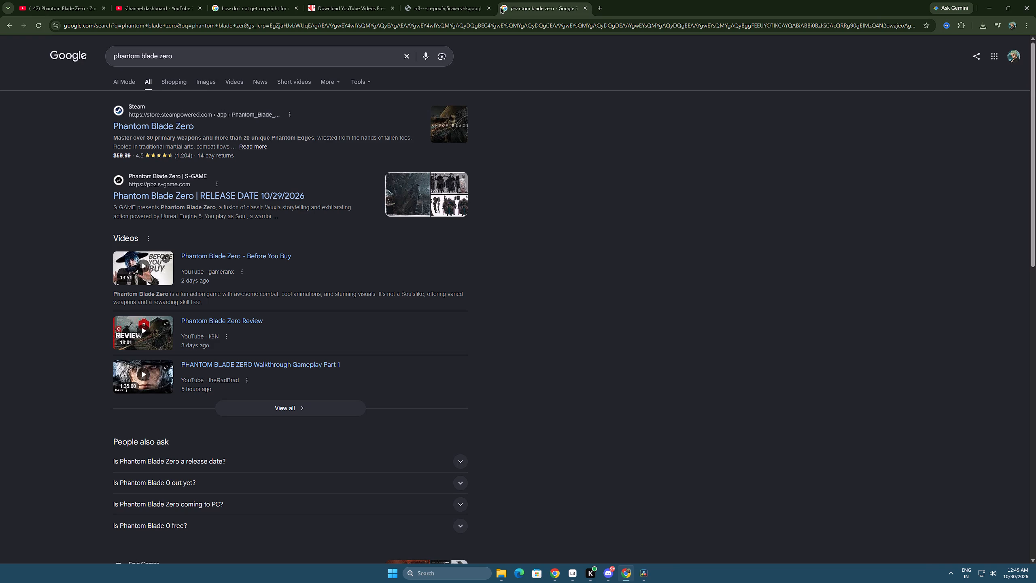
click(205, 87)
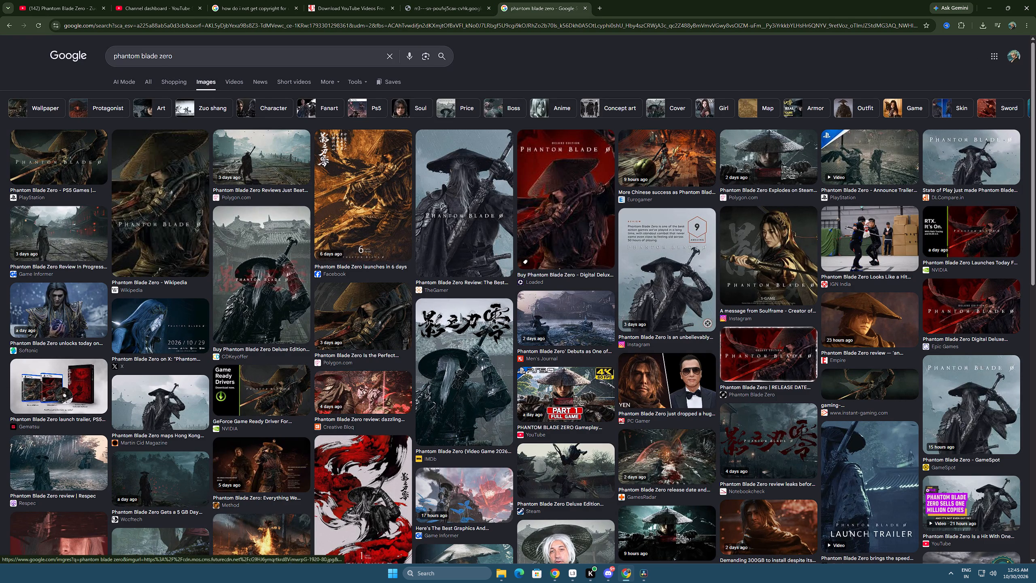
click(302, 57)
key(space)
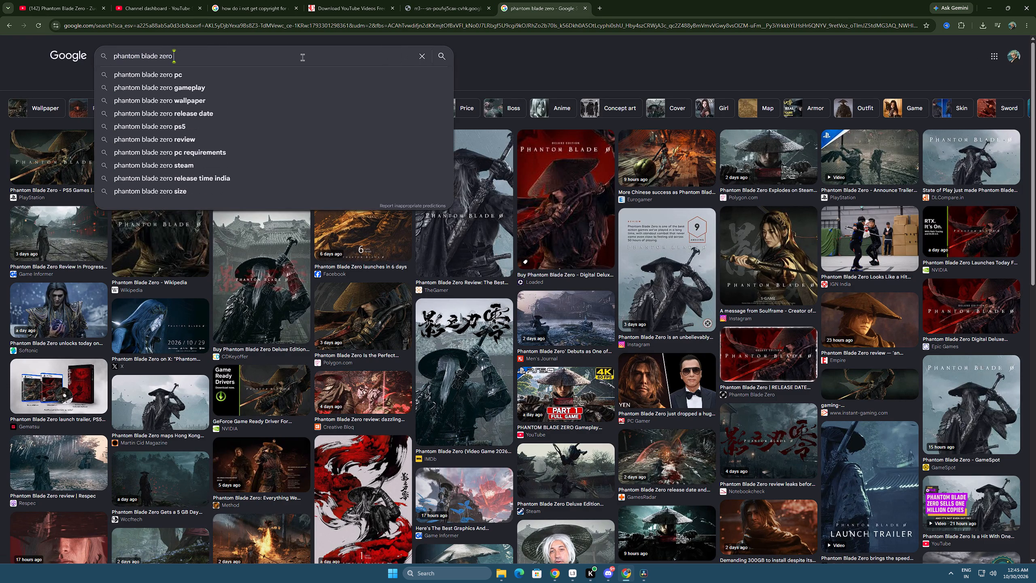
text(villl)
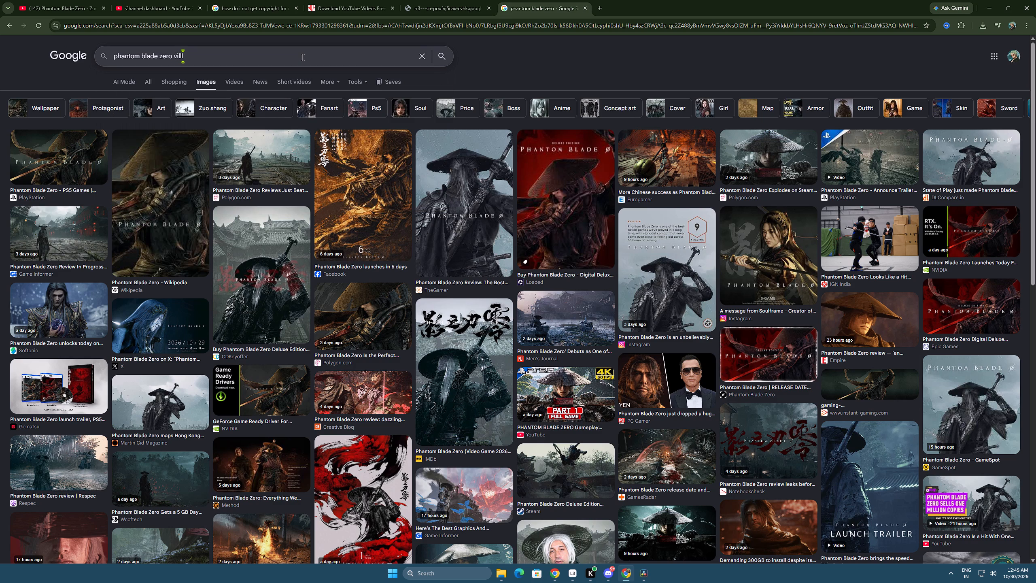
key(BackSpace)
key(Down)
key(Down)
key(Return)
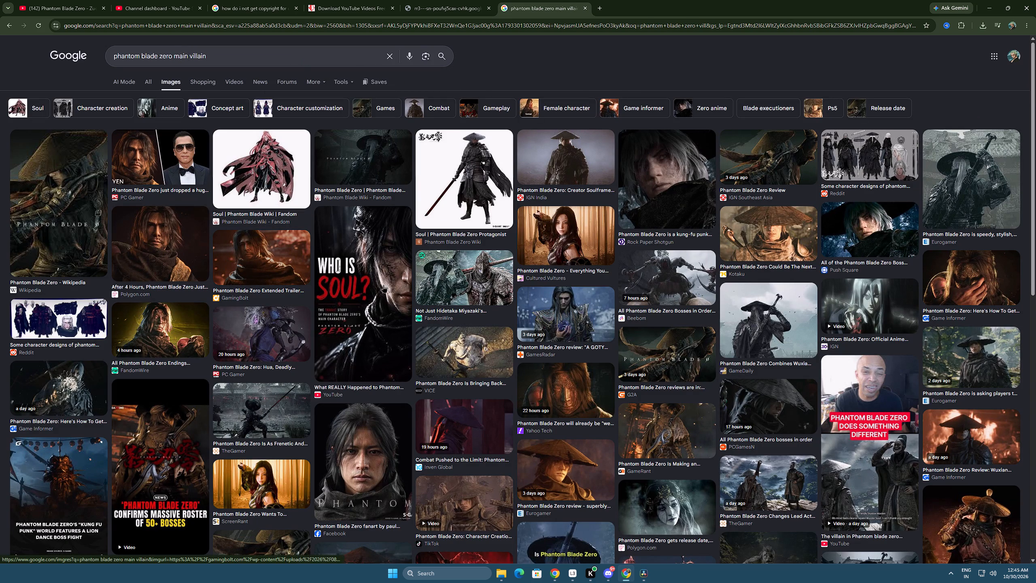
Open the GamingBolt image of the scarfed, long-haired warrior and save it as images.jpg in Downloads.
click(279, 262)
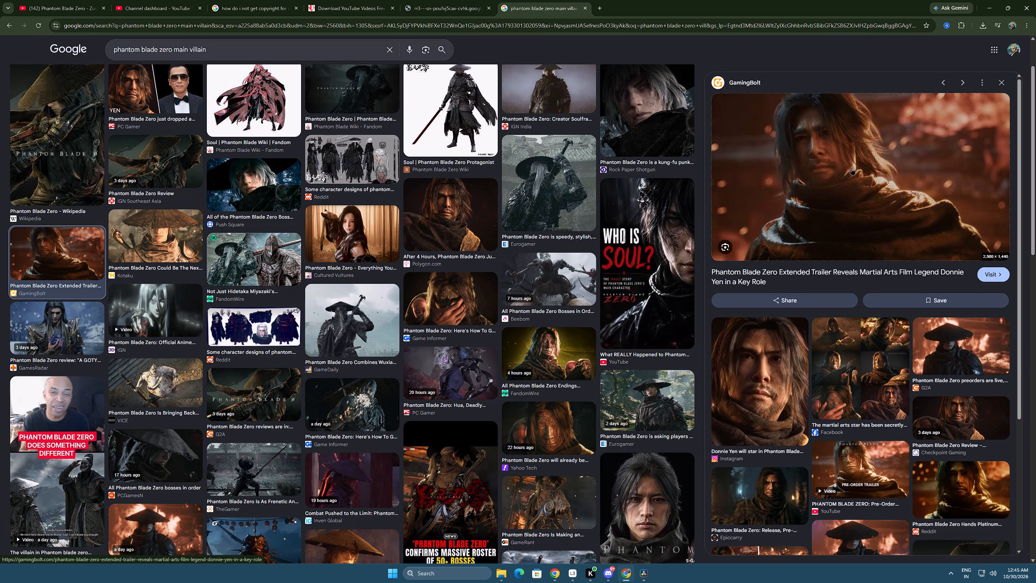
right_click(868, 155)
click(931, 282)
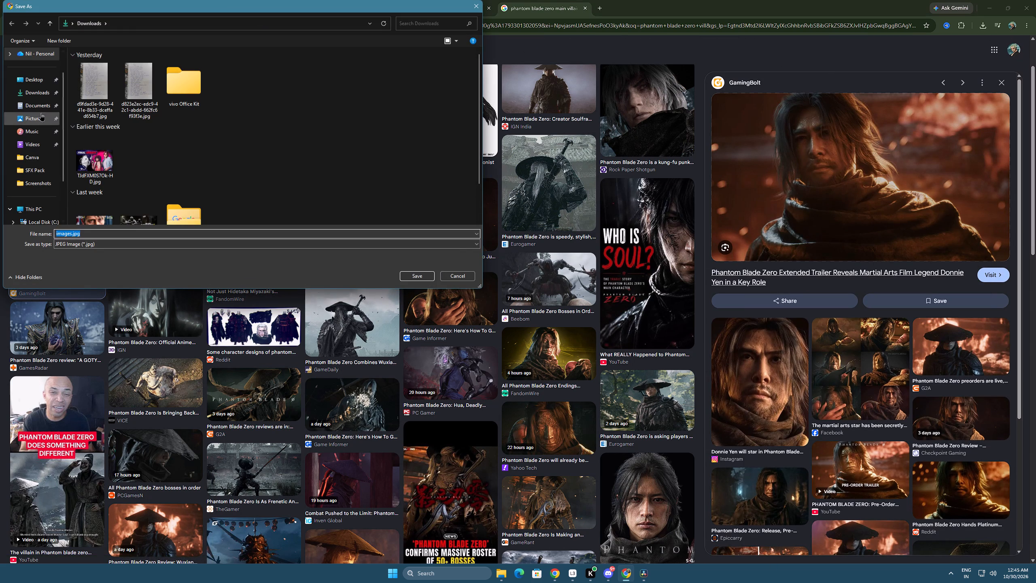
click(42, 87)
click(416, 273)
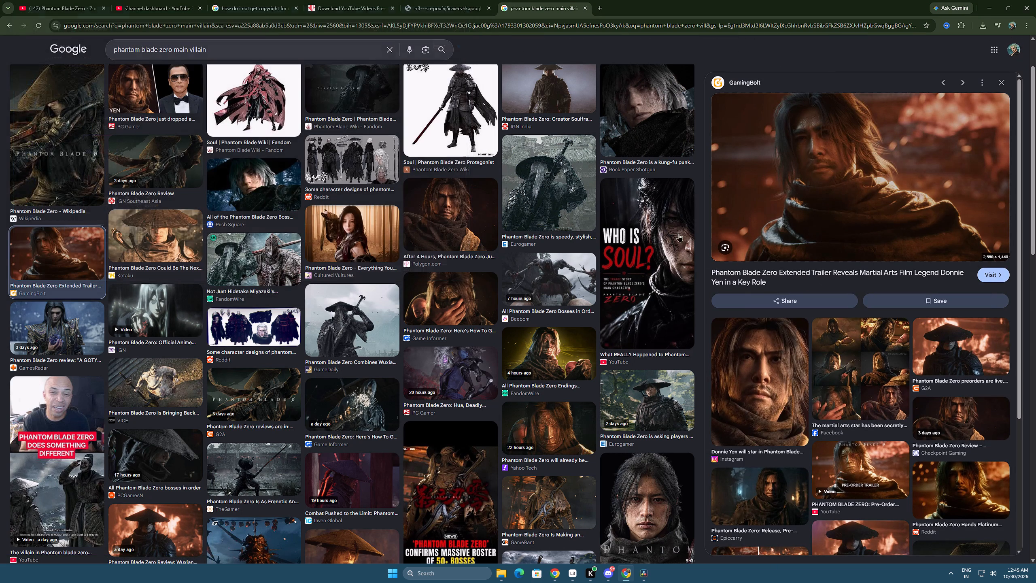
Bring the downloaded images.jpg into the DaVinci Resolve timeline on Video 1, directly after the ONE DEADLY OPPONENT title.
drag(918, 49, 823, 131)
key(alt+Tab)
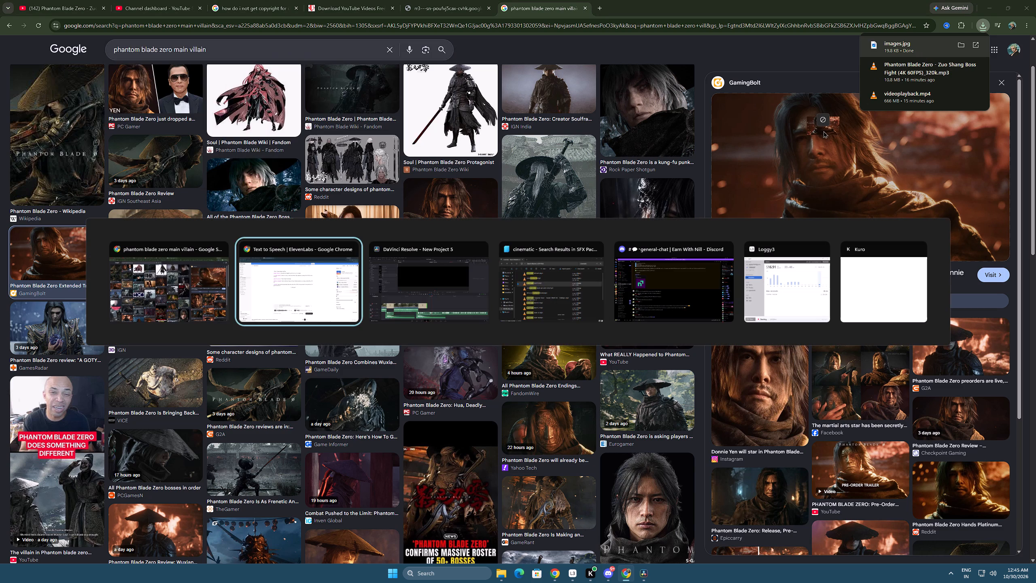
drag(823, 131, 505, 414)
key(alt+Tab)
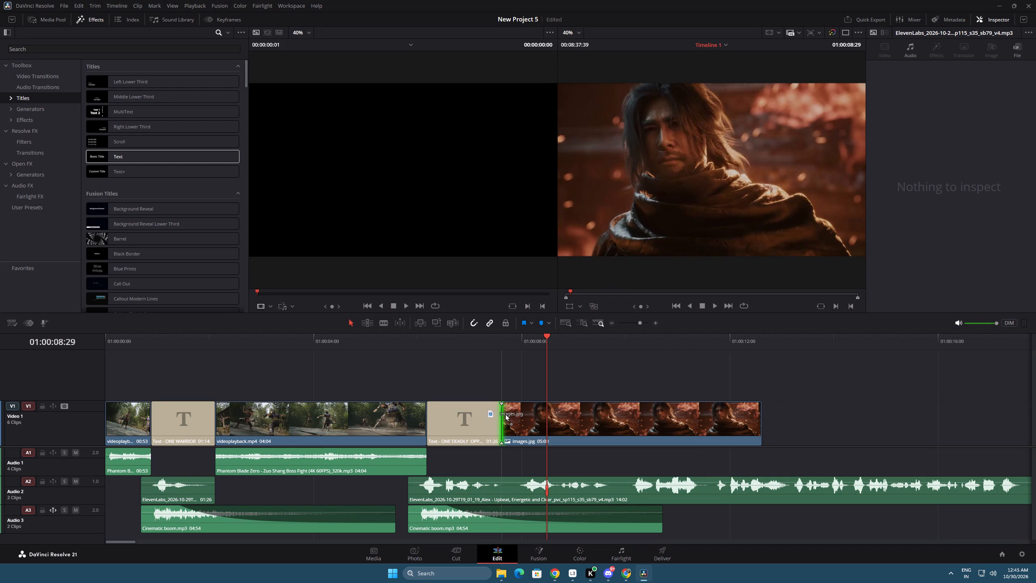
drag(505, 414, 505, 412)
Play back the transition from the ONE DEADLY OPPONENT title into the still image several times to check its timing with the voiceover.
click(505, 336)
key(space)
key(space)
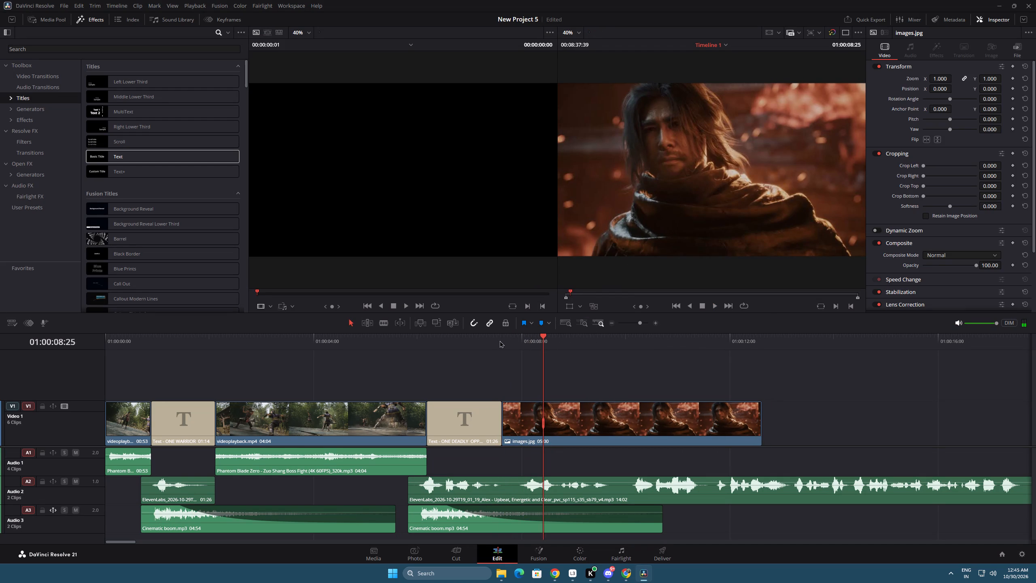
click(493, 337)
key(space)
key(space)
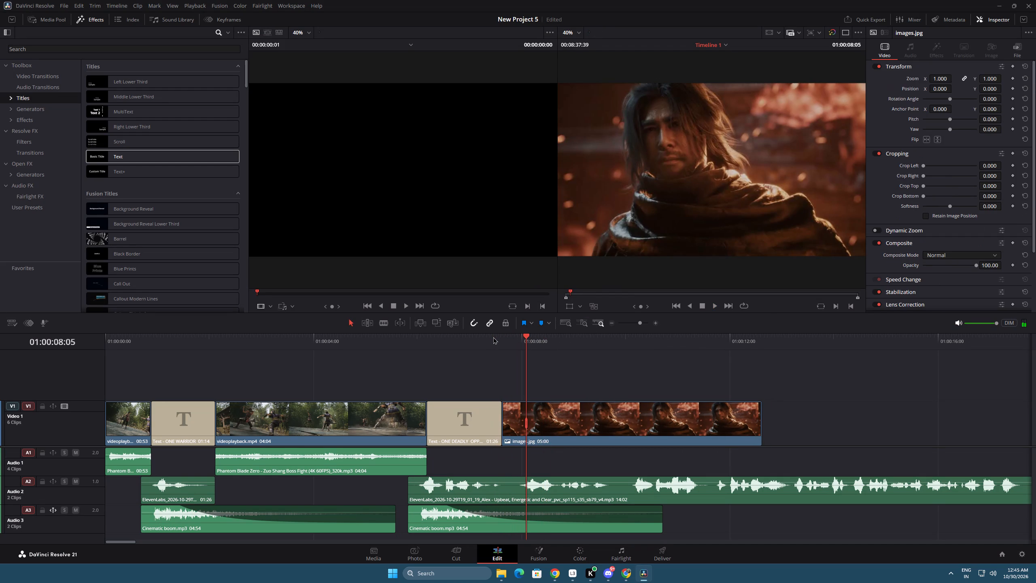
click(470, 338)
key(space)
key(space)
key(space)
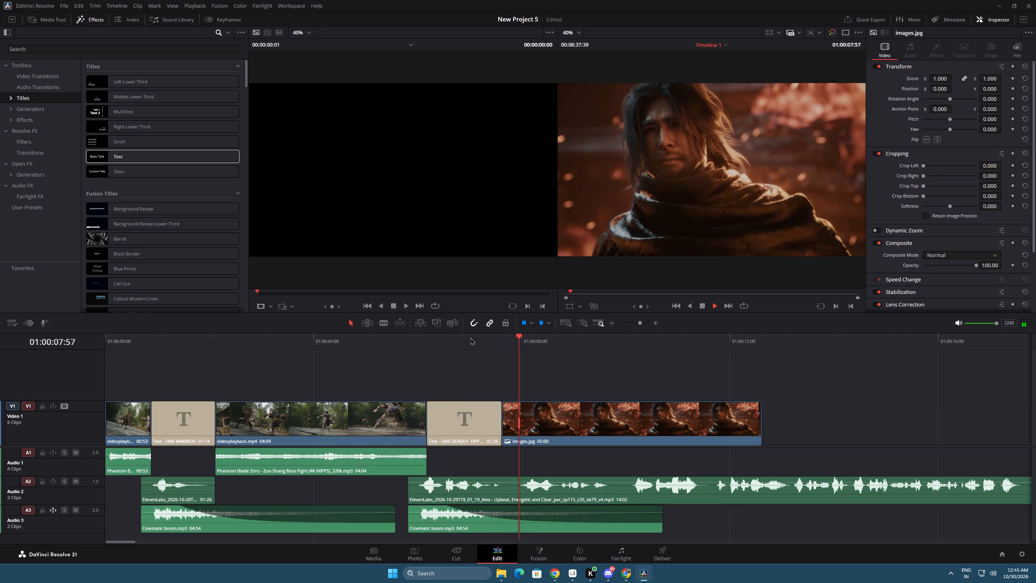
key(space)
Remove the extra space between DEADLY and OPPONENT in the second title's text.
click(480, 334)
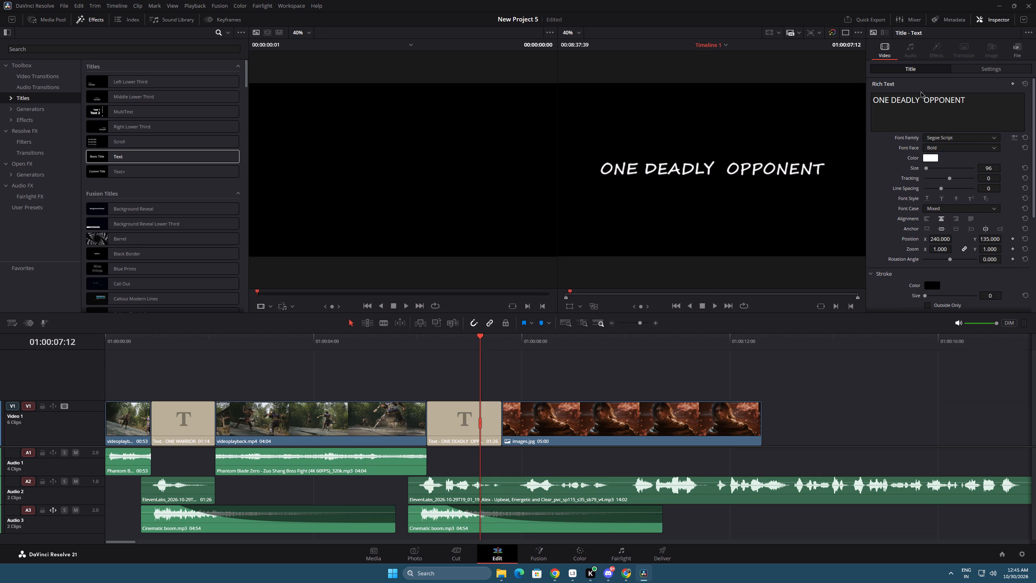
click(923, 104)
key(BackSpace)
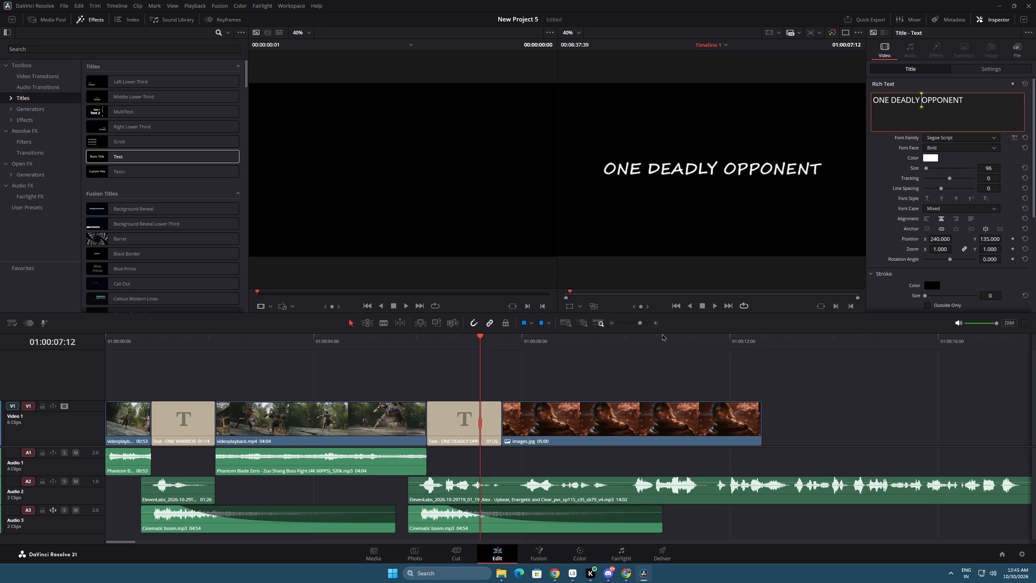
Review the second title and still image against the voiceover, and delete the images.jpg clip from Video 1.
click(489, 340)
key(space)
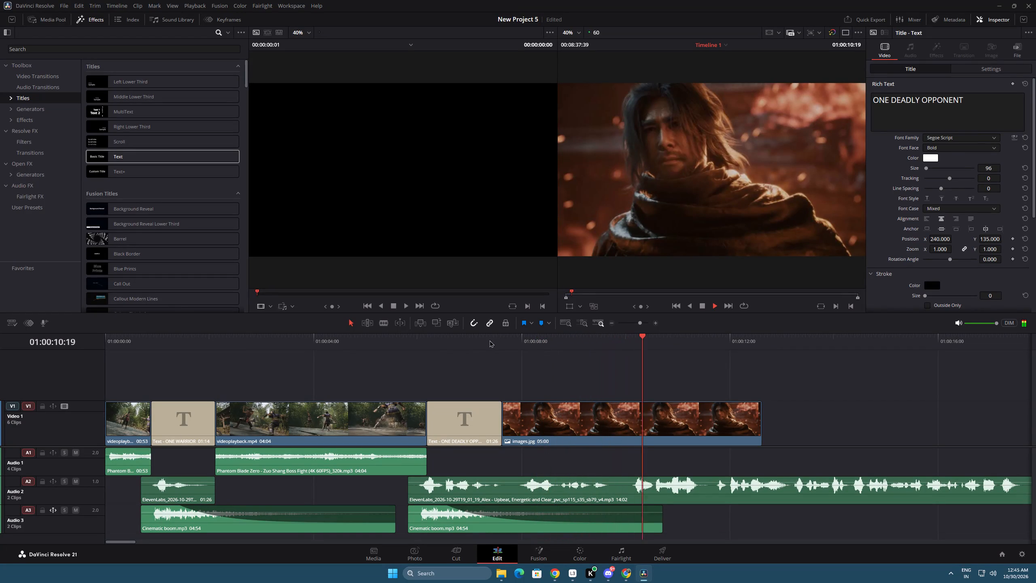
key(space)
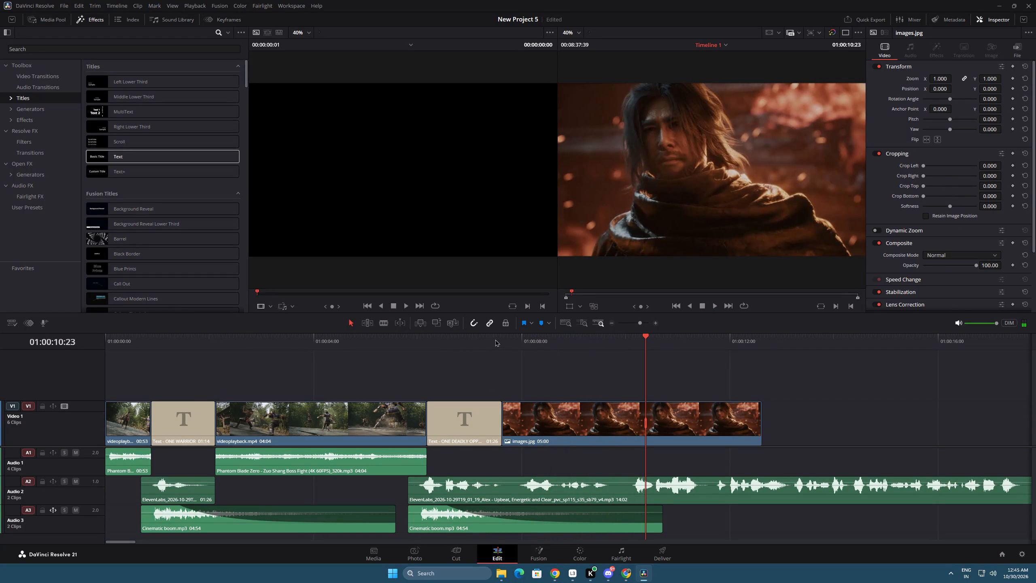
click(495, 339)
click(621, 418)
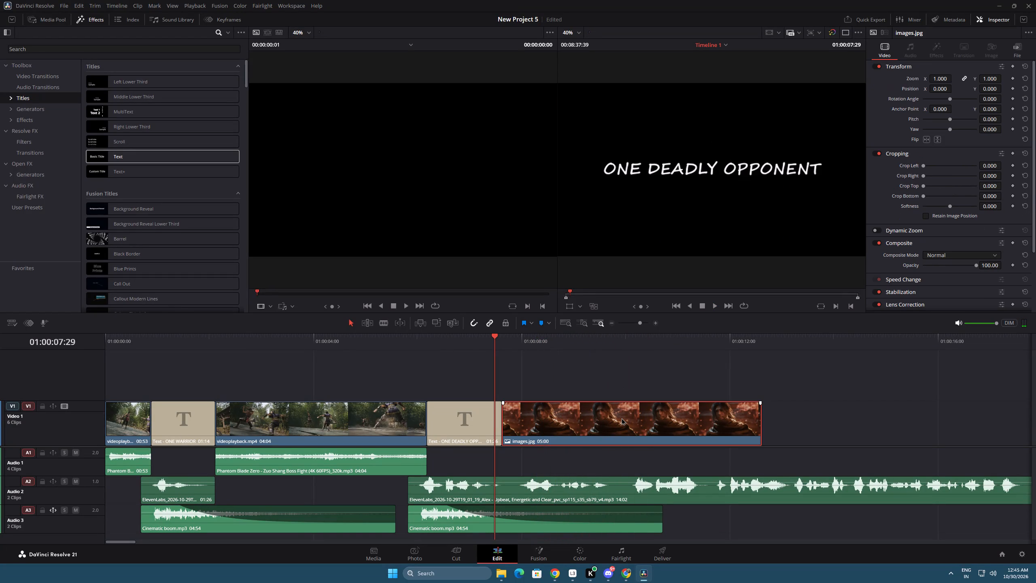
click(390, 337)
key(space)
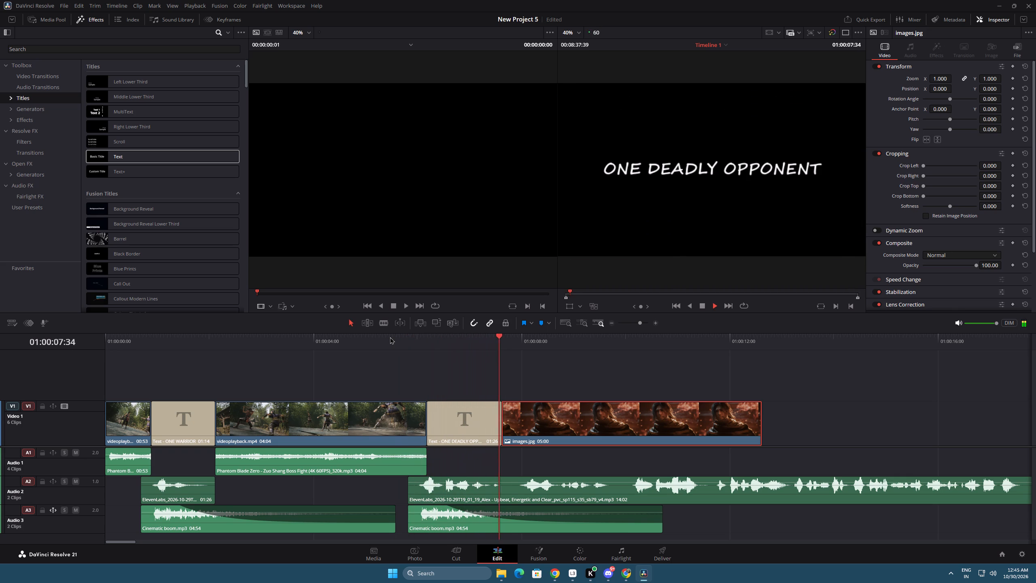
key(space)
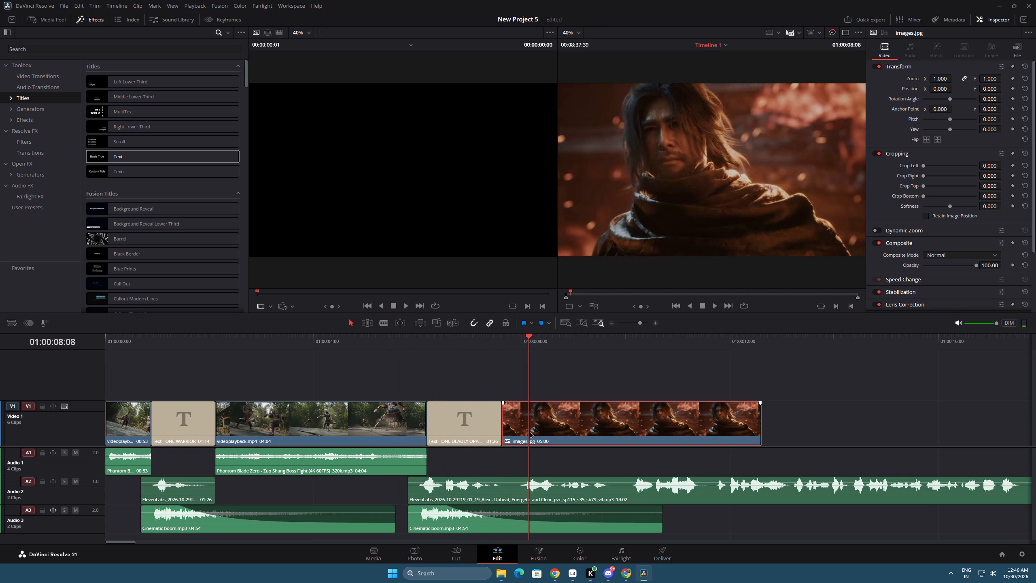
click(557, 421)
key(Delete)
Move the long boss fight video, its audio and the trailing voiceover clip together so they start at the second title's end, 01:00:07:37.
drag(644, 324, 635, 325)
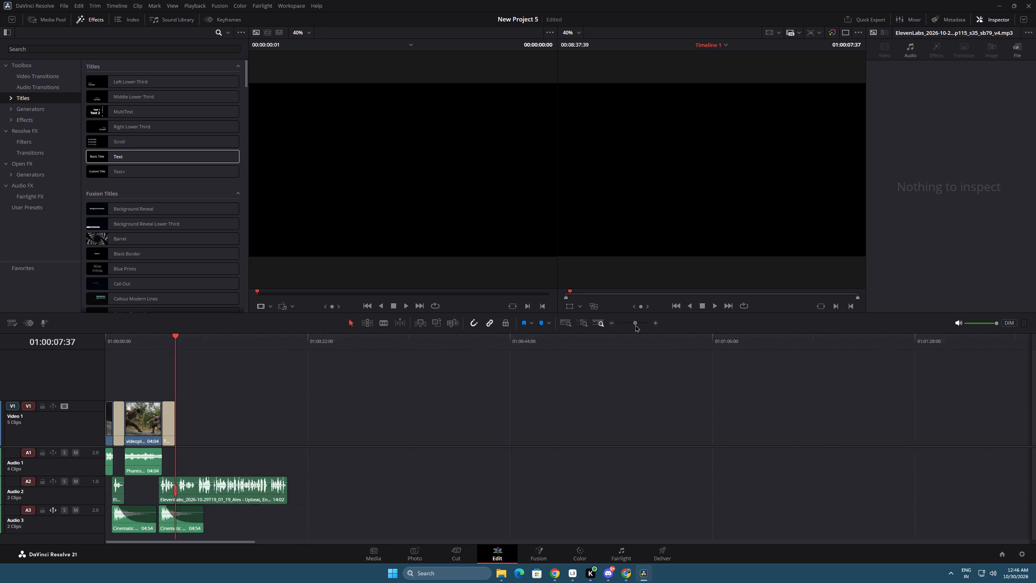
drag(635, 325, 630, 327)
drag(614, 418, 622, 418)
drag(454, 378, 466, 391)
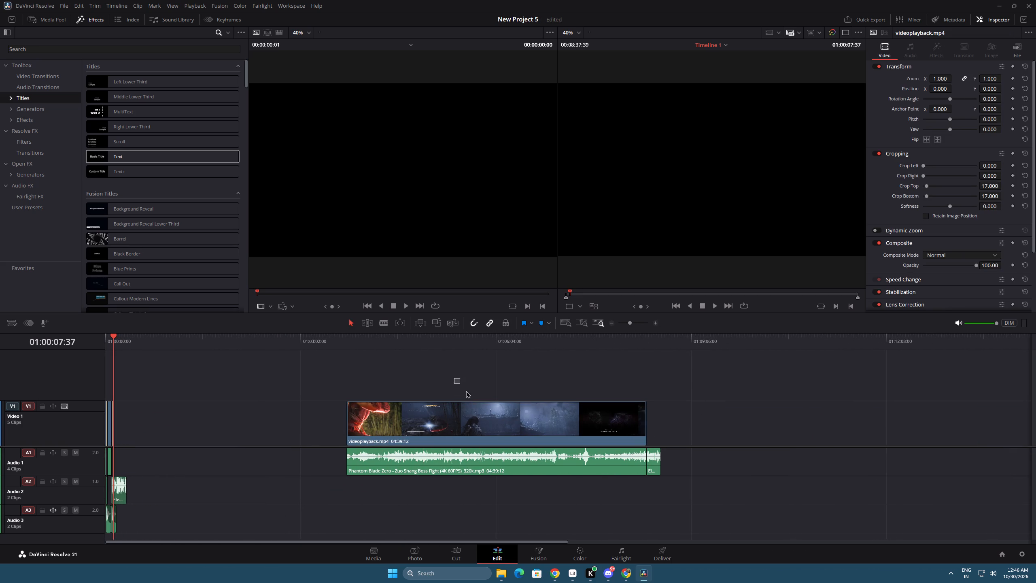
drag(466, 391, 689, 486)
drag(550, 422, 370, 426)
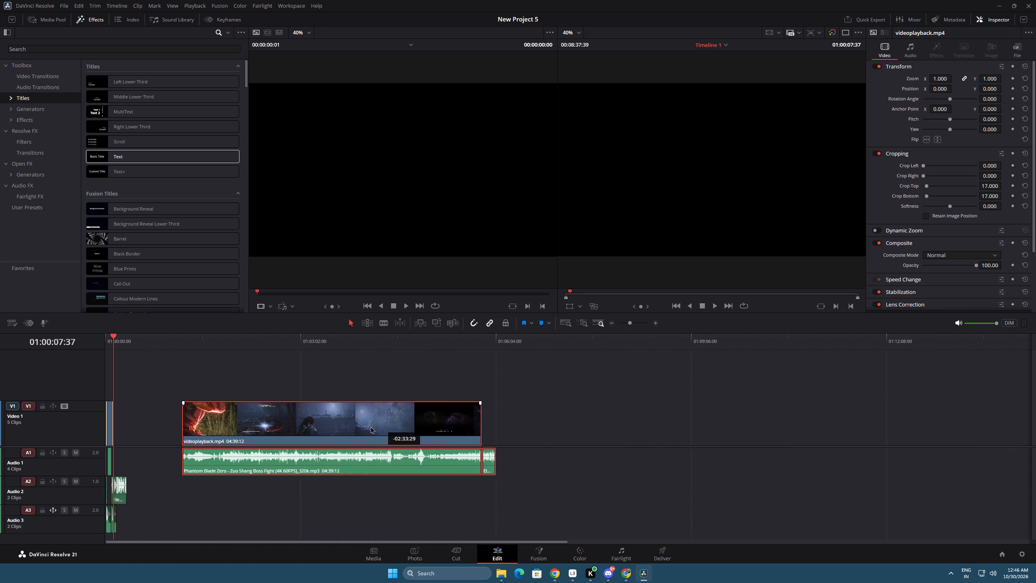
drag(370, 426, 331, 427)
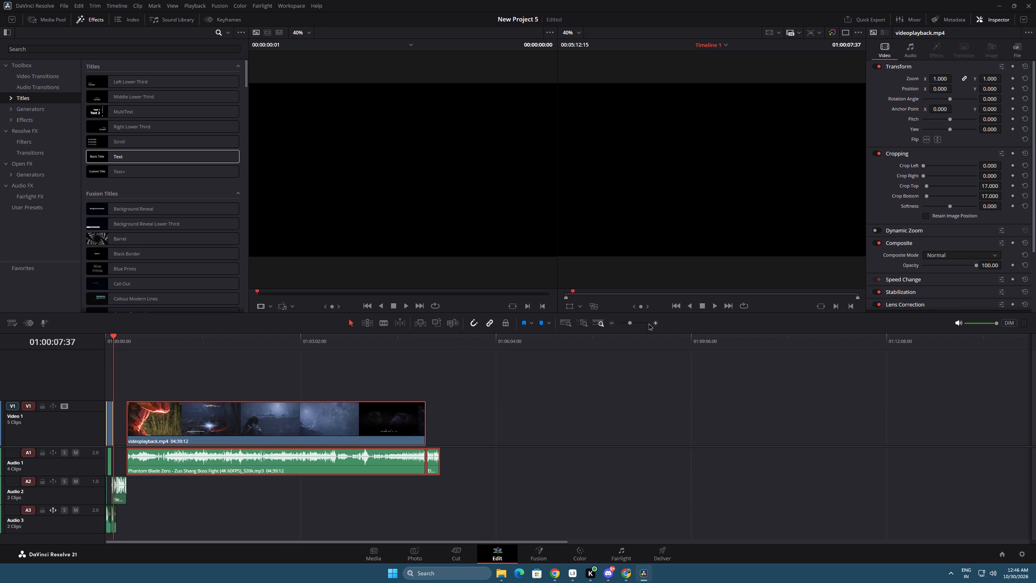
drag(629, 322, 636, 324)
drag(514, 421, 437, 423)
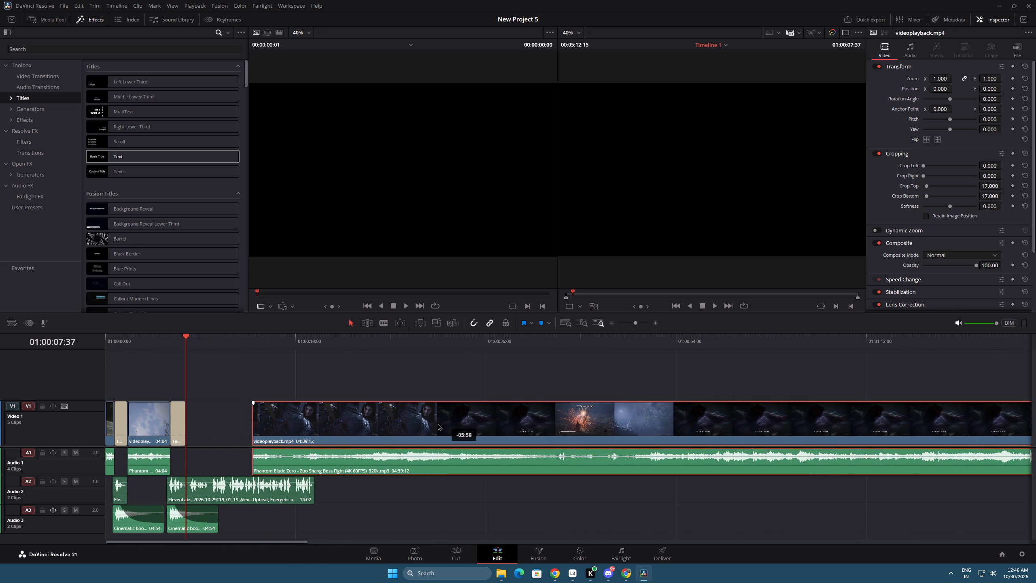
drag(437, 423, 382, 425)
Play back the moved boss fight footage and check the part near its end, around 01:04:41:07.
key(space)
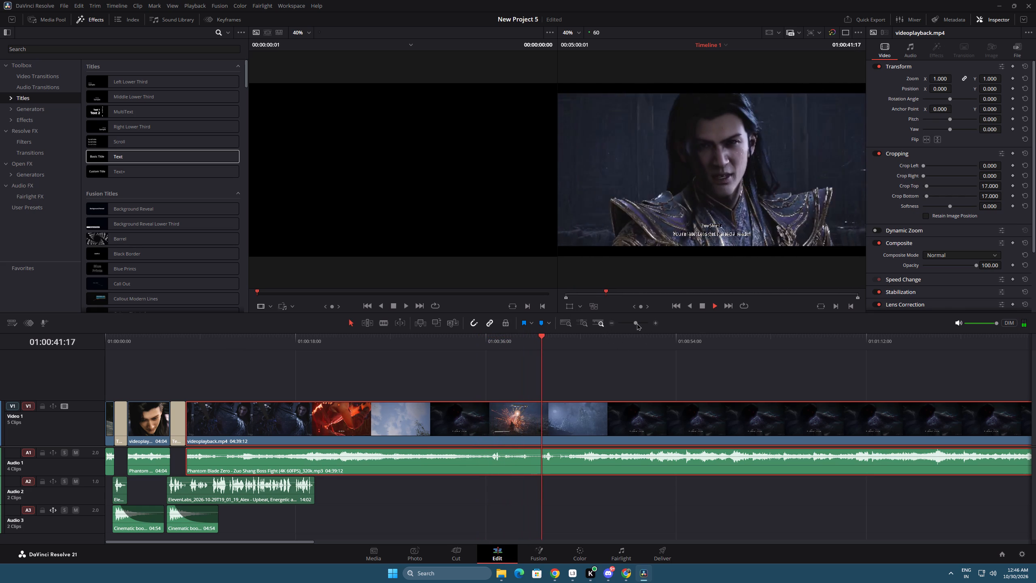
drag(637, 323, 631, 326)
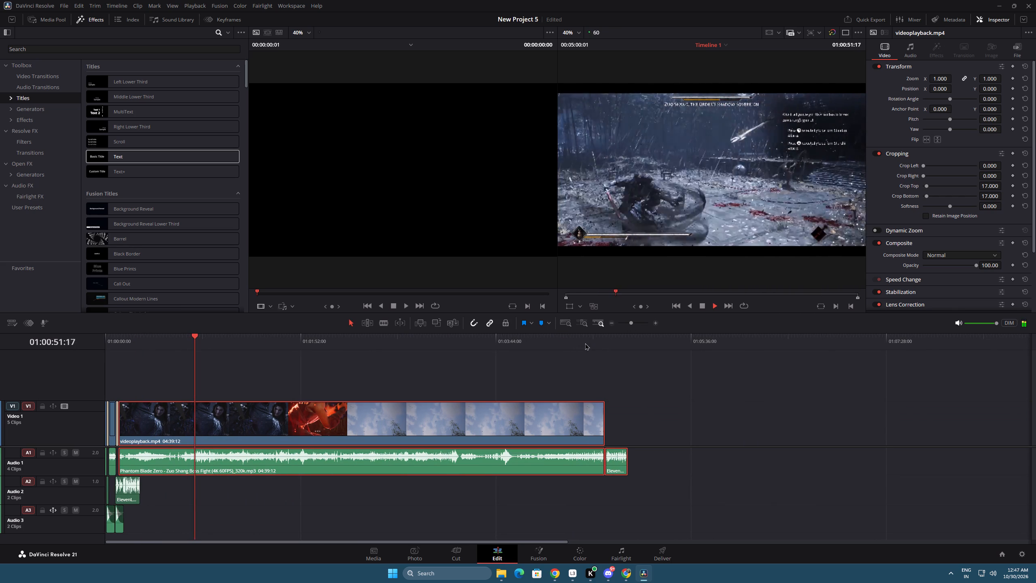
drag(615, 336, 595, 336)
key(space)
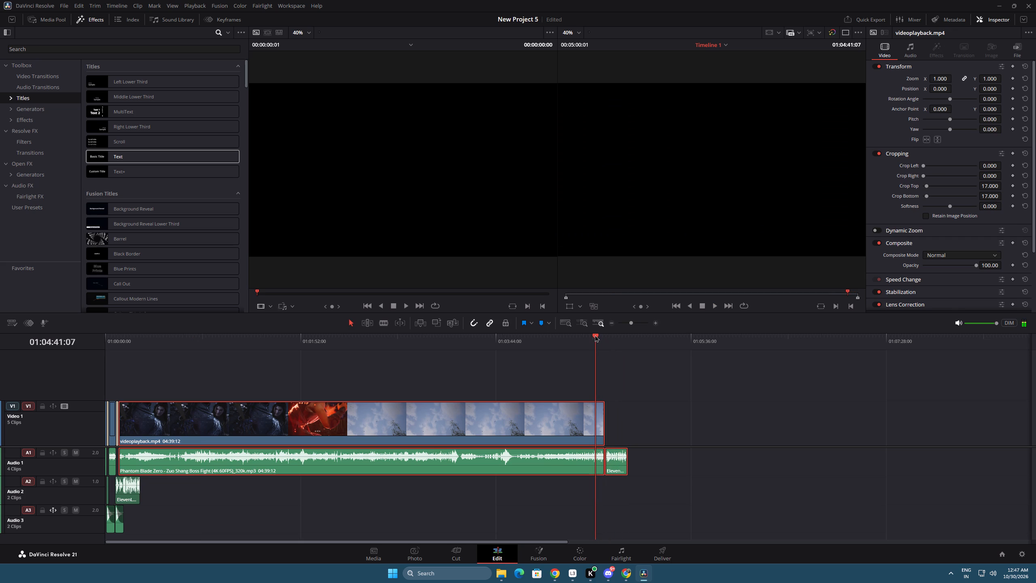
Enable the equalizer on the boss fight audio clip and slightly boost one low band and one high band.
key(space)
click(524, 468)
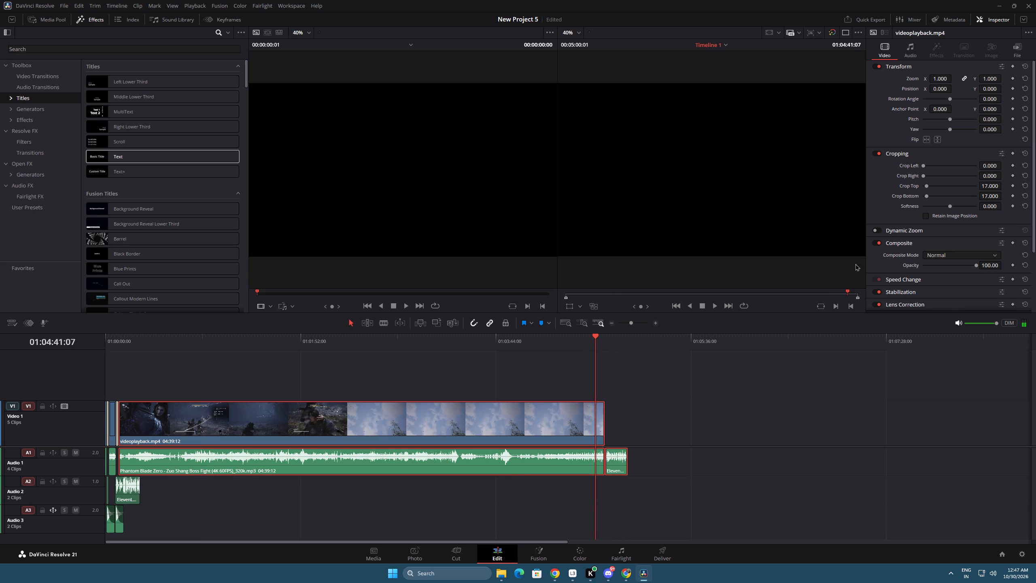
click(925, 454)
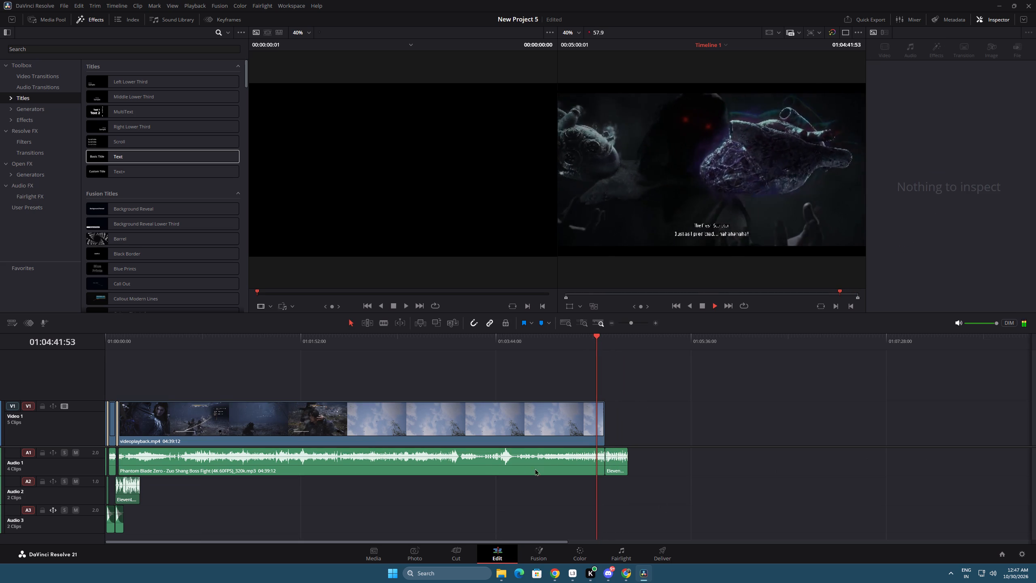
click(551, 457)
click(876, 183)
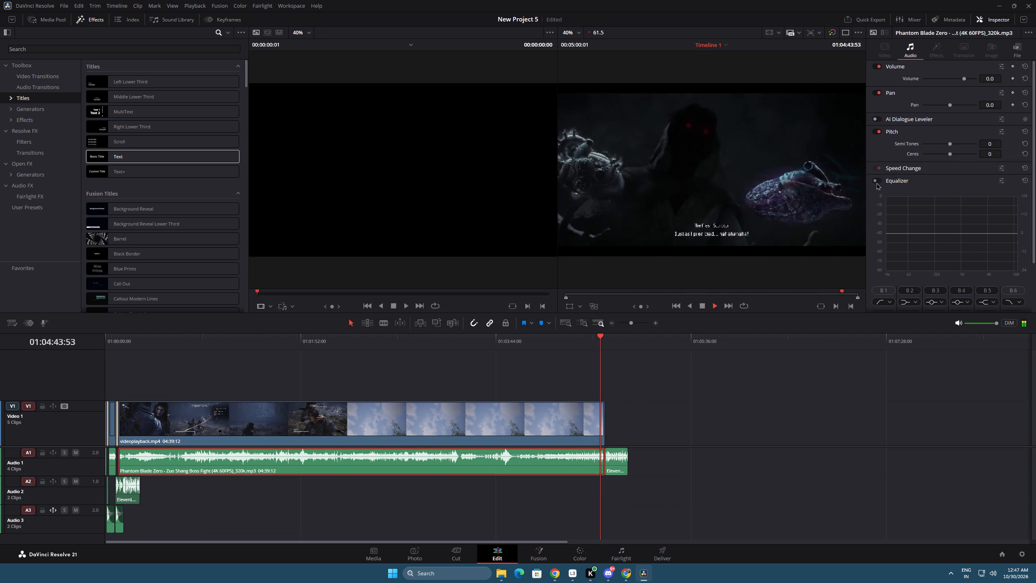
drag(932, 233, 919, 230)
drag(995, 233, 990, 230)
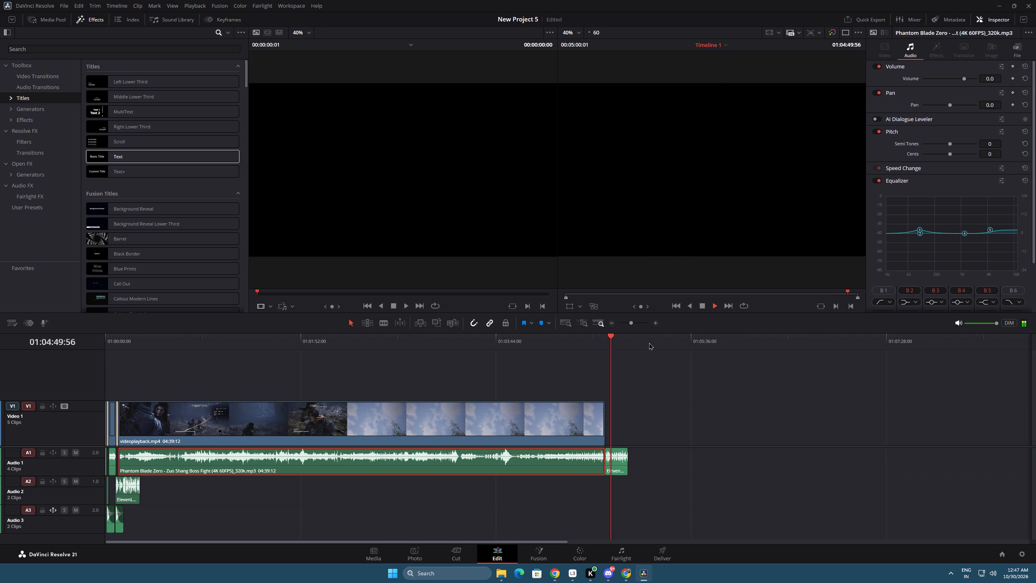
Set the volume of the trailing ElevenLabs voiceover clip on Audio 1 to 5.0.
click(623, 465)
double_click(993, 78)
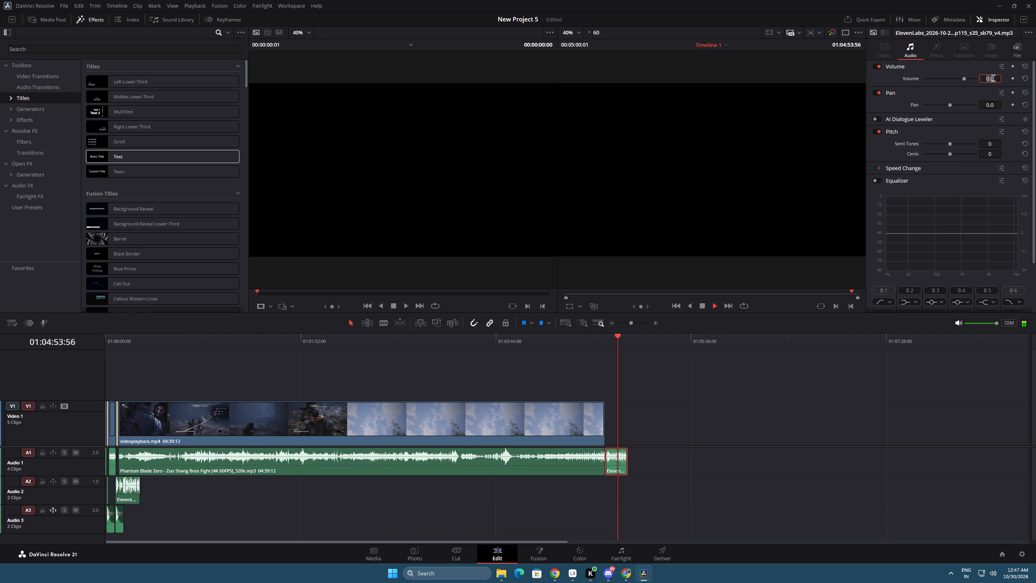
key(5)
key(Return)
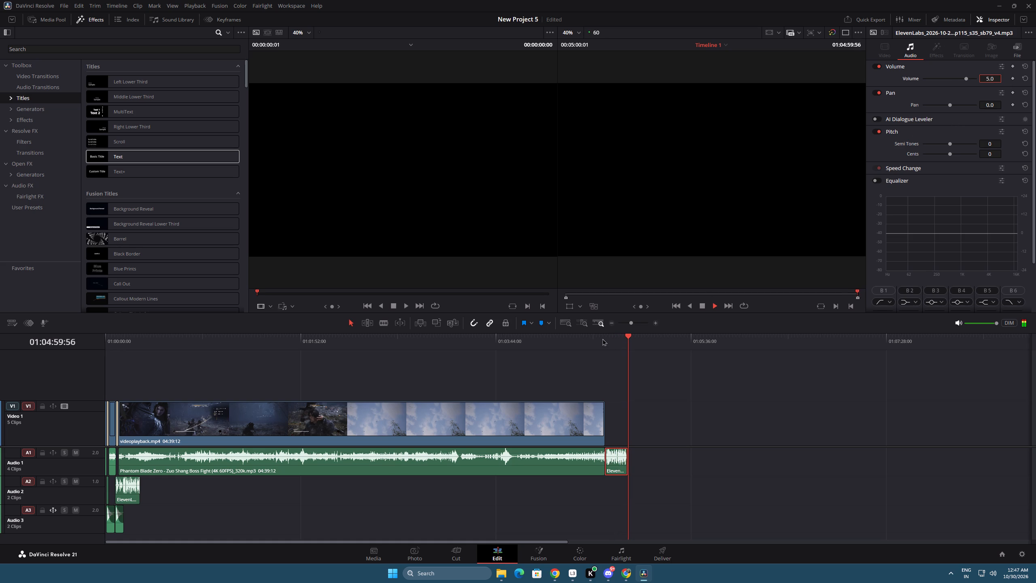
Switch to Chrome and open Canva in a new tab.
click(627, 577)
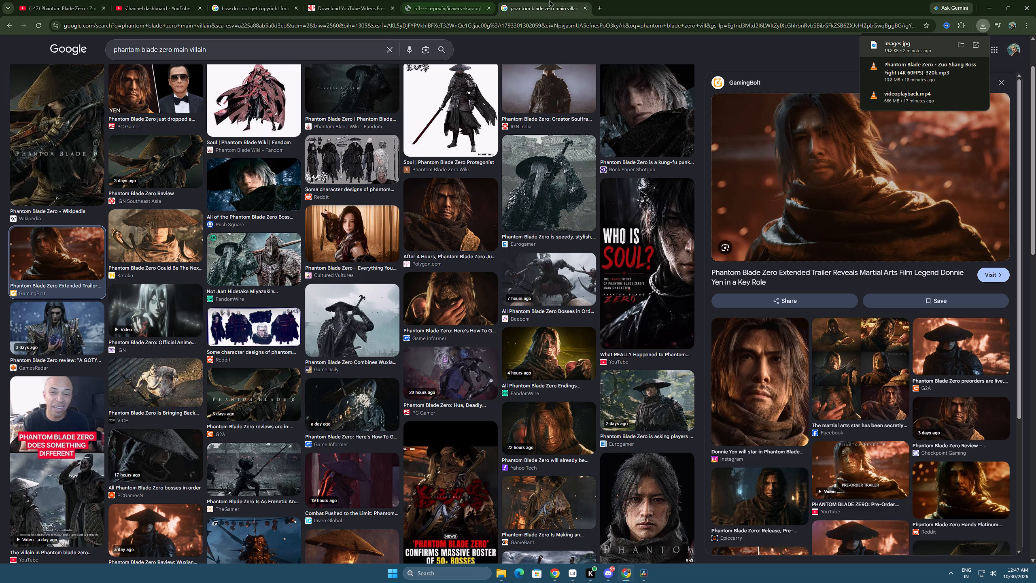
click(600, 6)
text(canva)
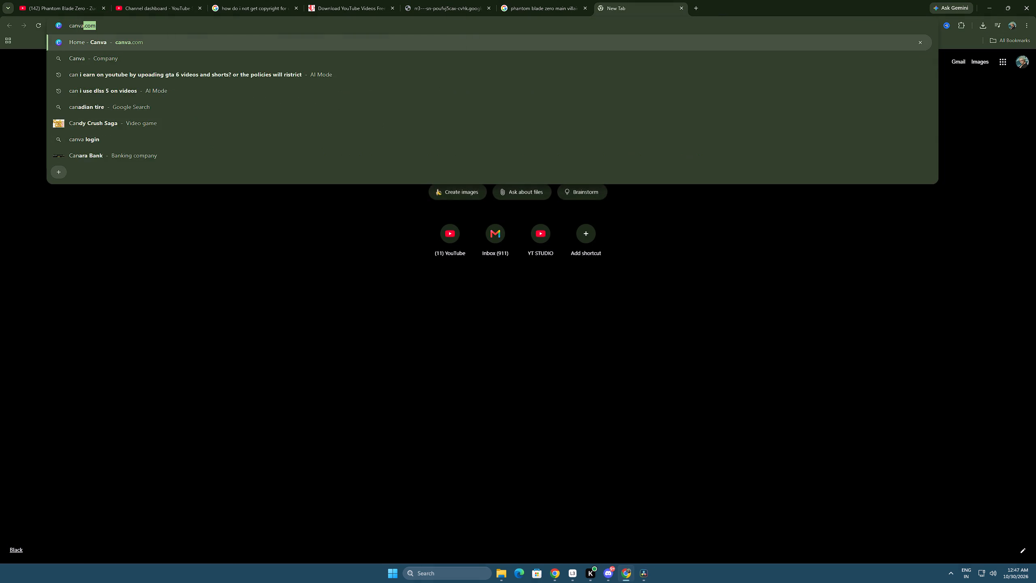
key(Return)
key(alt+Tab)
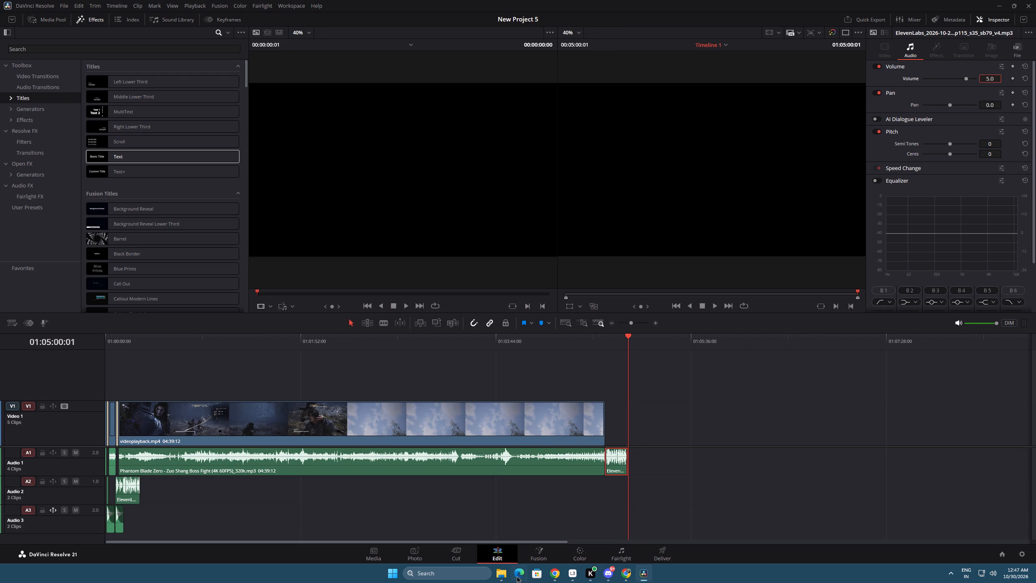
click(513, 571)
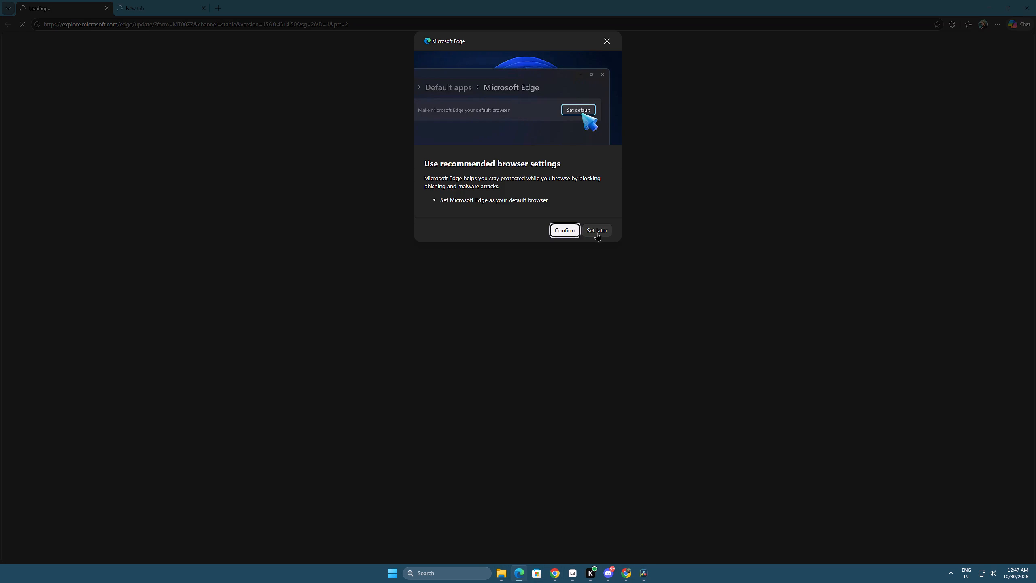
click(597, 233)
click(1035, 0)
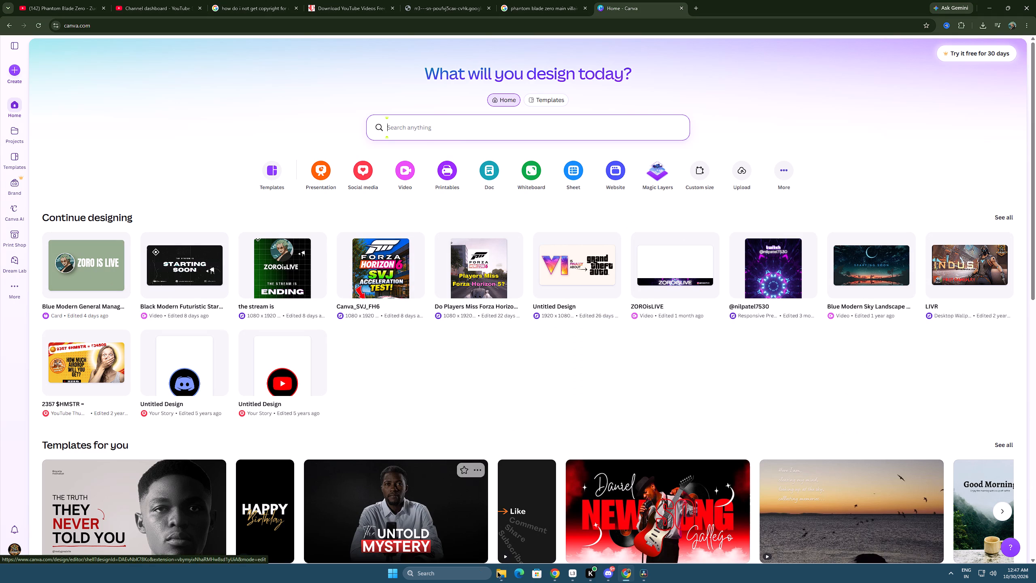
Add Blue Modern General Manager Business Card (2).mp4 from the Downloads folder to DaVinci Resolve's Video 1, directly after the boss fight video.
click(507, 572)
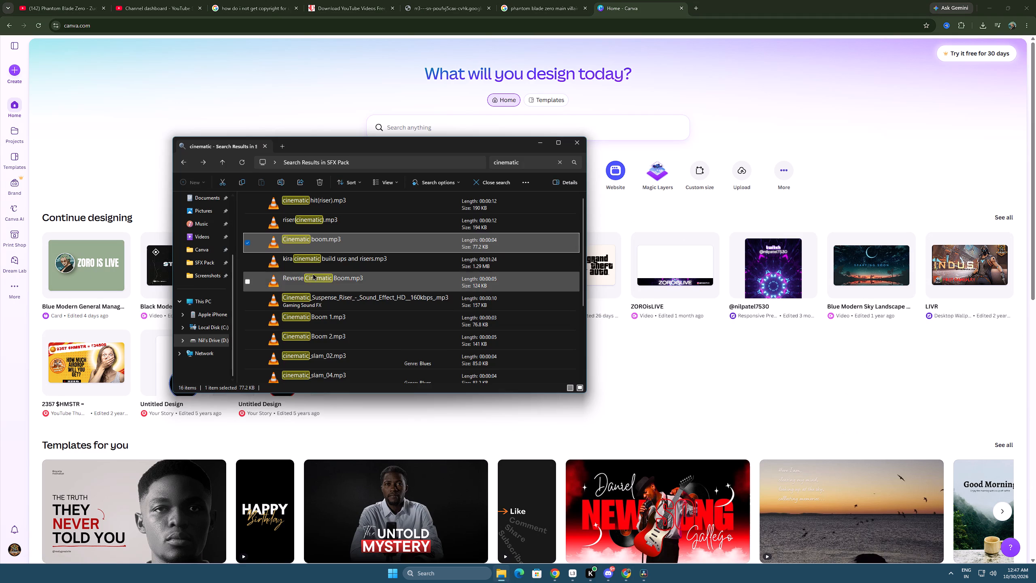
key(super+e)
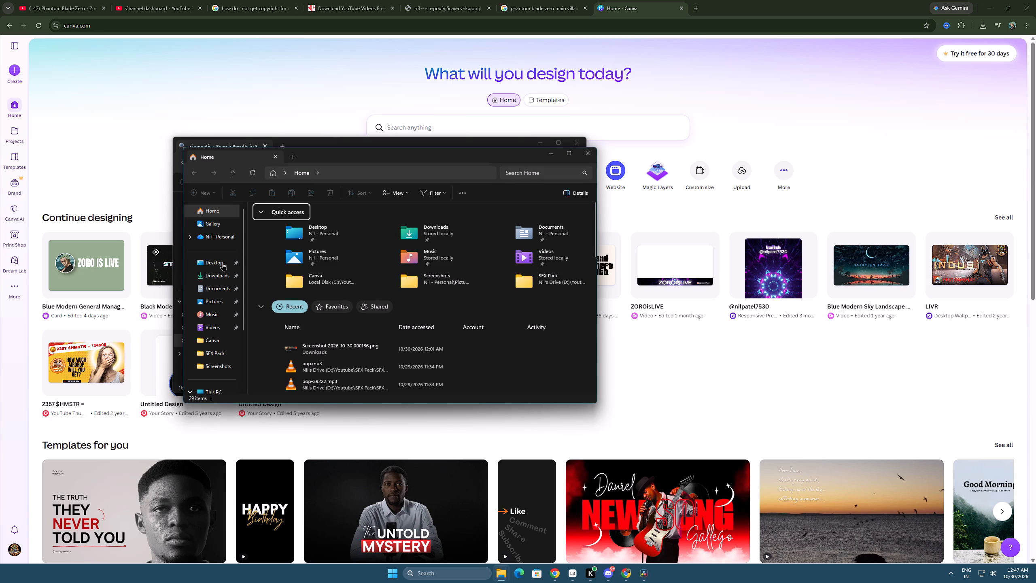
click(221, 271)
scroll(418, 287, down, 1)
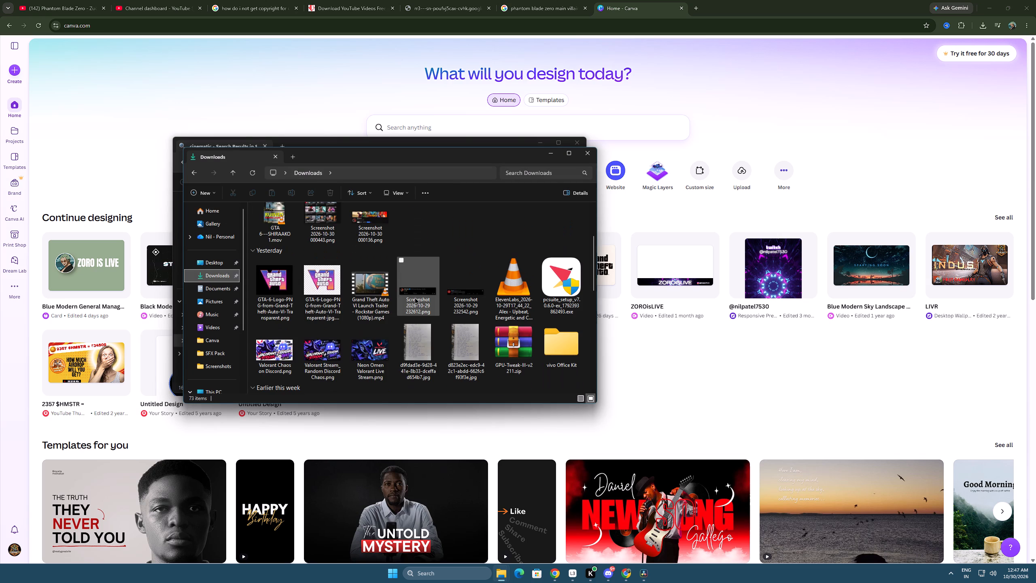
scroll(440, 305, down, 1)
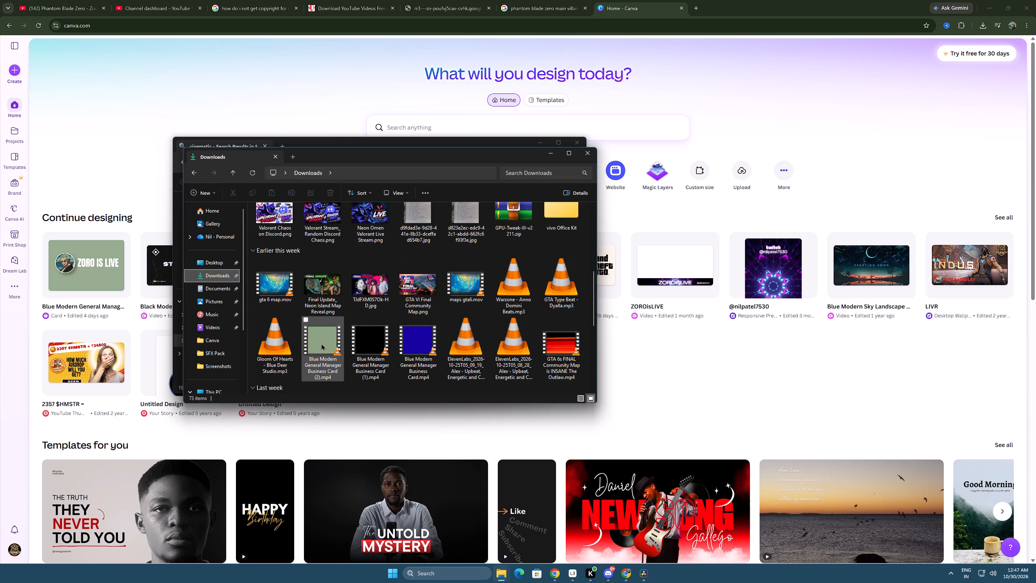
drag(316, 337, 405, 382)
key(alt+Tab)
key(alt+Tab)
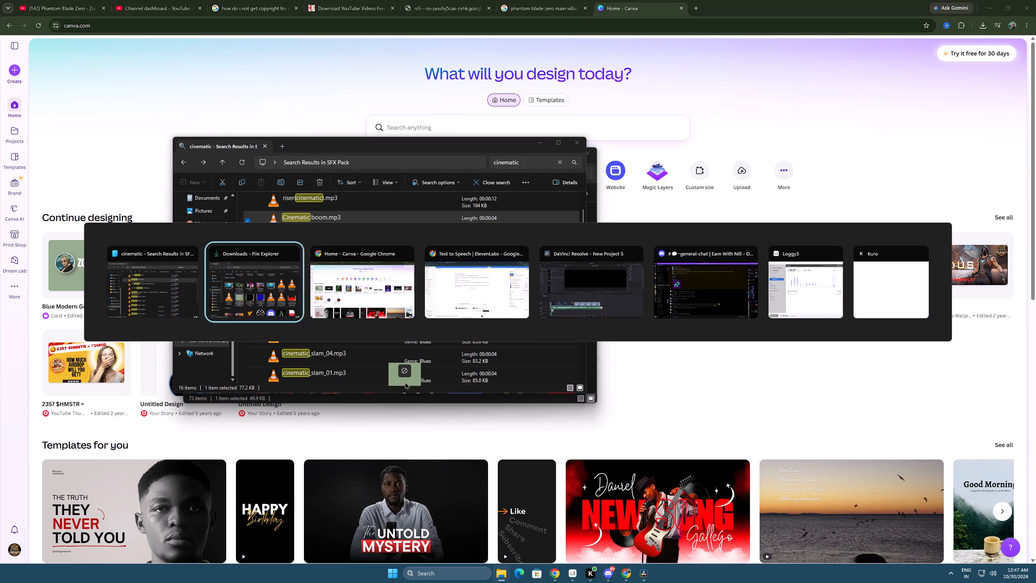
drag(405, 382, 613, 416)
key(alt+Tab)
key(alt+Tab)
key(alt+Tab)
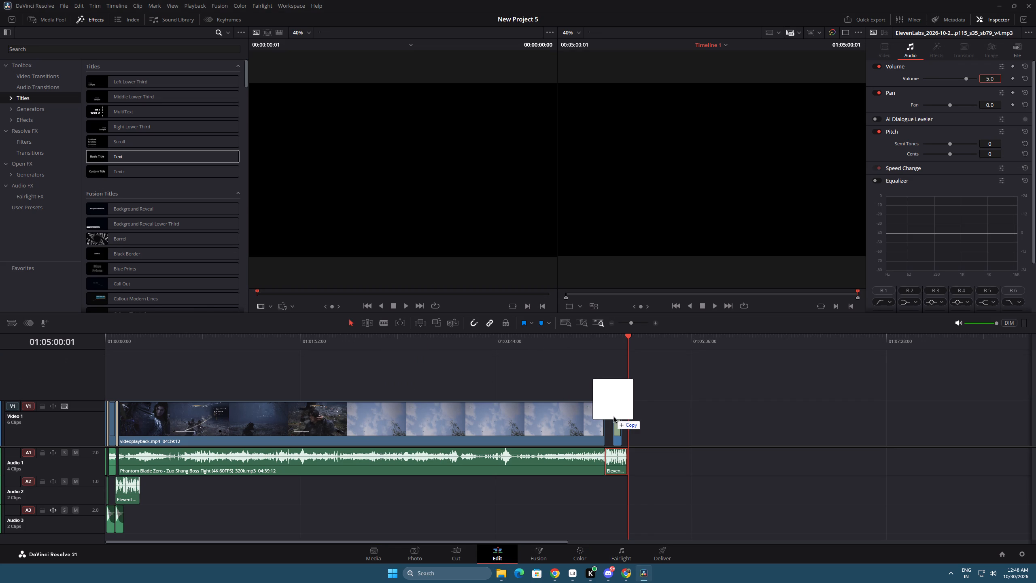
drag(613, 416, 606, 413)
Play back the ZORO IS LIVE card with the closing voiceover from 01:04:46:49.
drag(600, 340, 605, 345)
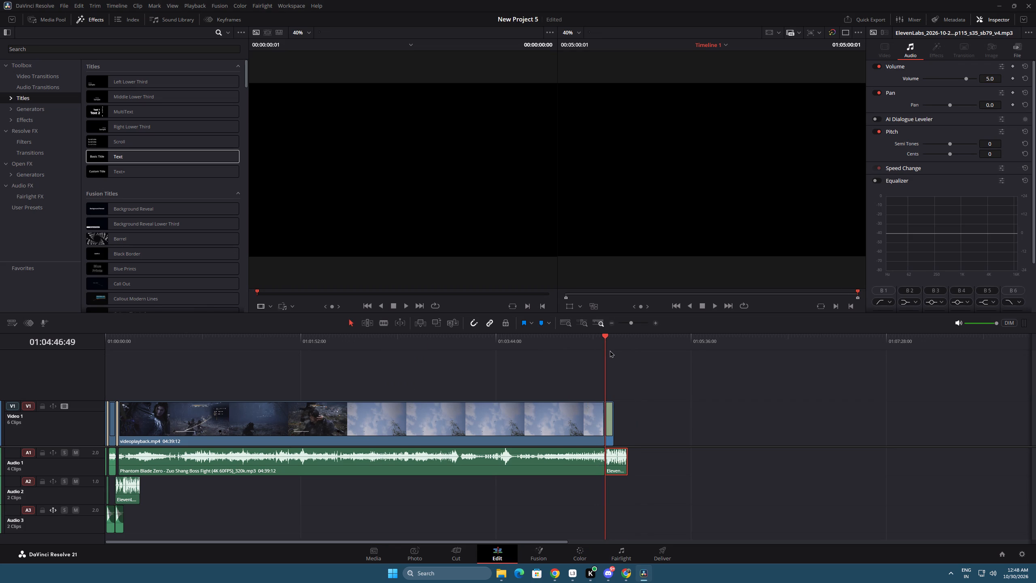
key(space)
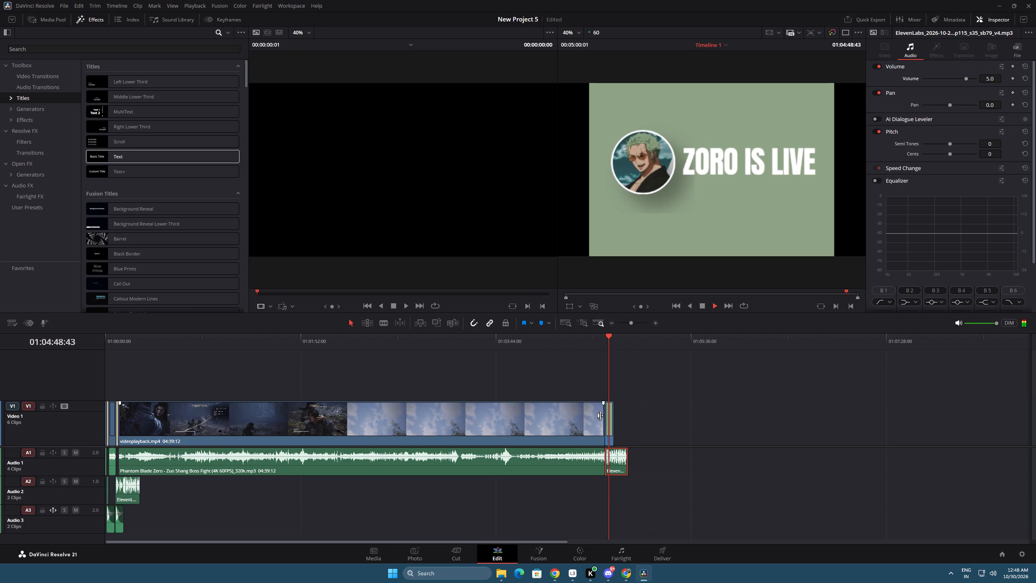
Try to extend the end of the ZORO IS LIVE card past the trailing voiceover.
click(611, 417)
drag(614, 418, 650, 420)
Duplicate the ZORO IS LIVE card on Video 1 and move the copy so it ends with the trailing voiceover.
click(611, 421)
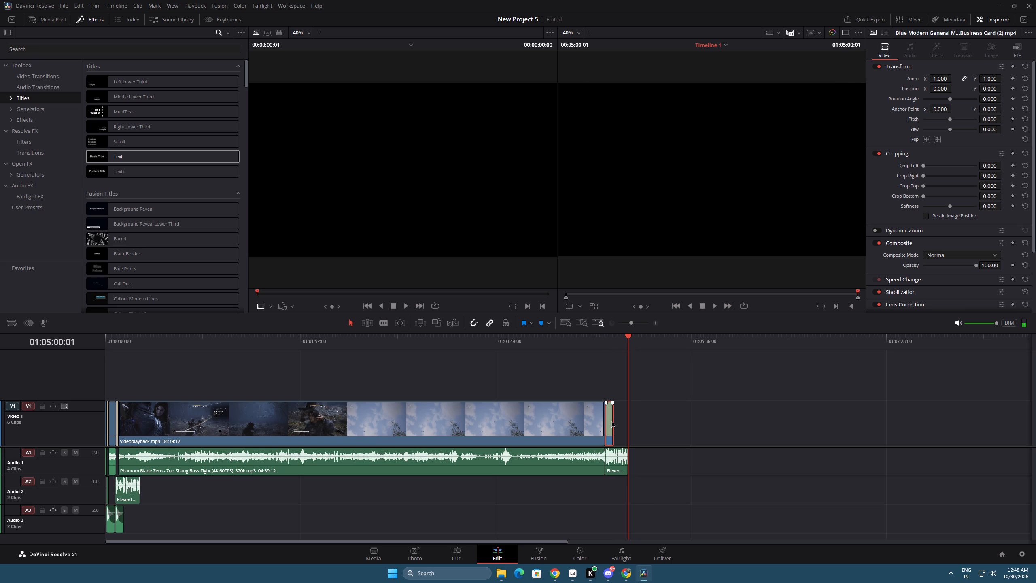
key(ctrl+c)
key(ctrl+v)
drag(632, 420, 622, 420)
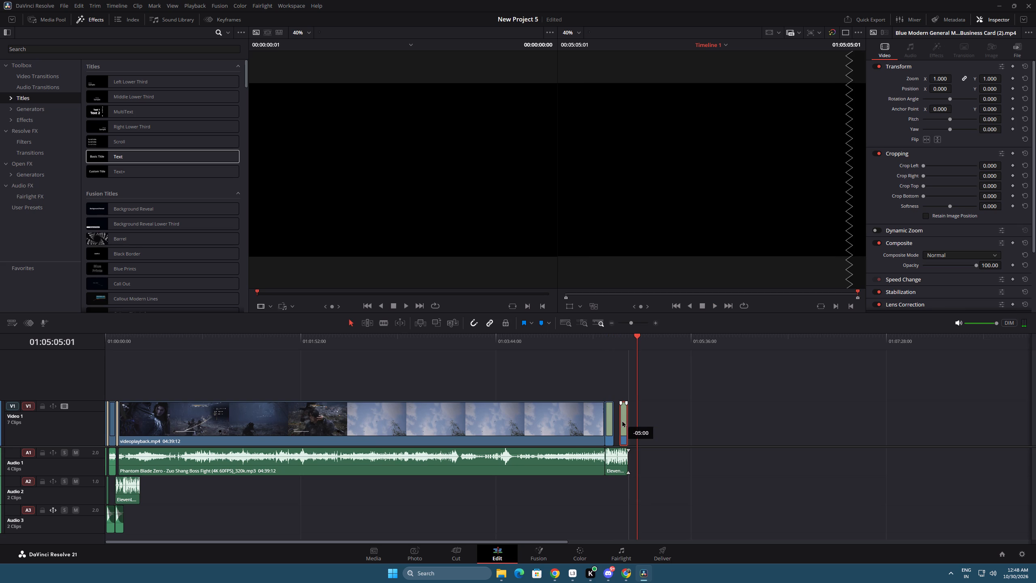
drag(622, 420, 625, 420)
Delete the first ZORO IS LIVE card and realign the remaining copy to end with the voiceover at 01:05:00:01.
click(607, 421)
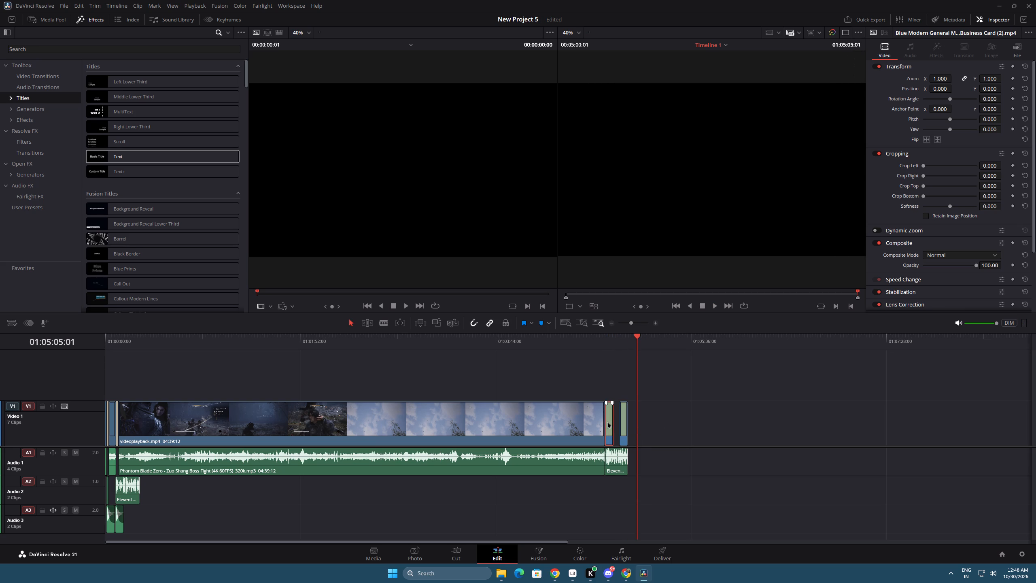
key(Delete)
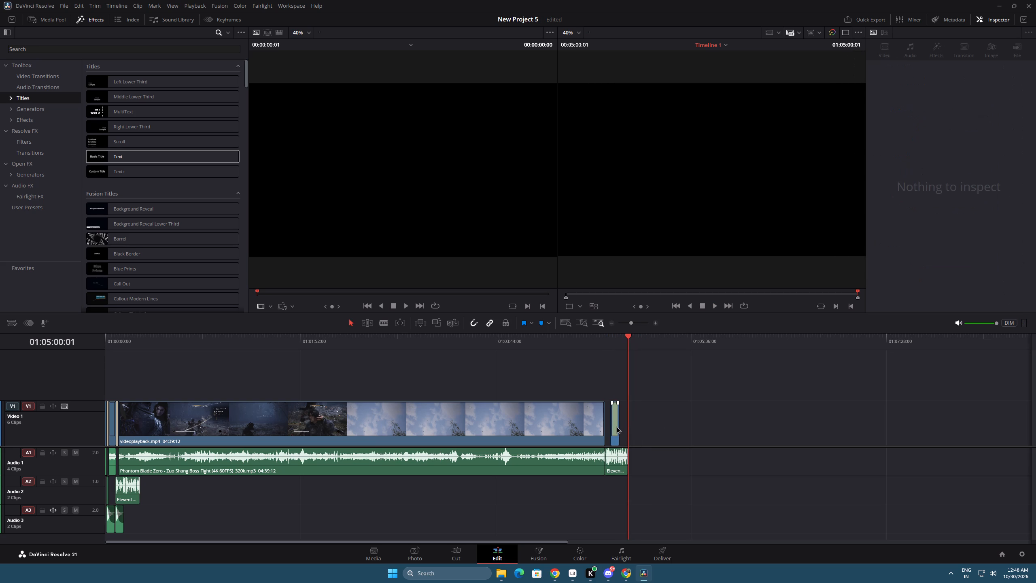
drag(616, 426, 624, 426)
Add images.jpg from the Downloads folder to Video 1, directly after the boss fight video.
key(Tab)
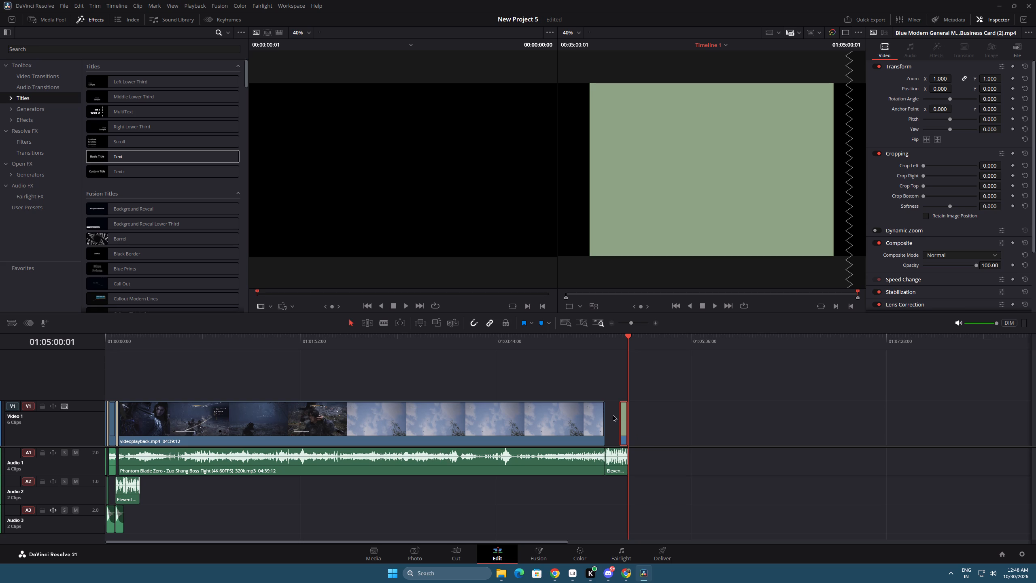
key(Tab)
key(alt+Tab)
key(alt+Tab)
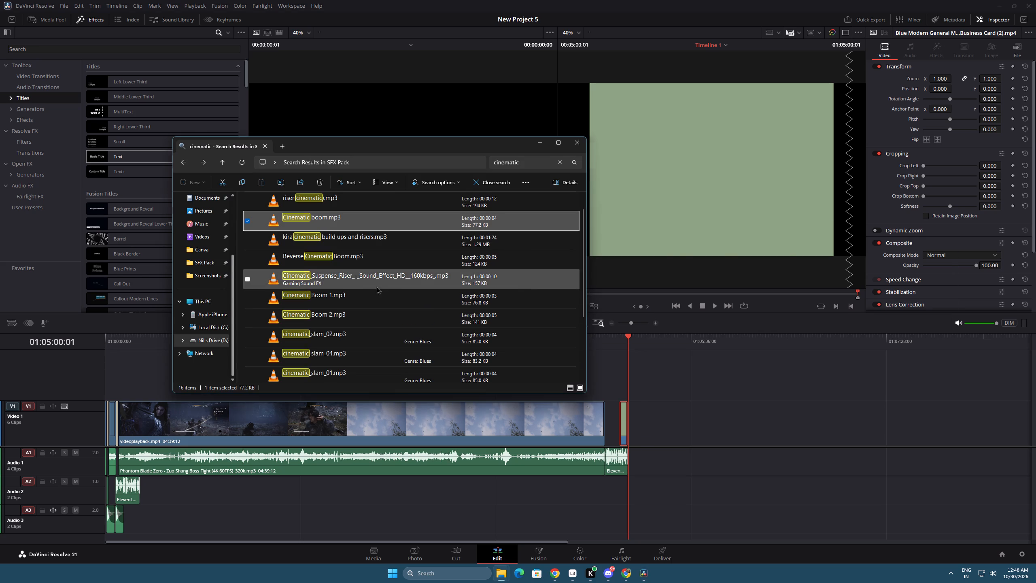
key(alt+Tab)
scroll(386, 300, up, 6)
click(298, 243)
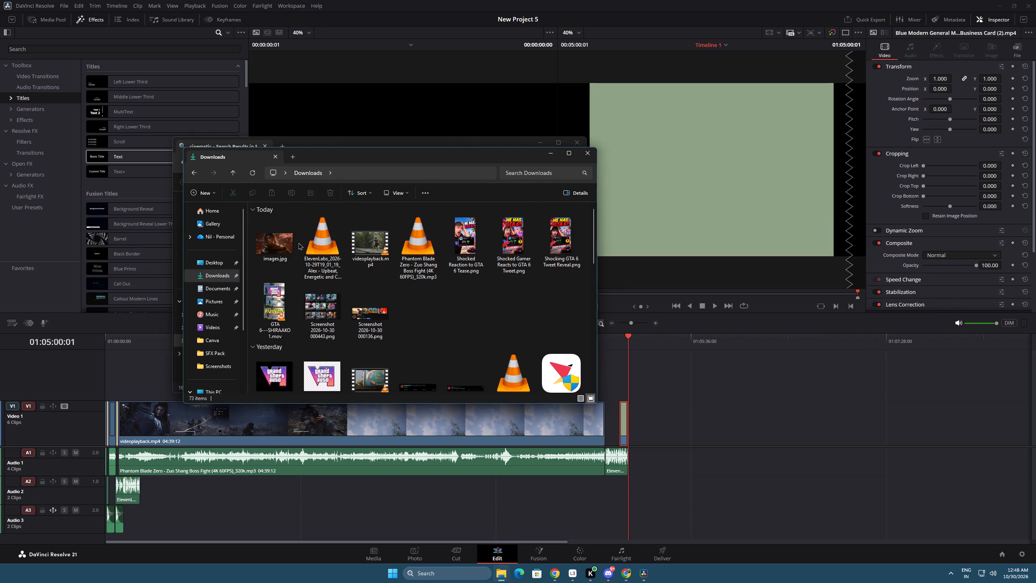
click(287, 239)
drag(283, 240, 270, 272)
key(alt+Tab)
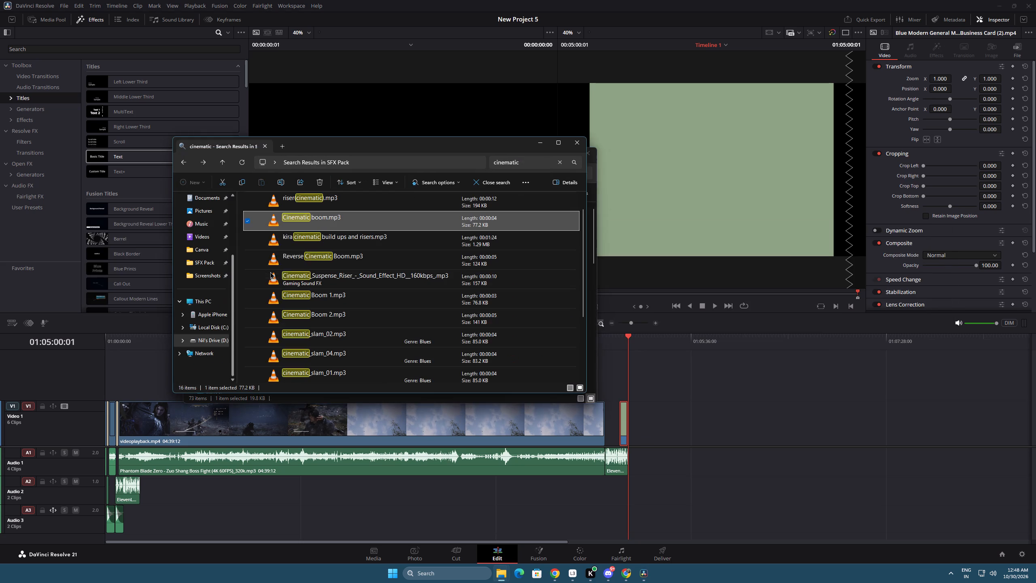
drag(270, 272, 605, 405)
key(alt+Tab)
key(alt+Tab)
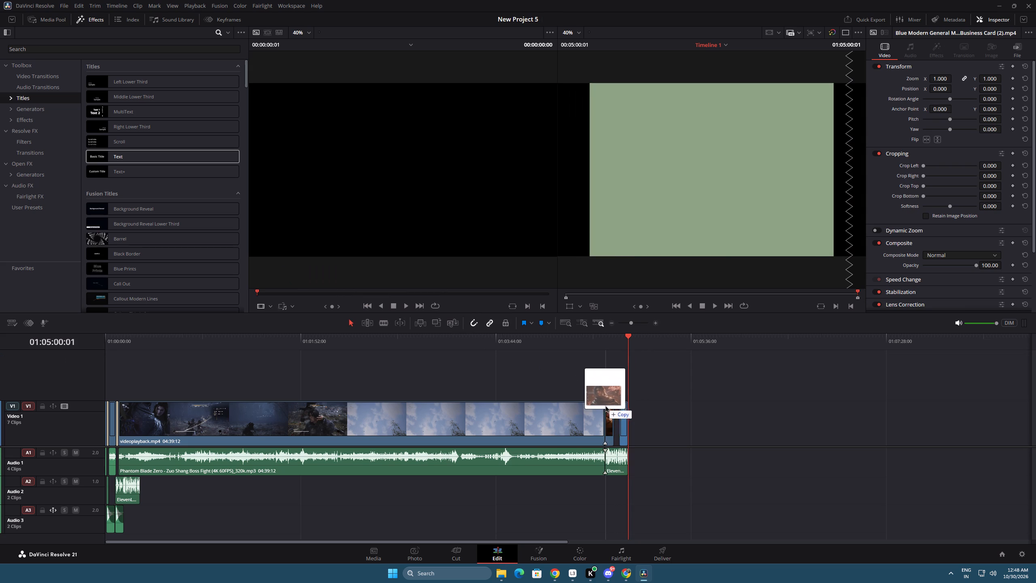
drag(605, 405, 604, 405)
Extend images.jpg on Video 1 to the start of the ZORO IS LIVE card, for a duration of 08:12, and play it back.
click(610, 409)
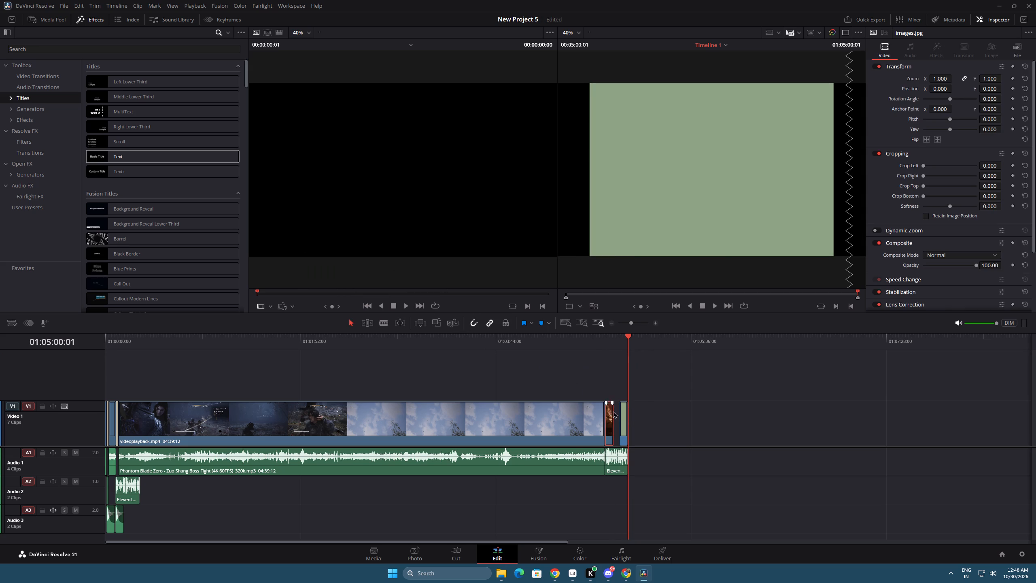
click(610, 411)
double_click(611, 411)
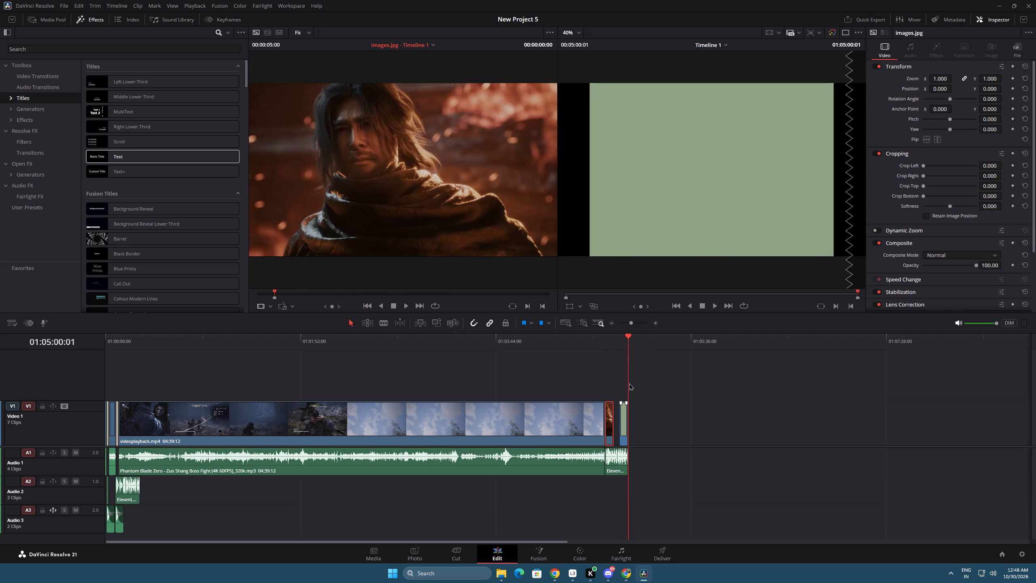
drag(633, 324, 637, 325)
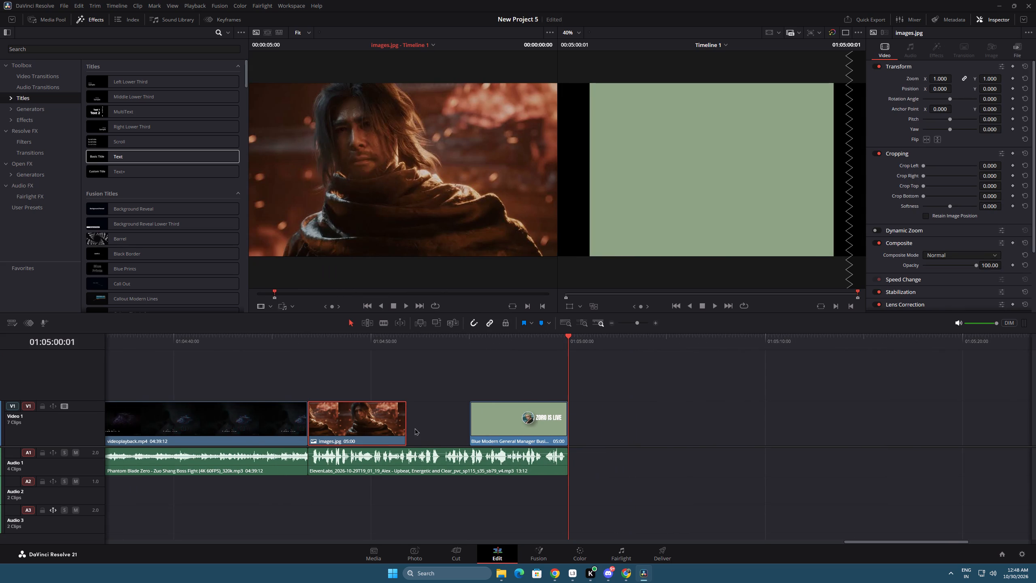
drag(408, 427, 474, 430)
click(323, 336)
key(space)
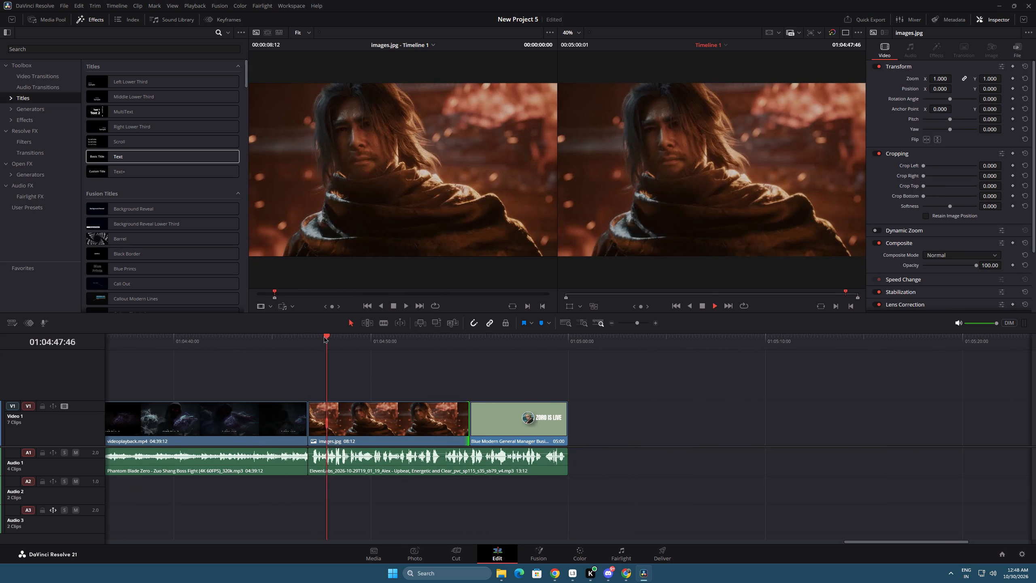
click(507, 428)
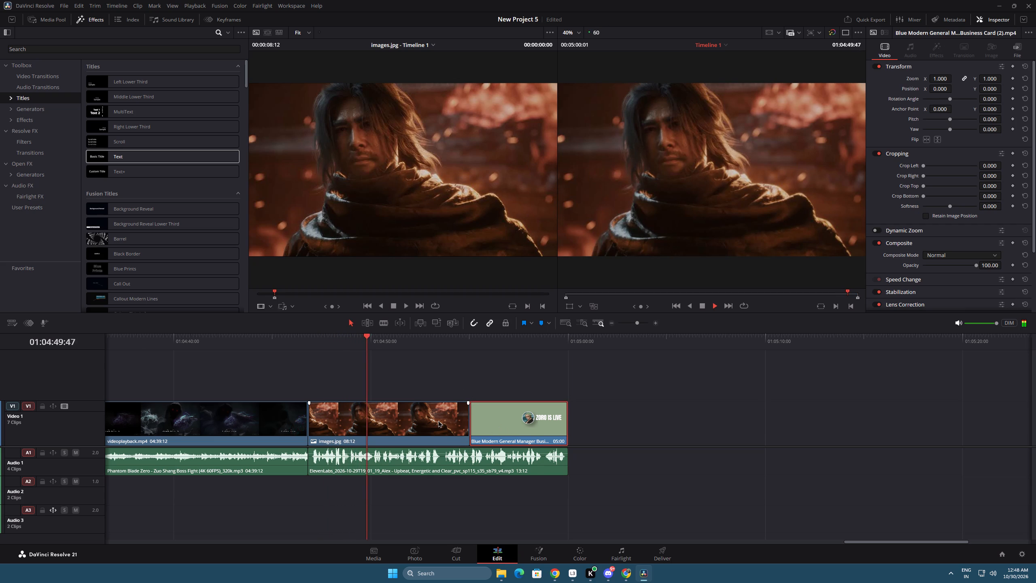
double_click(438, 420)
key(space)
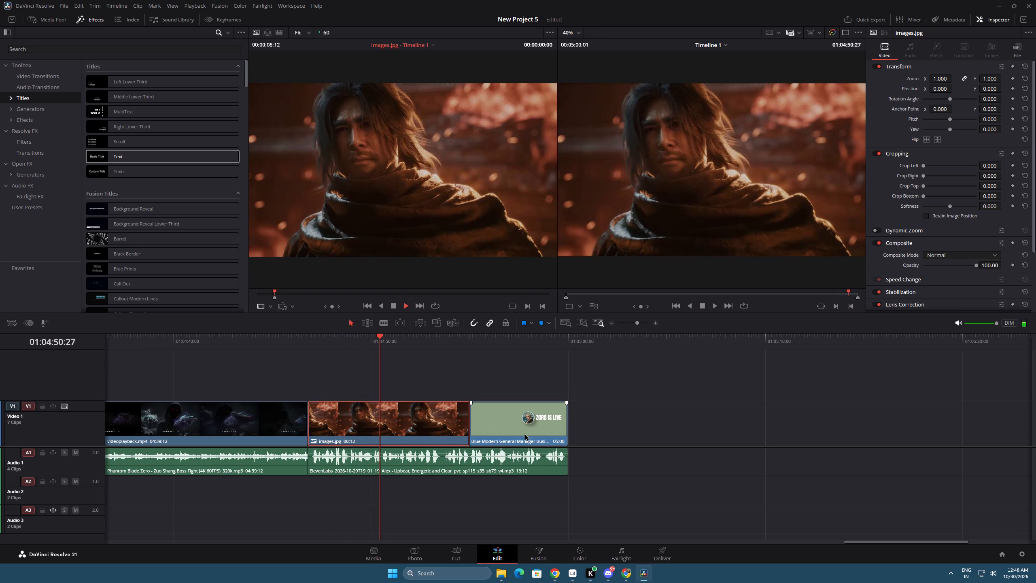
click(550, 426)
Audition kira cinematic build ups and risers.mp3 and cinematic_slam_02.mp3 from the SFX Pack search results.
key(alt+Tab)
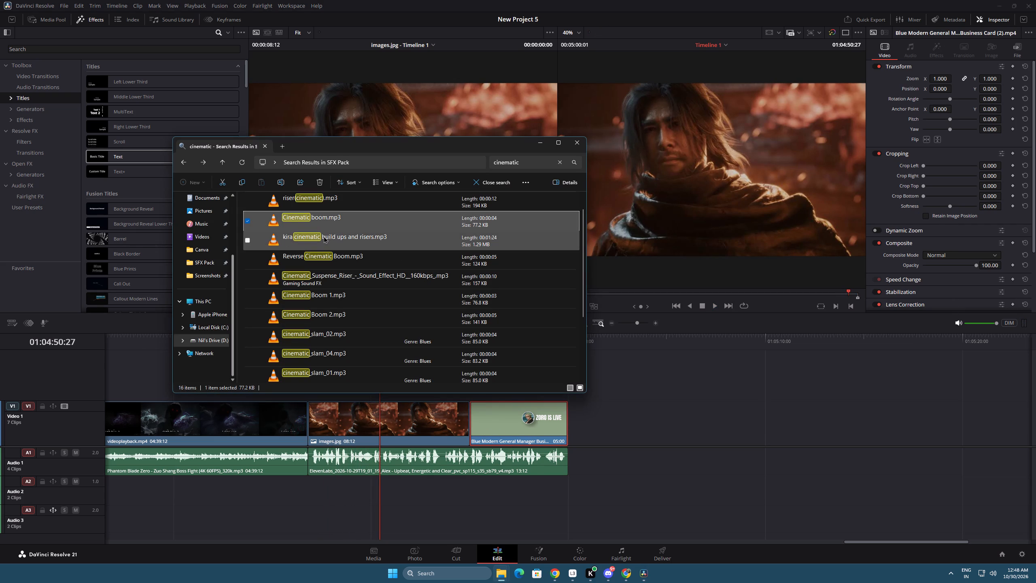
double_click(330, 239)
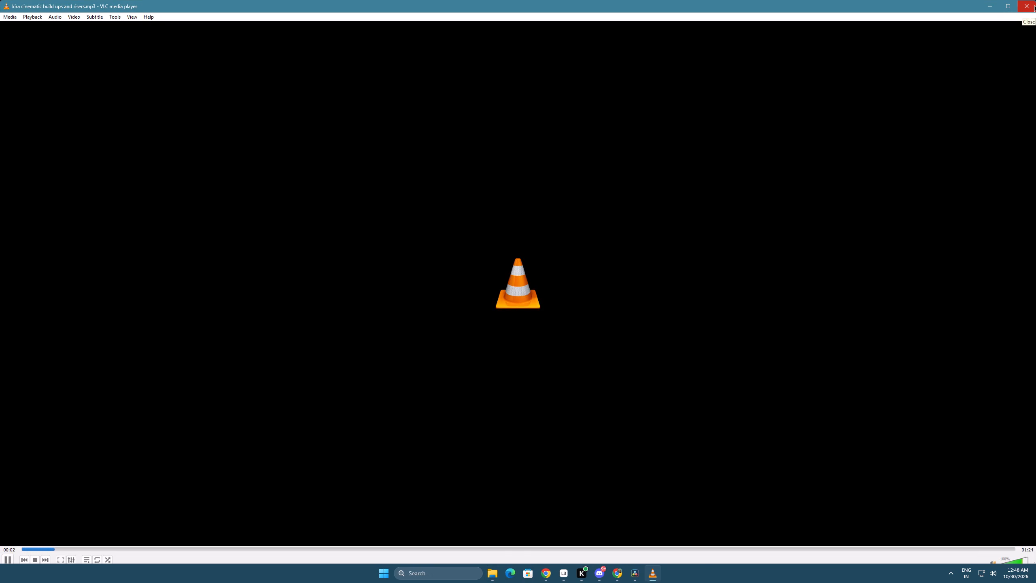
click(1034, 5)
double_click(378, 331)
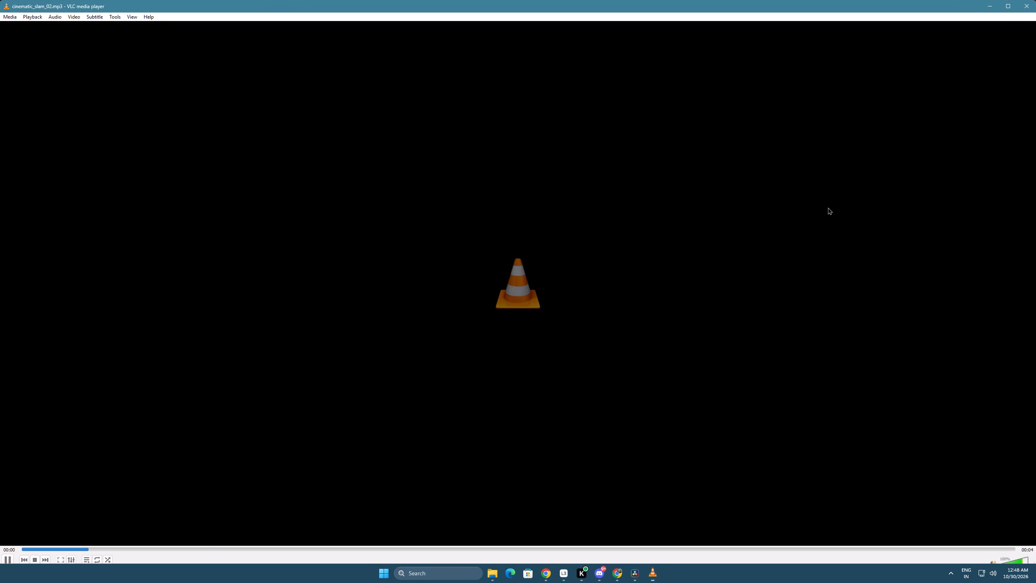
click(1030, 4)
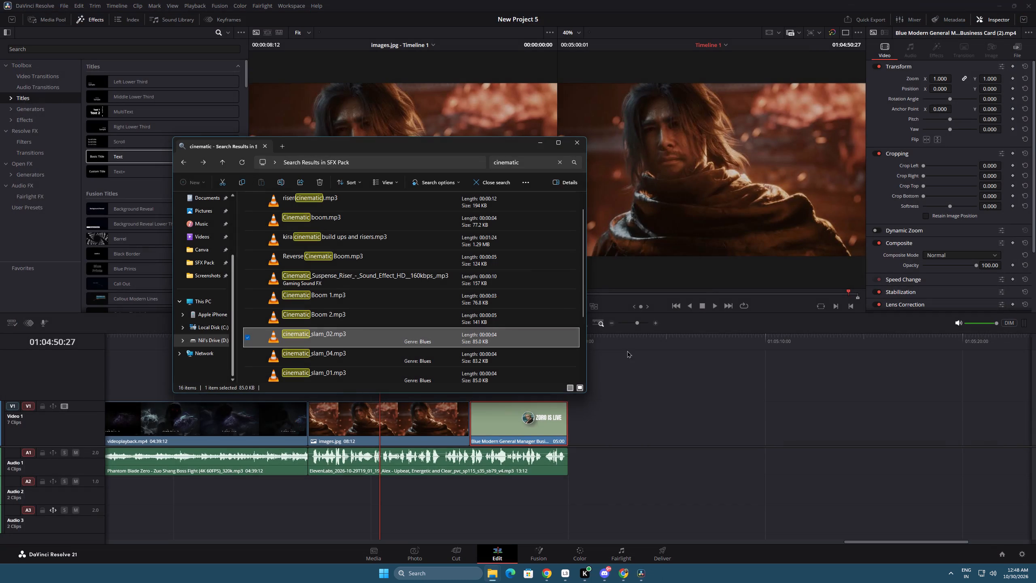
click(563, 512)
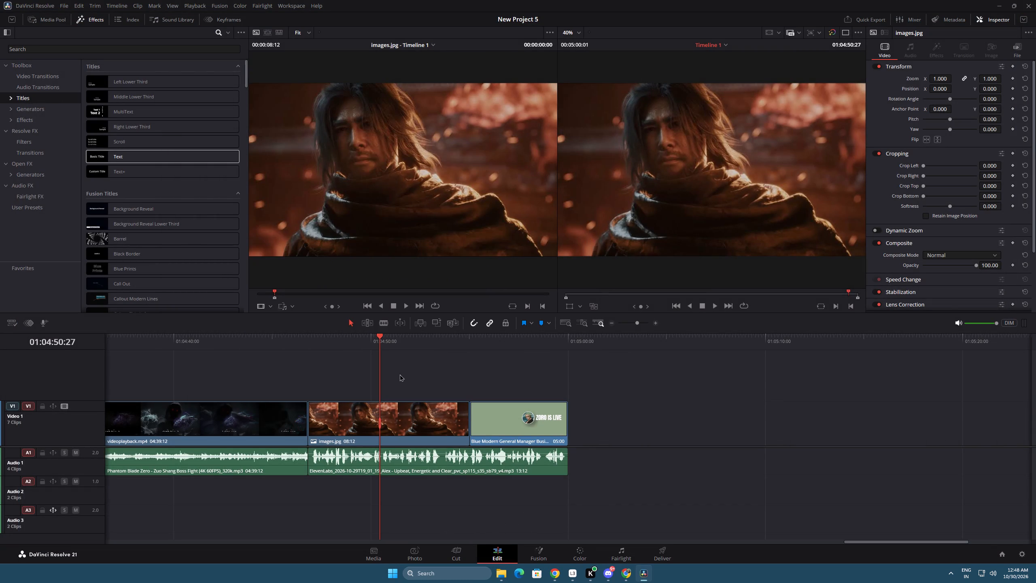
Return to the start of the timeline and collapse the Audio 3 and Audio 2 tracks to minimum height.
drag(624, 323, 628, 323)
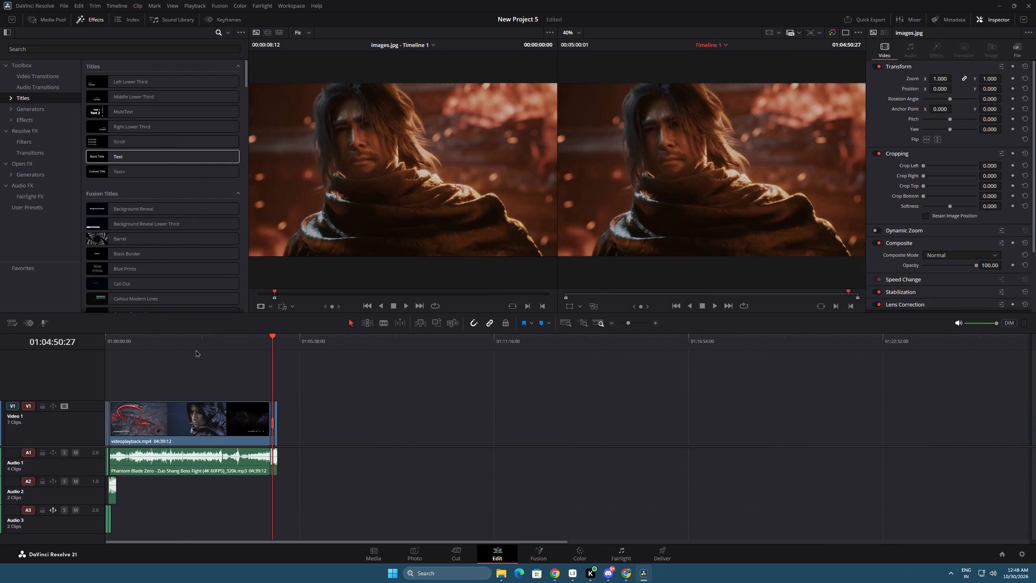
drag(188, 338, 94, 390)
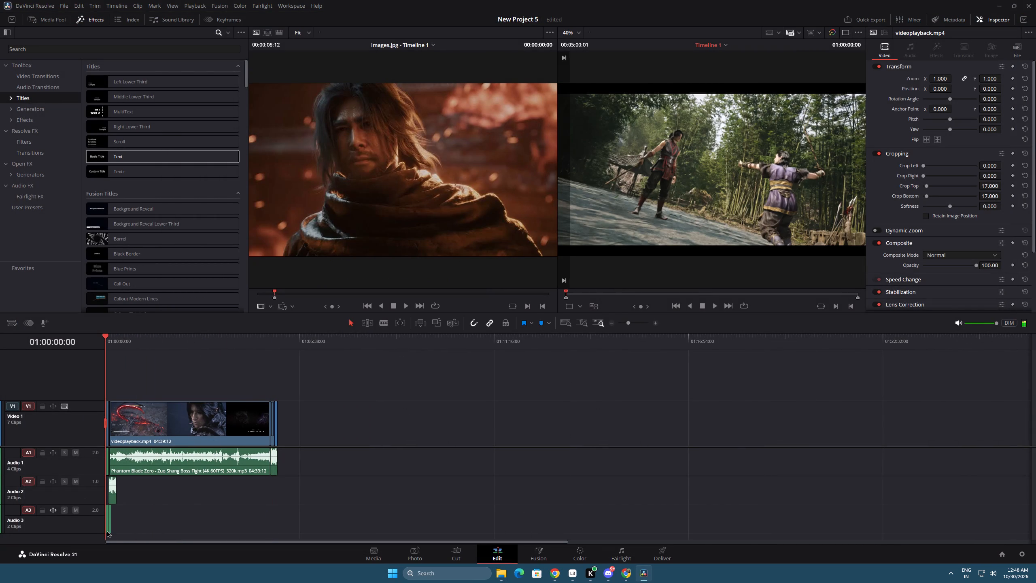
drag(78, 532, 74, 515)
drag(92, 503, 94, 484)
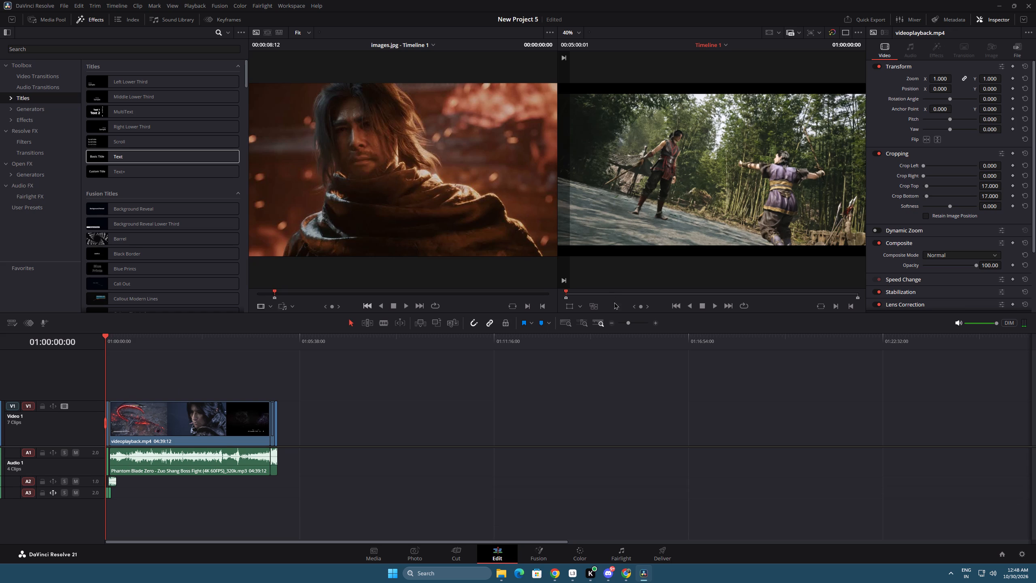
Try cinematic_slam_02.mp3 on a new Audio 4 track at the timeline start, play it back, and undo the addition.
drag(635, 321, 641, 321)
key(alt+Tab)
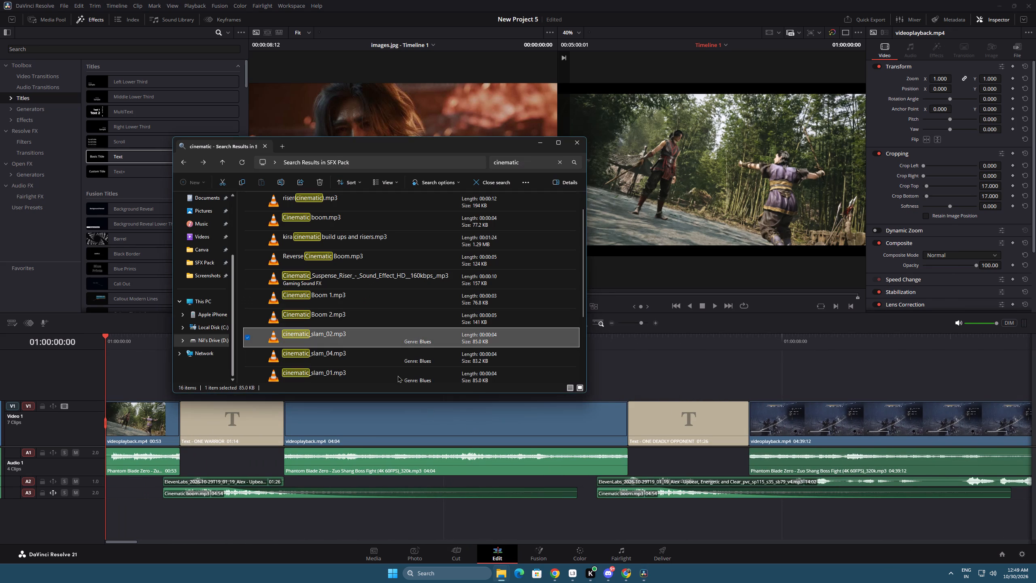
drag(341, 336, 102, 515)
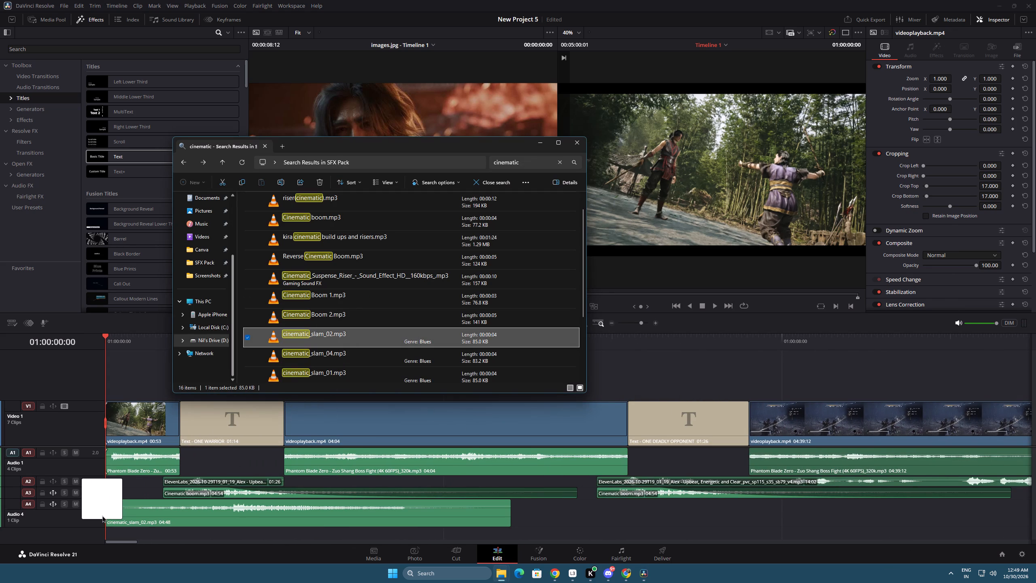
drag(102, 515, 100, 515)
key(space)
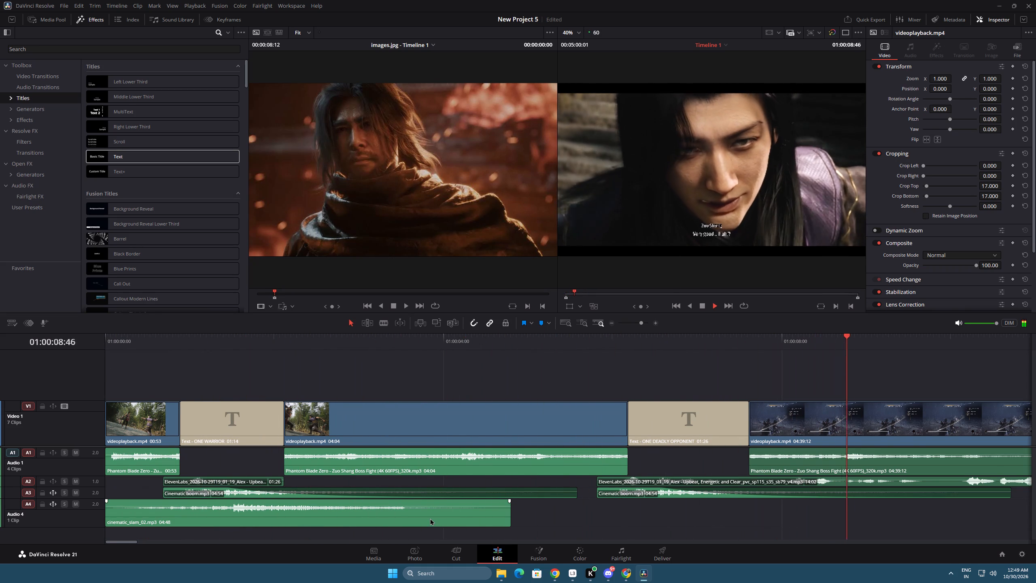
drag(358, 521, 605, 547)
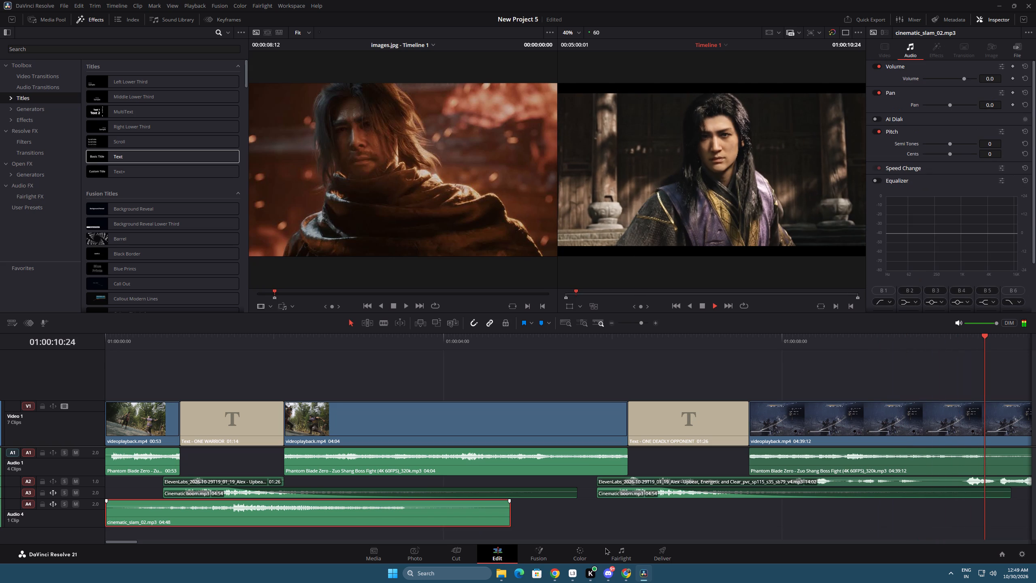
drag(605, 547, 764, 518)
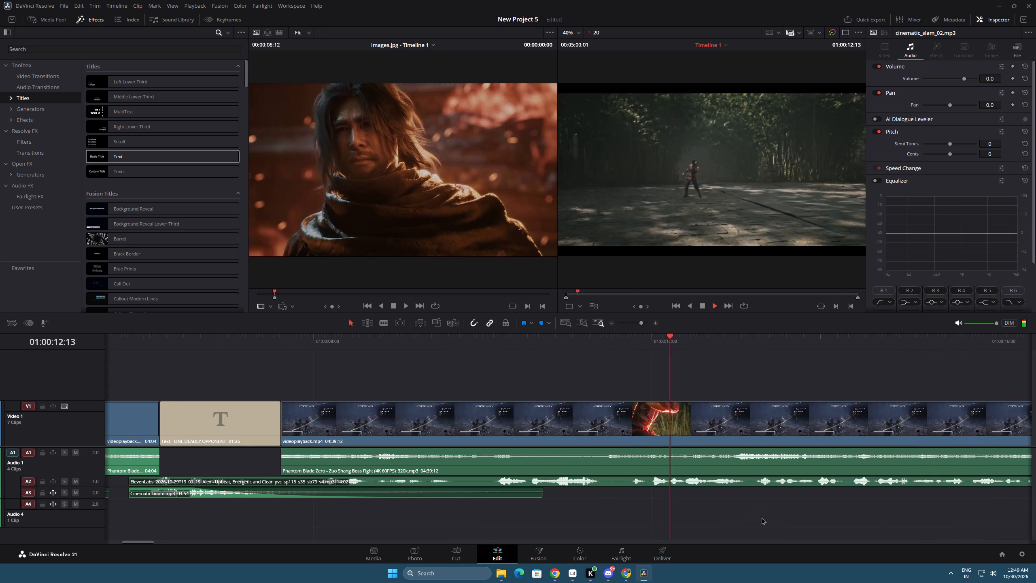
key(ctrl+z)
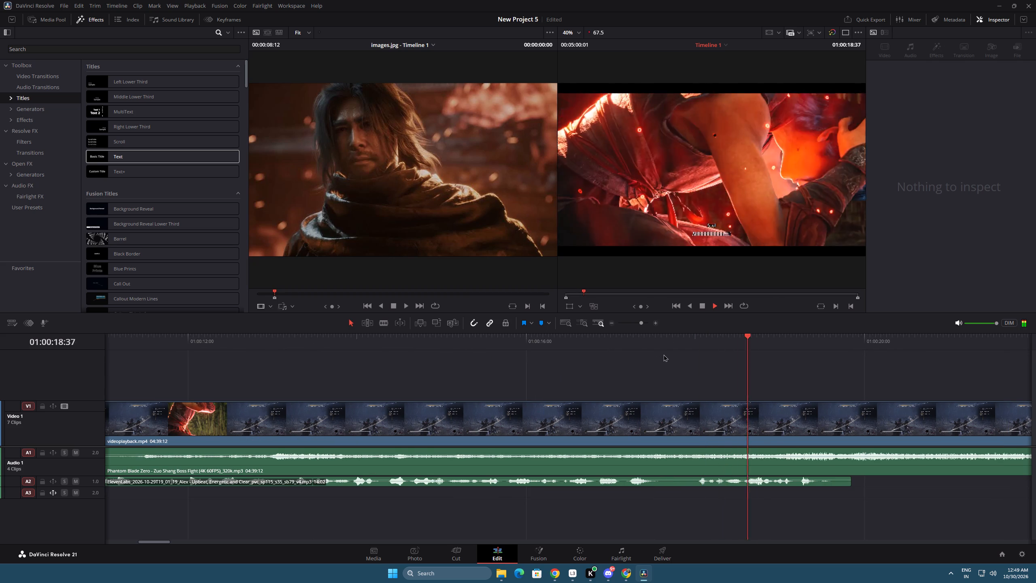
Add cinematic_slam_02.mp3 to Audio 3 at about 01:00:19:56, just after the intro voiceover ends.
key(space)
key(Tab)
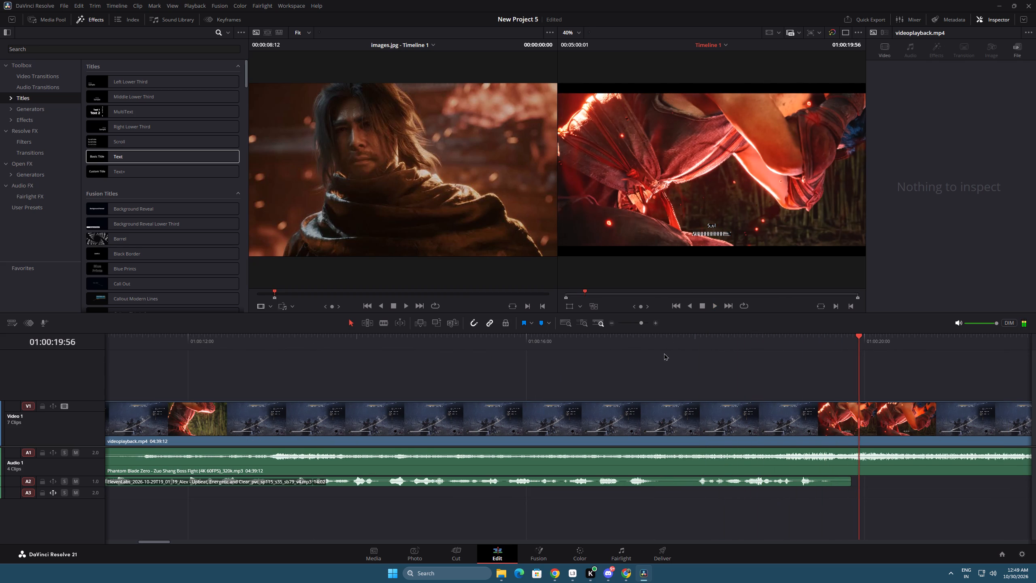
key(alt+Tab)
drag(327, 336, 870, 475)
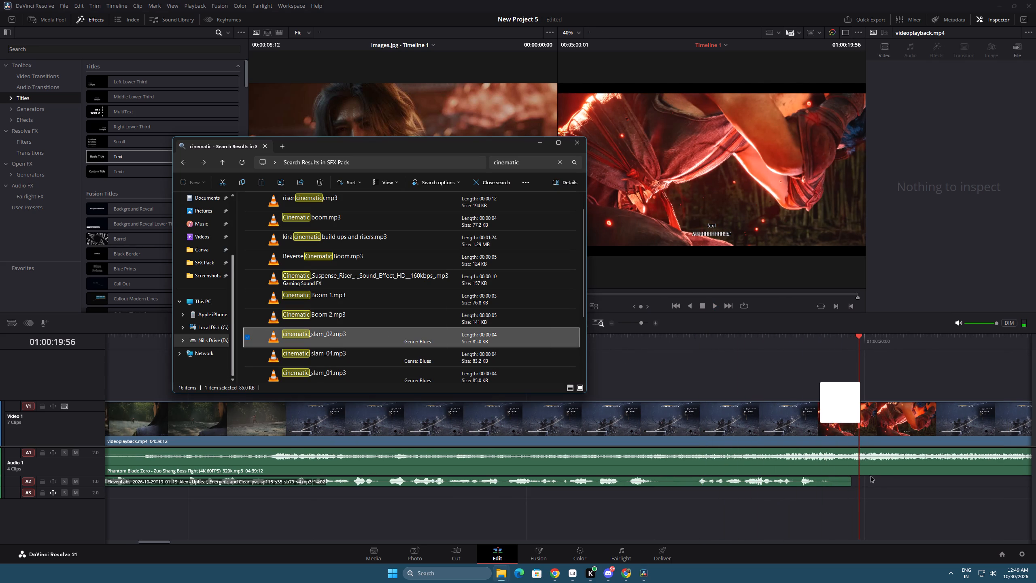
drag(870, 475, 860, 497)
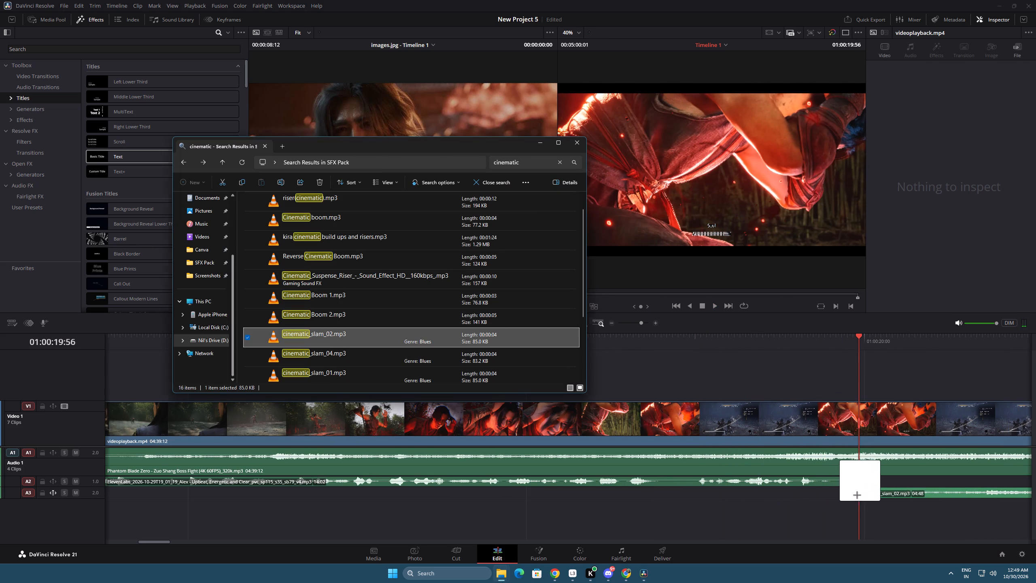
Return to the timeline start and audition Cinematic Whoosh.mp3 and Snap sound effect (cinematic) (320 kbps).mp3 from the SFX Pack.
drag(150, 338, 0, 355)
key(space)
key(space)
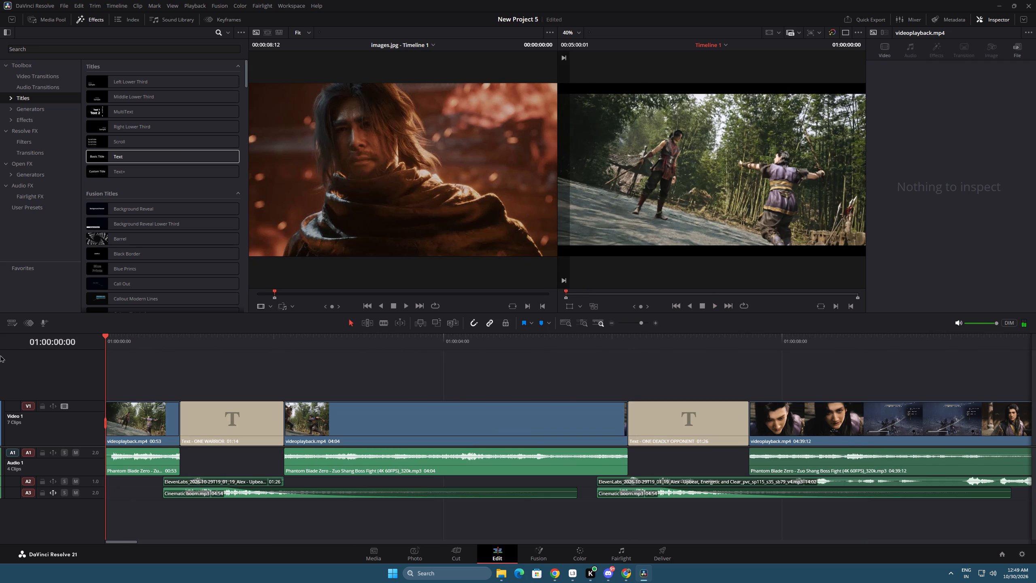
key(alt+Tab)
scroll(336, 352, down, 6)
double_click(339, 346)
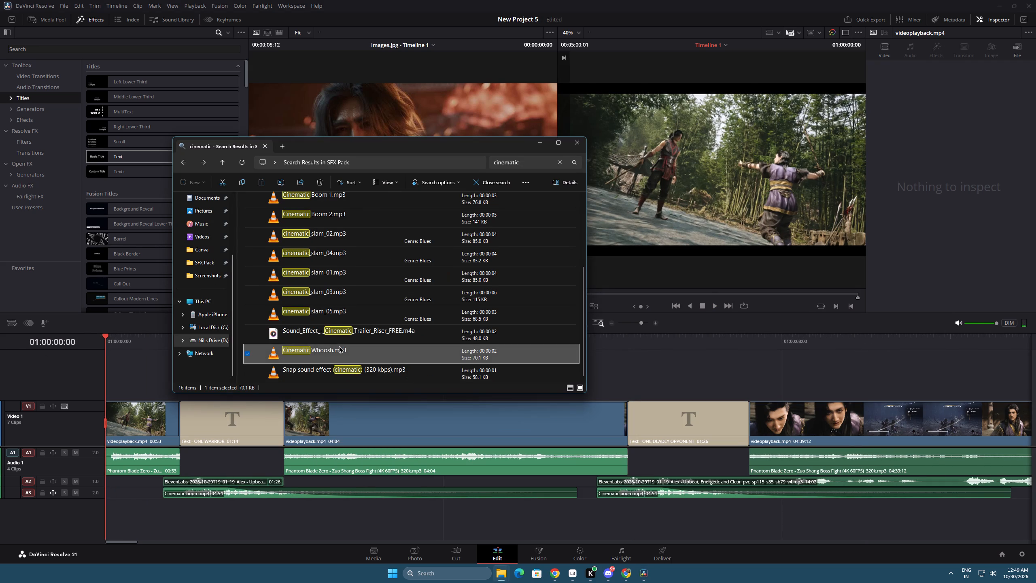
click(1035, 12)
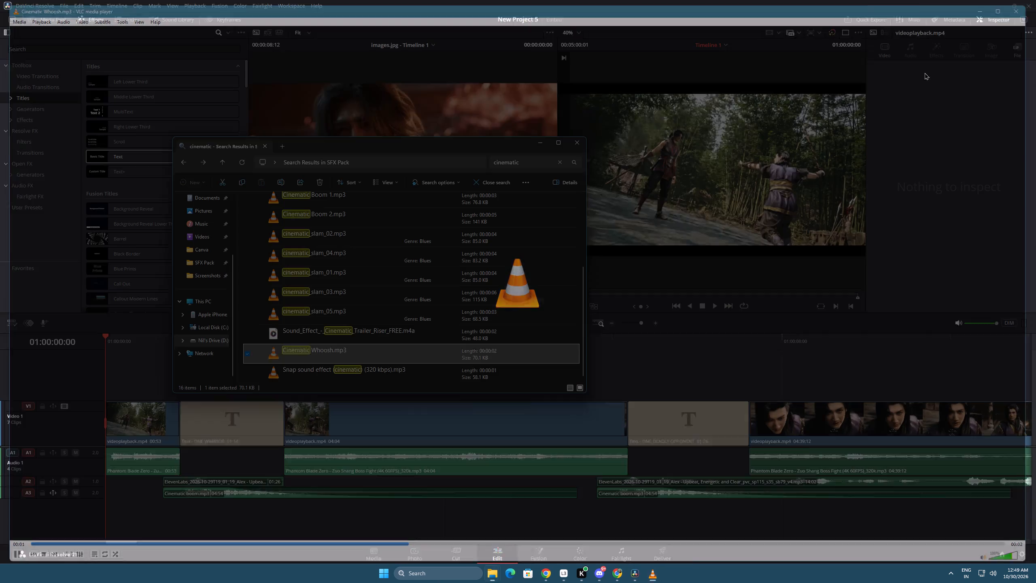
double_click(395, 375)
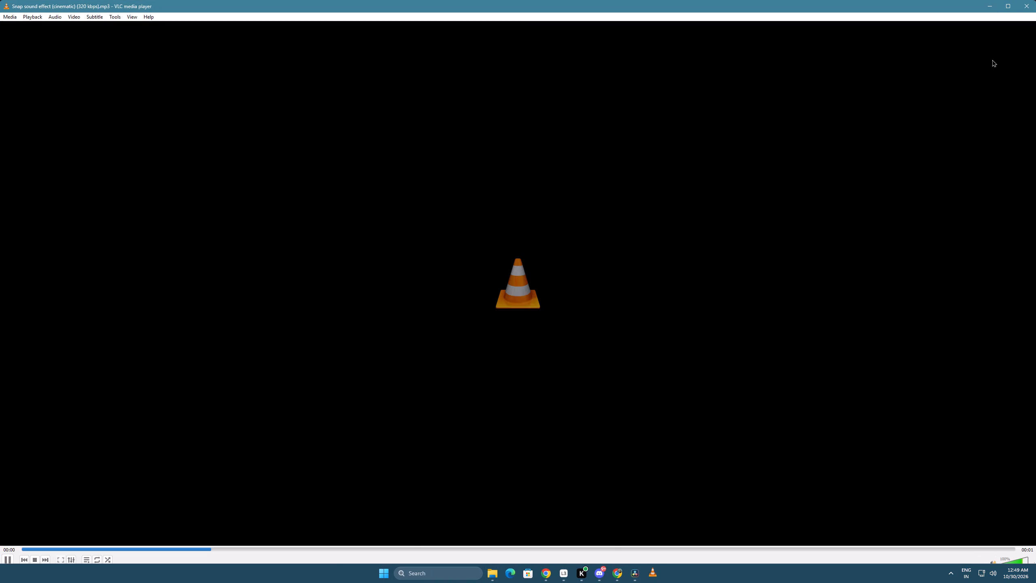
click(1034, 7)
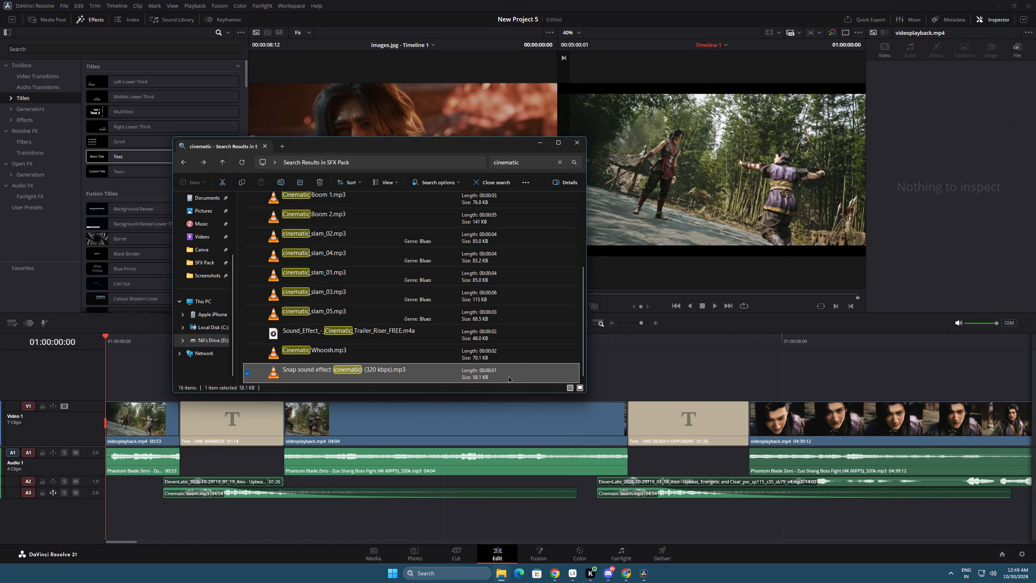
Add Snap sound effect (cinematic) (320 kbps).mp3 on a new Audio 4 track and align it with the timeline start.
drag(508, 376, 199, 517)
drag(188, 518, 107, 504)
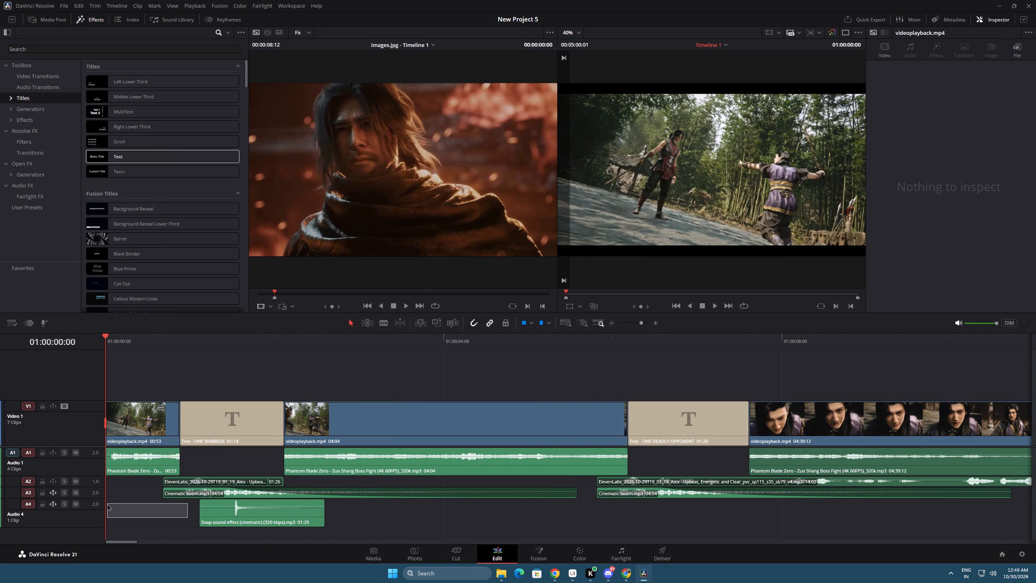
drag(107, 504, 194, 508)
click(234, 516)
drag(234, 516, 234, 516)
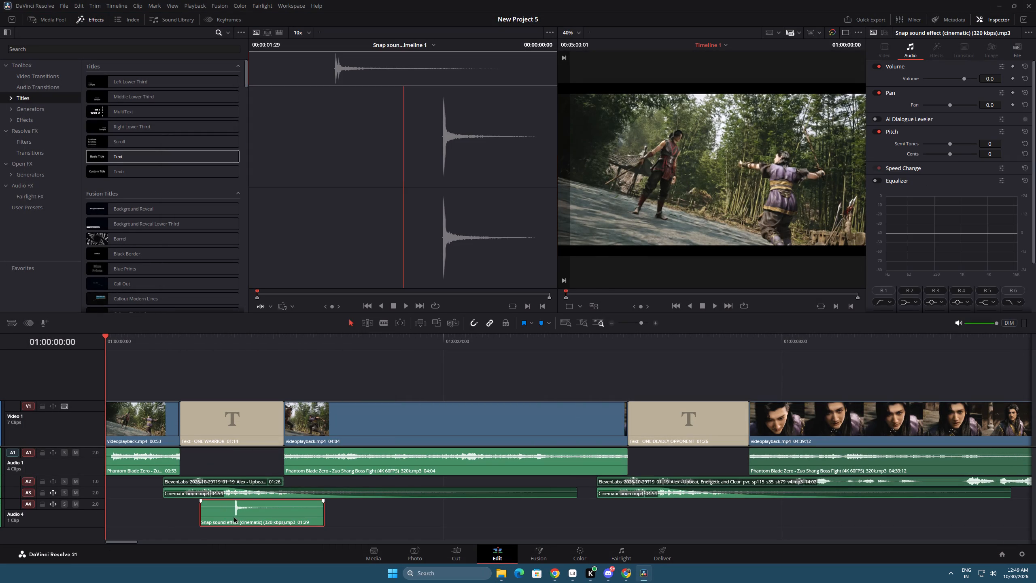
drag(234, 516, 150, 519)
drag(223, 515, 116, 517)
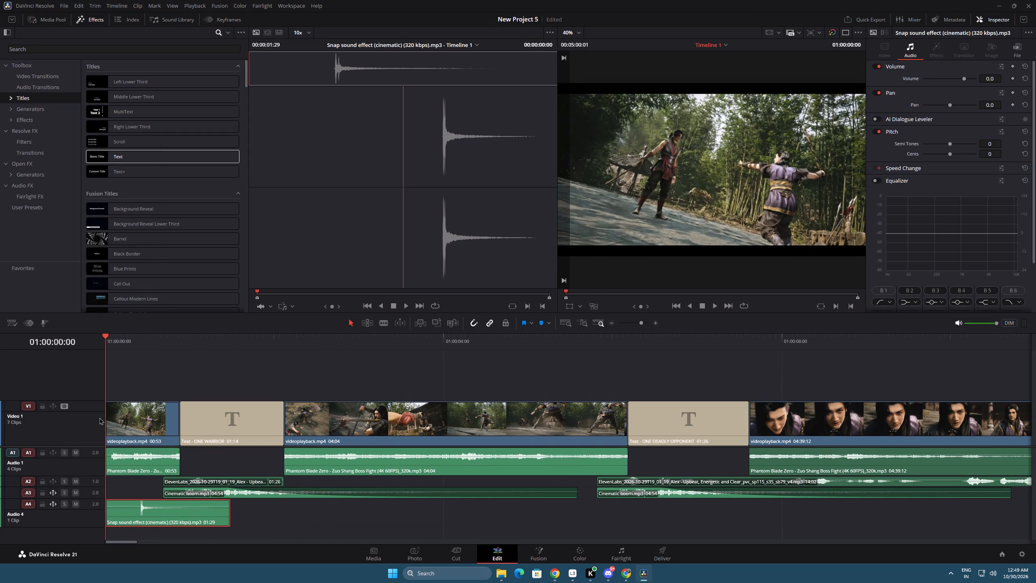
Trim the silent lead-in off the snap sound to leave 01:06, move it back to the timeline start and preview it.
drag(106, 509, 139, 516)
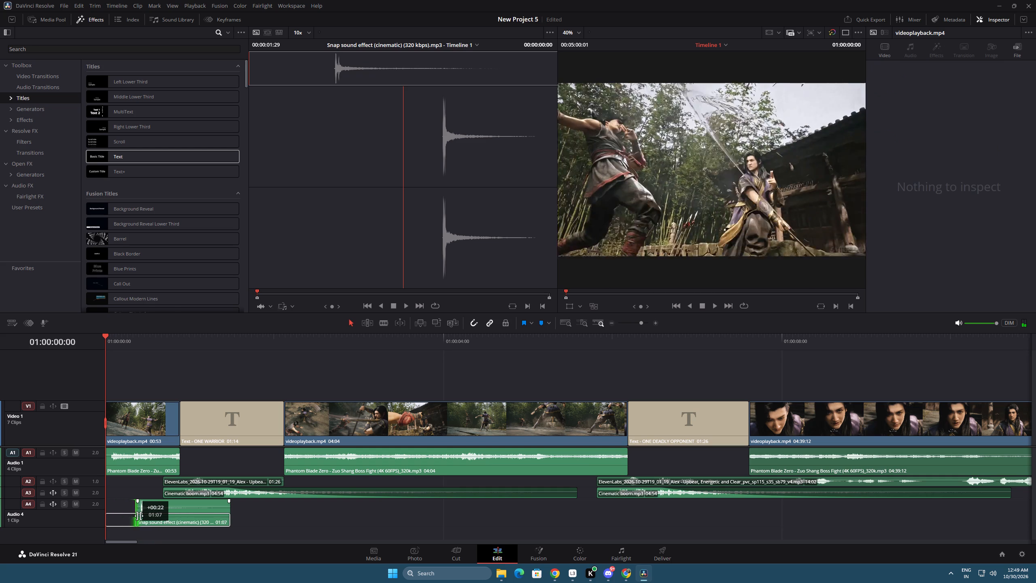
drag(139, 516, 140, 516)
drag(180, 513, 125, 513)
key(space)
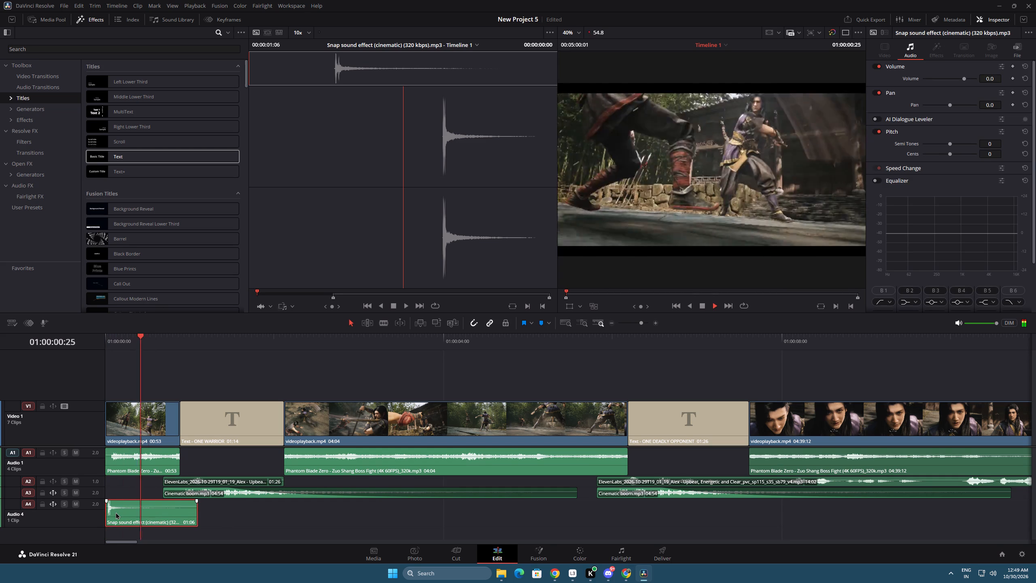
key(space)
Move the snap sound on Audio 4 under the ONE WARRIOR title, preview it, and extend its start back to the voiceover's start, making it 01:15.
drag(140, 514, 210, 509)
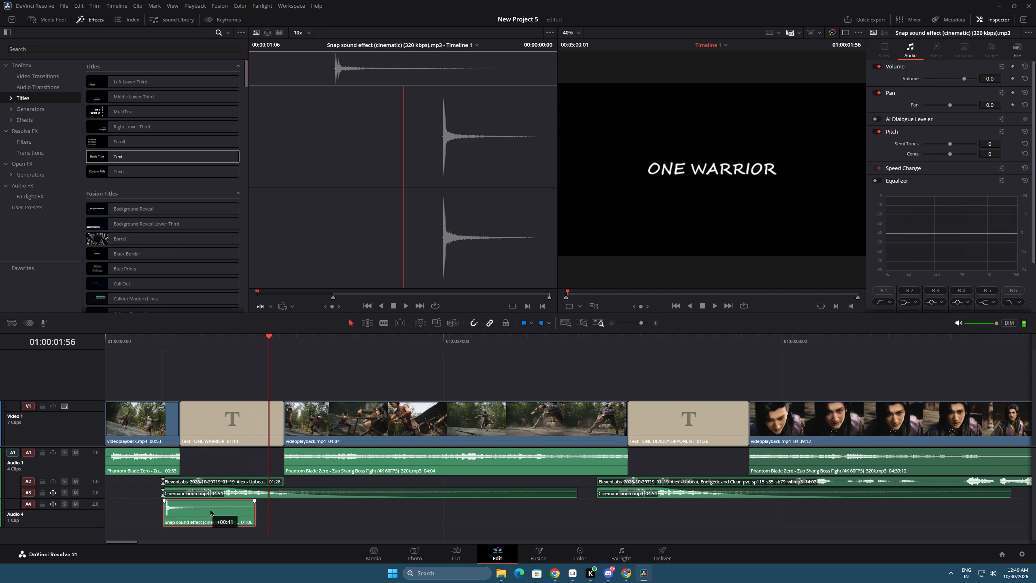
drag(210, 509, 209, 509)
click(167, 336)
key(space)
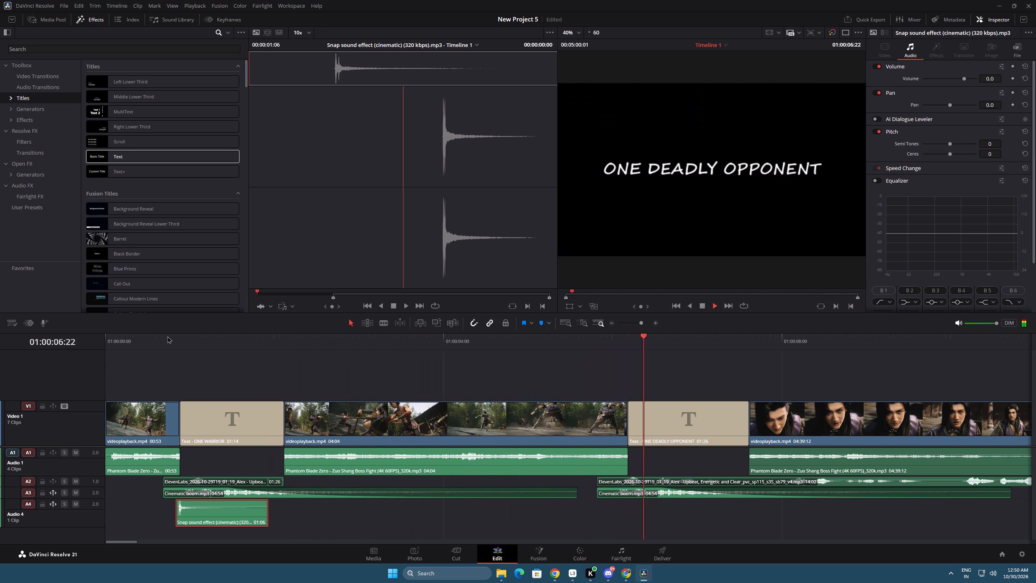
key(space)
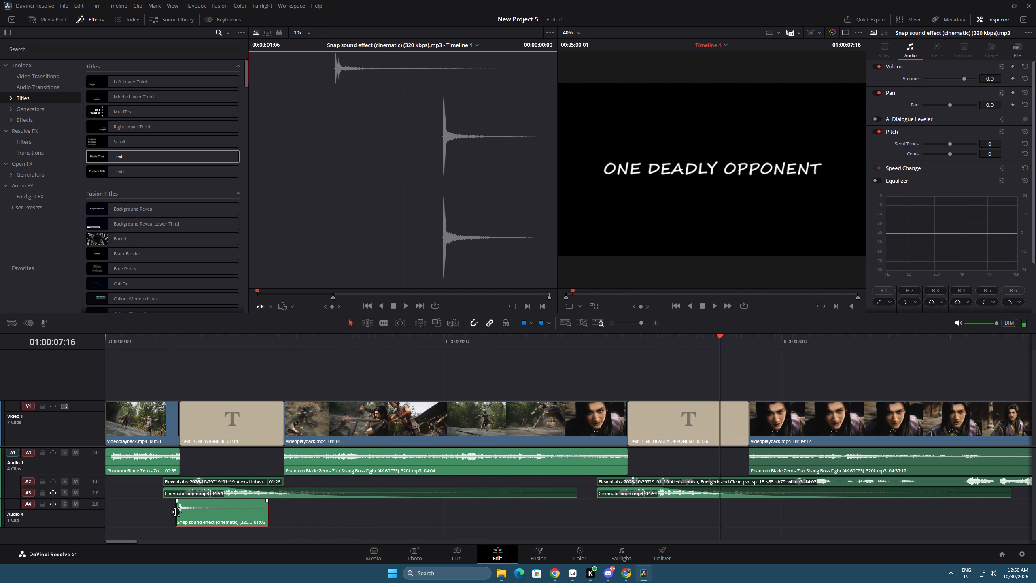
drag(176, 512, 165, 512)
Copy the snap sound to 01:00:06:00 on Audio 4 for the ONE DEADLY OPPONENT title and preview it.
click(192, 514)
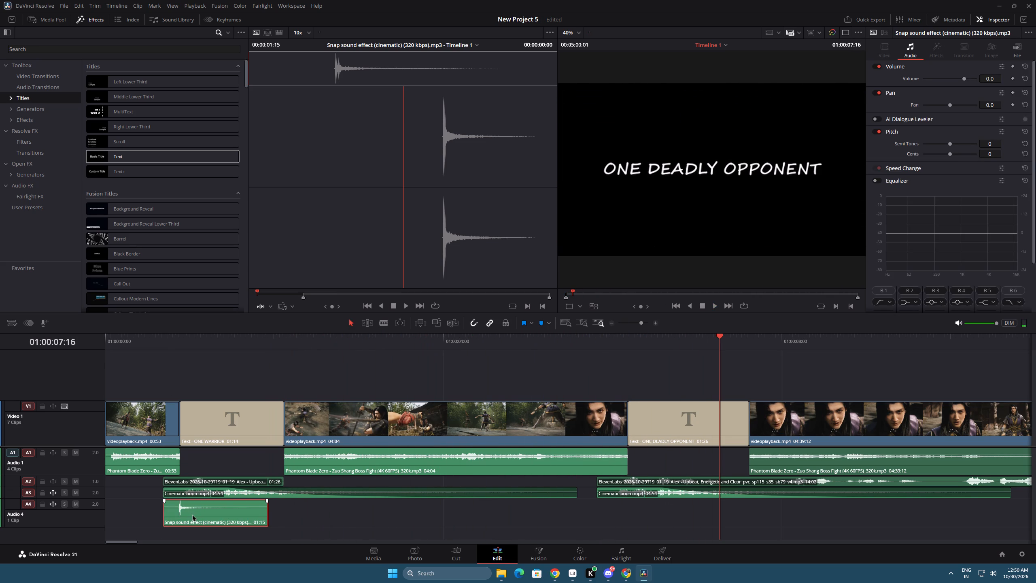
key(ctrl+c)
click(613, 337)
key(ctrl+v)
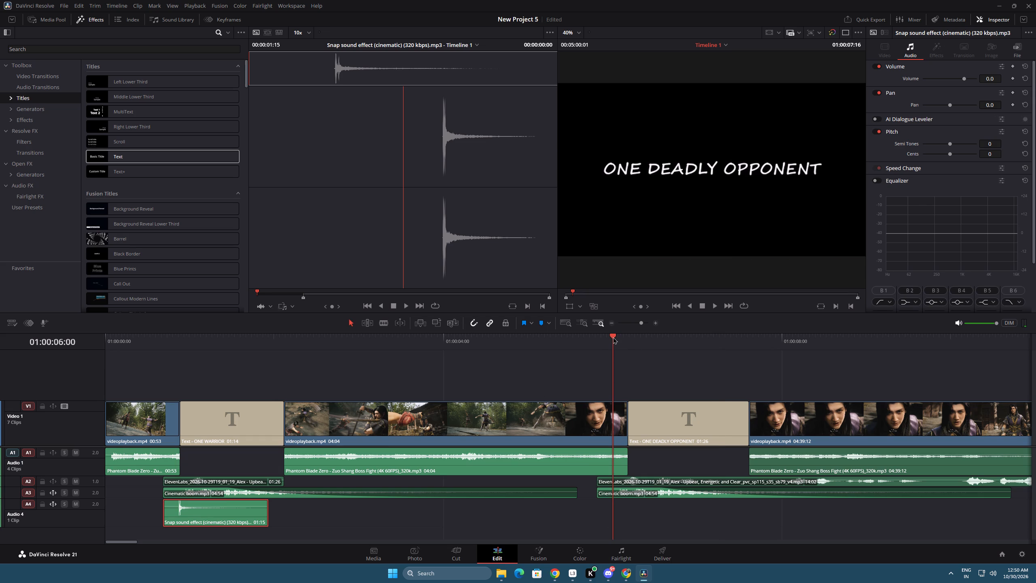
click(619, 337)
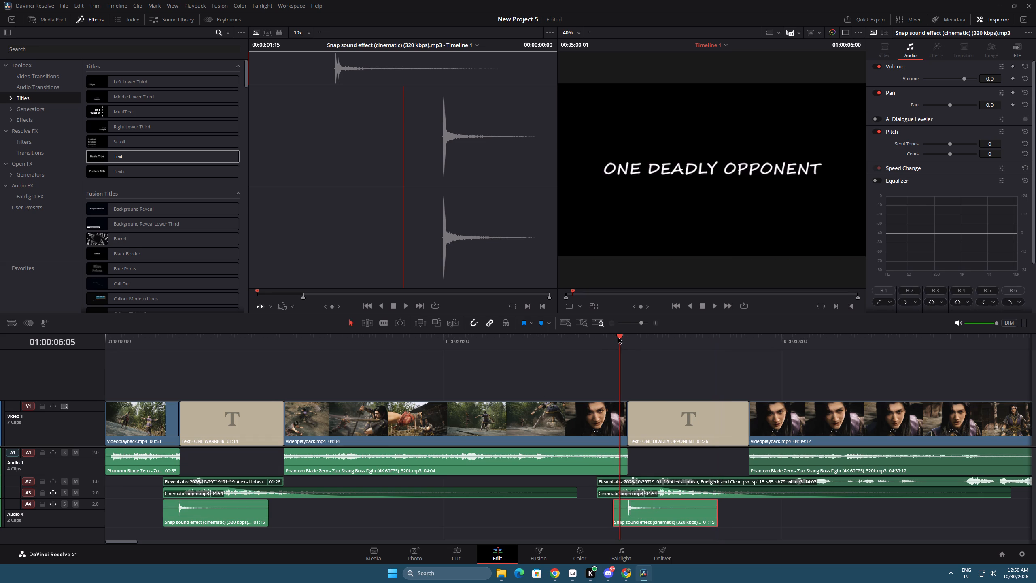
key(space)
key(space)
key(space)
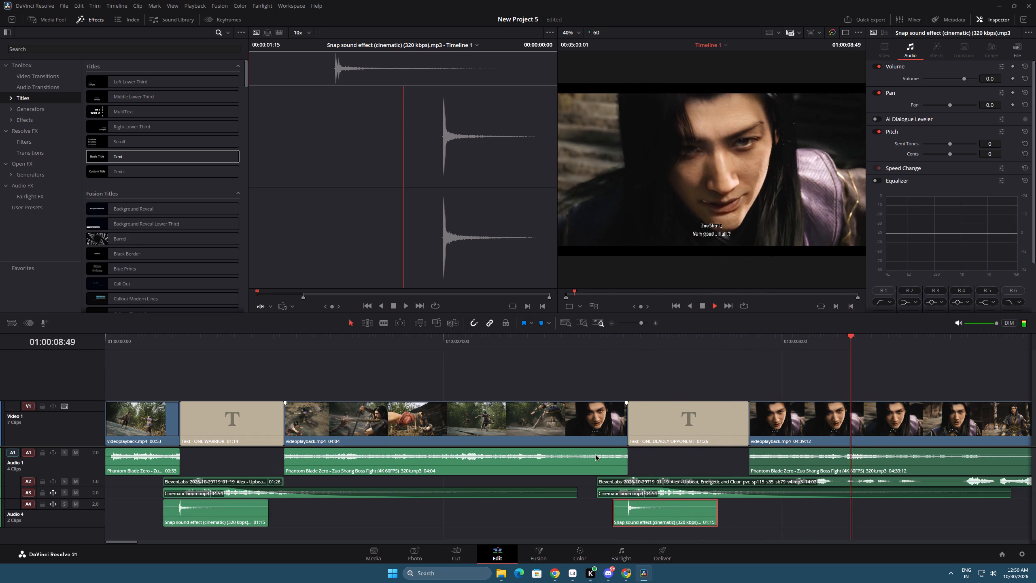
key(space)
Enlarge the Audio 3 track and reshape the fade-out curves of both Cinematic boom.mp3 clips so they fall off more gradually.
click(735, 496)
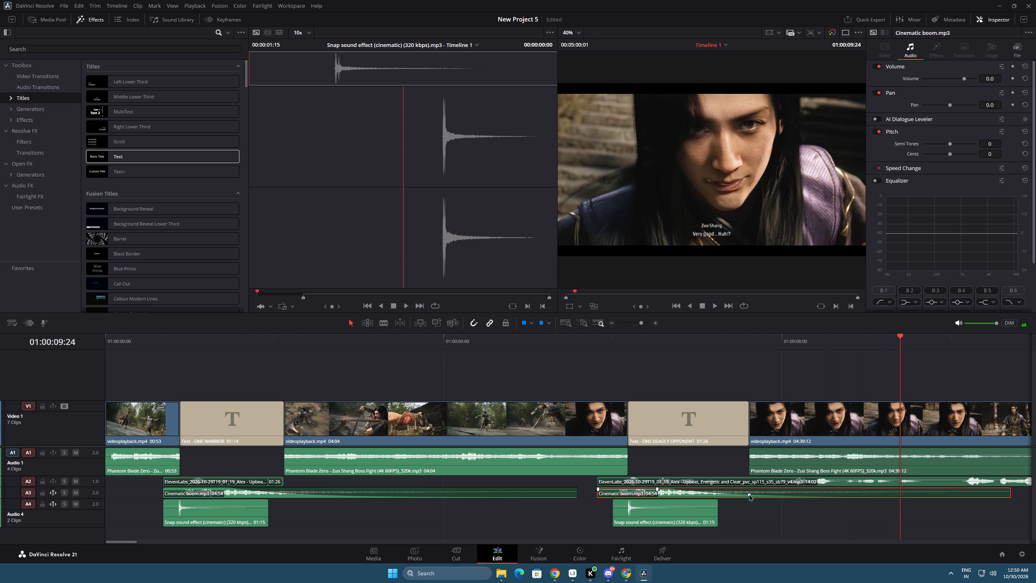
click(749, 494)
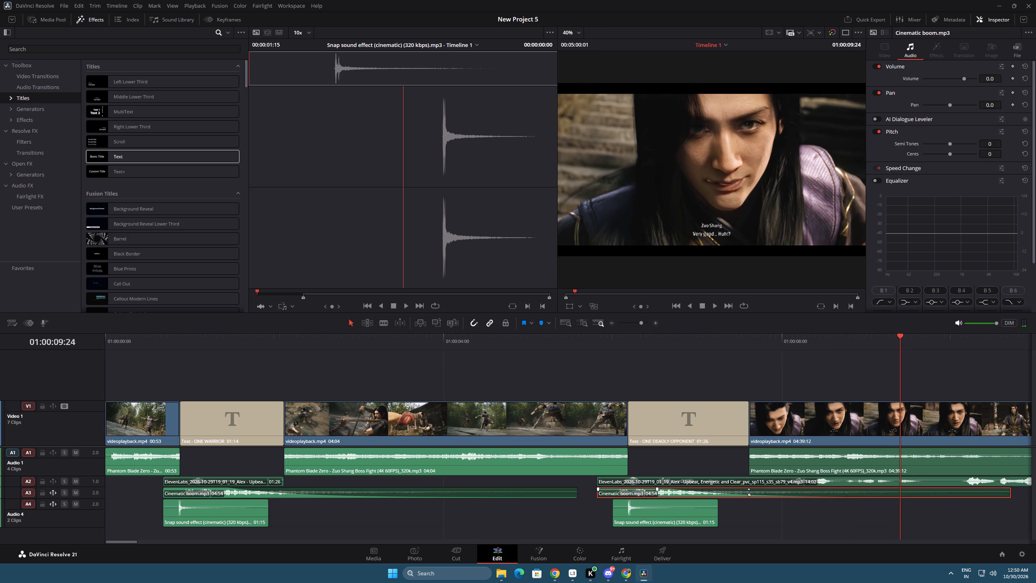
click(736, 496)
drag(87, 498, 89, 515)
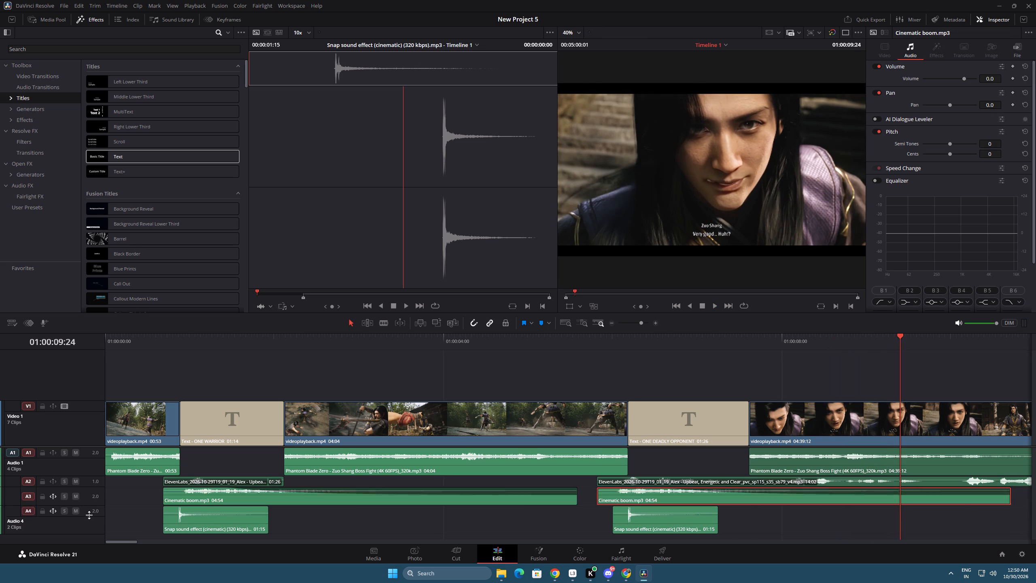
drag(89, 515, 92, 528)
drag(749, 511, 762, 499)
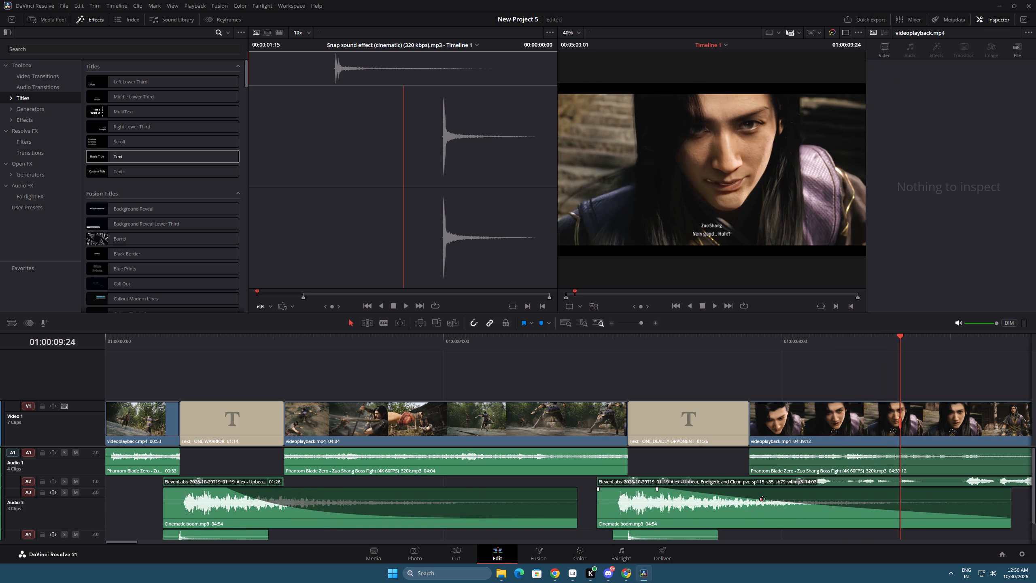
drag(762, 499, 762, 498)
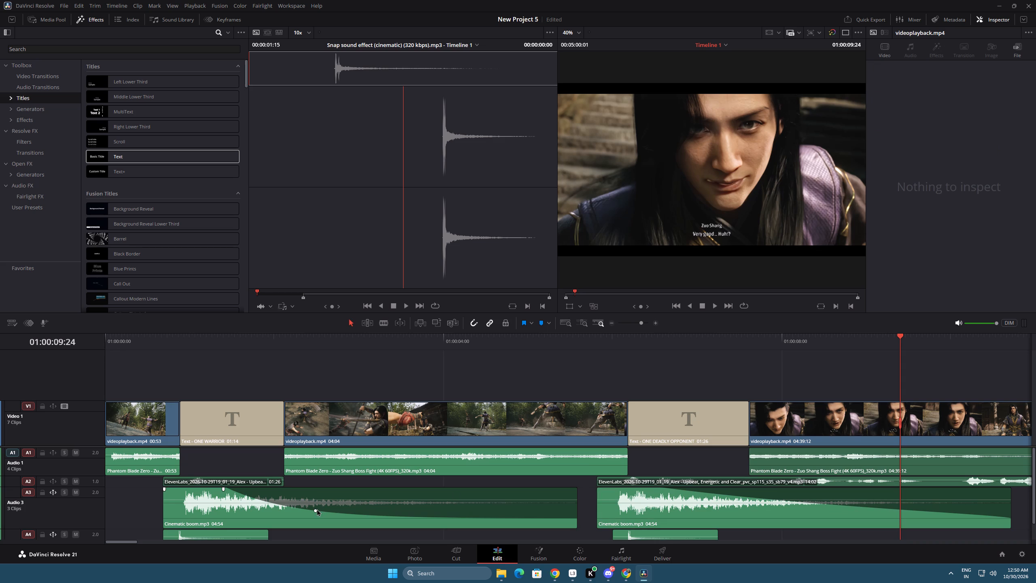
click(314, 510)
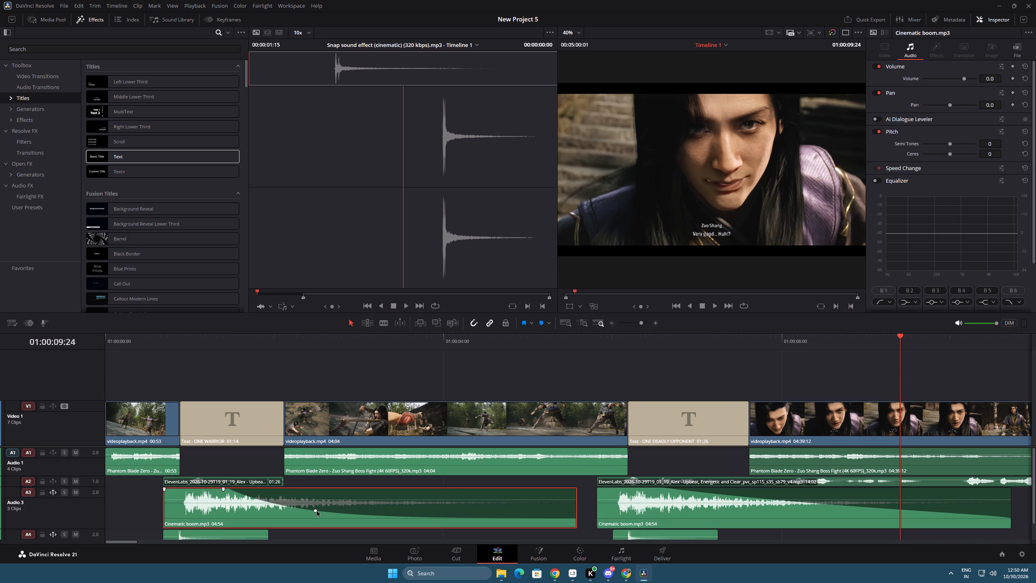
drag(315, 511, 321, 502)
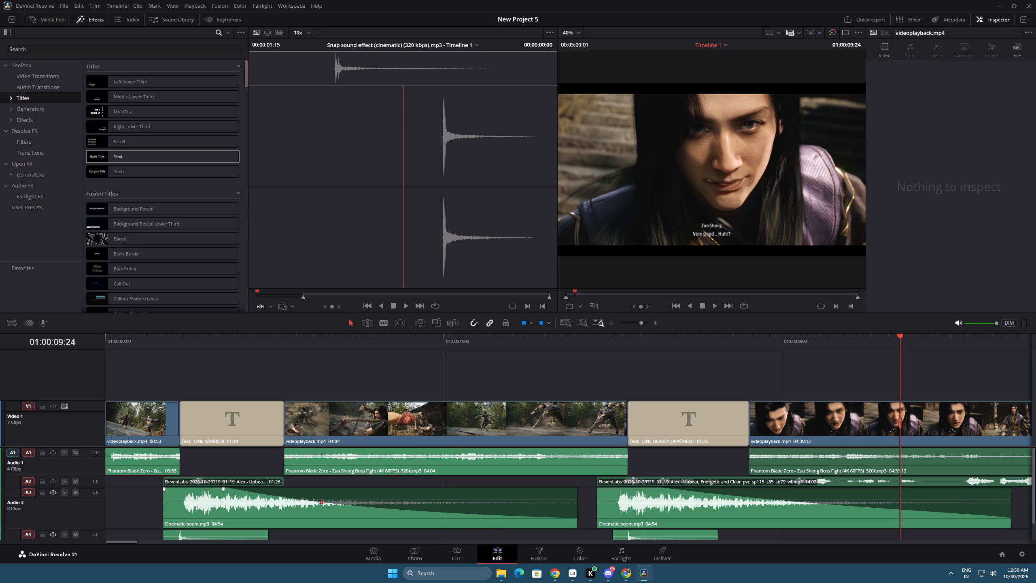
drag(321, 502, 321, 501)
Play the edit from about 01:00:02 to 01:00:29 to check the sound effects against the titles and opening footage.
click(280, 337)
key(space)
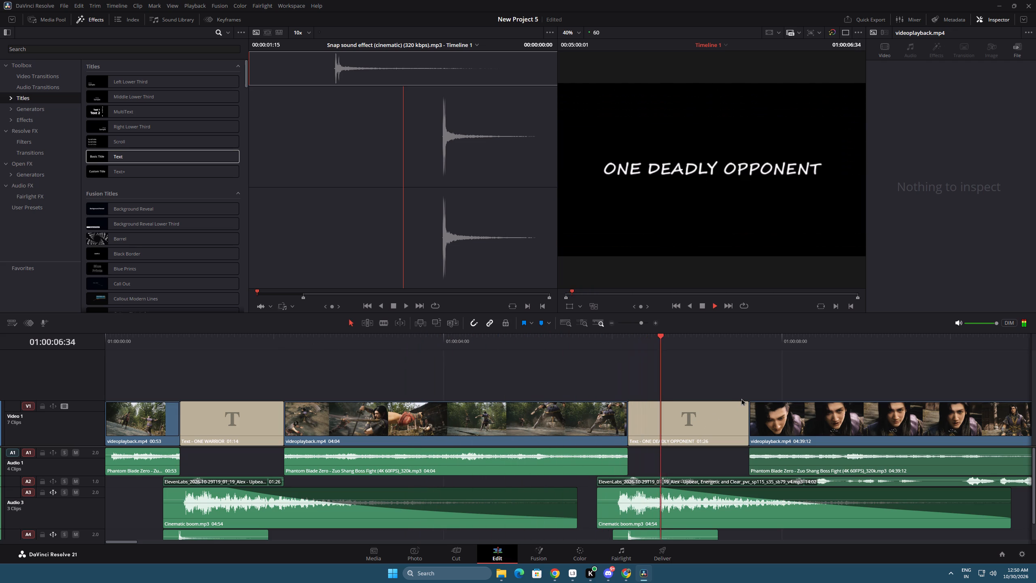
click(640, 323)
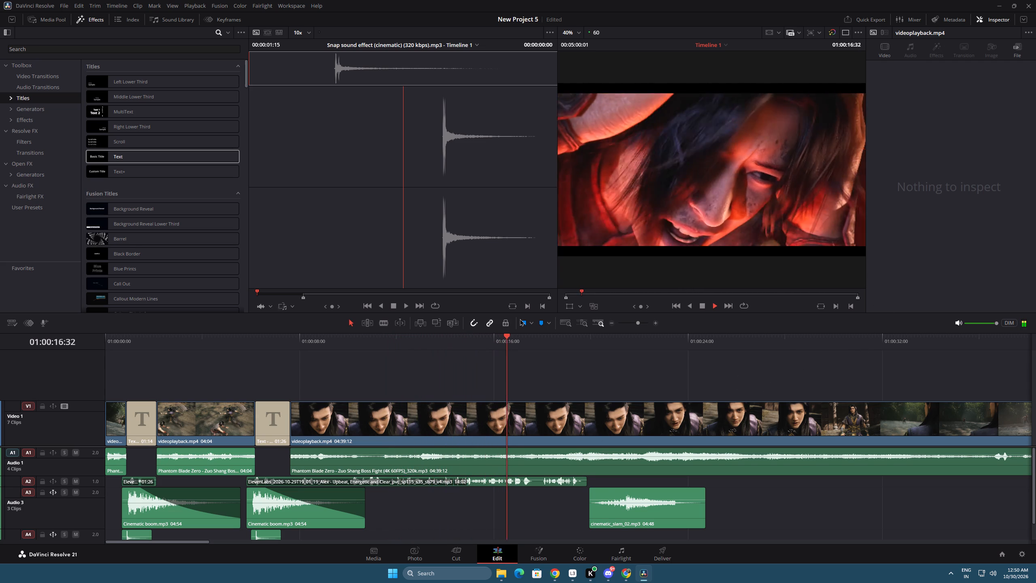
drag(635, 322, 633, 323)
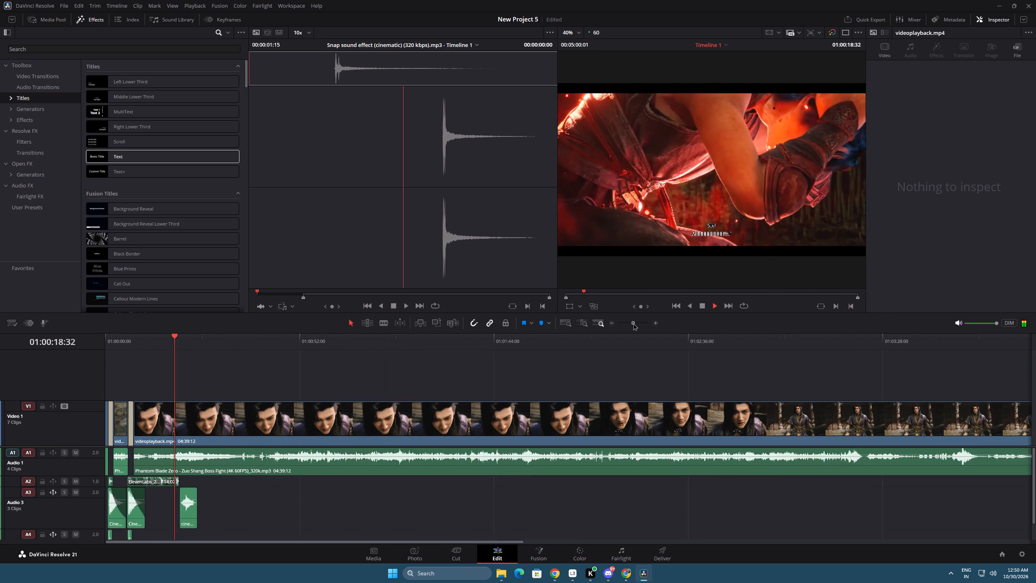
drag(633, 323, 630, 322)
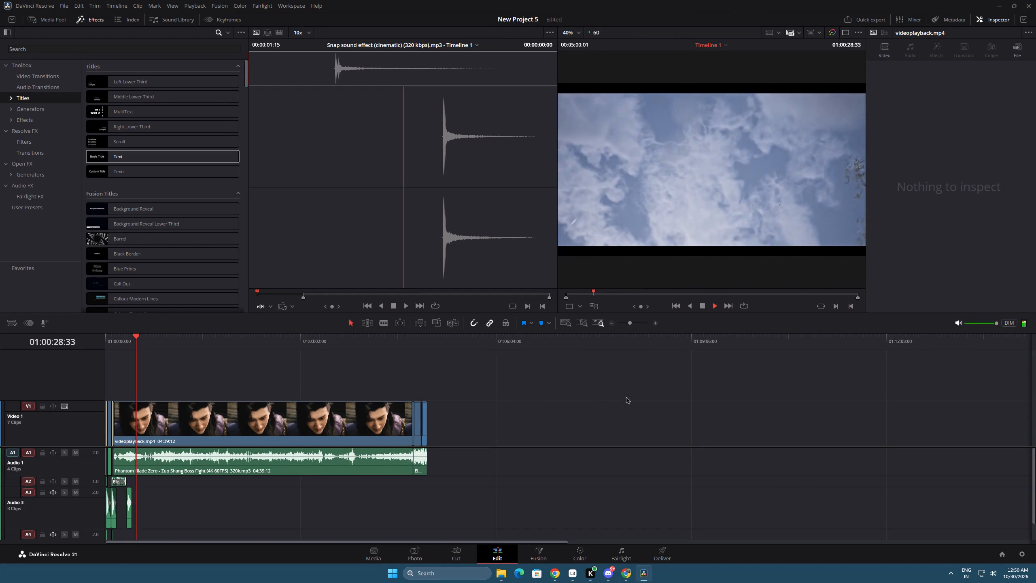
key(space)
Switch to Chrome and search Google for "ps5 pro png" in a new tab.
key(alt+Tab)
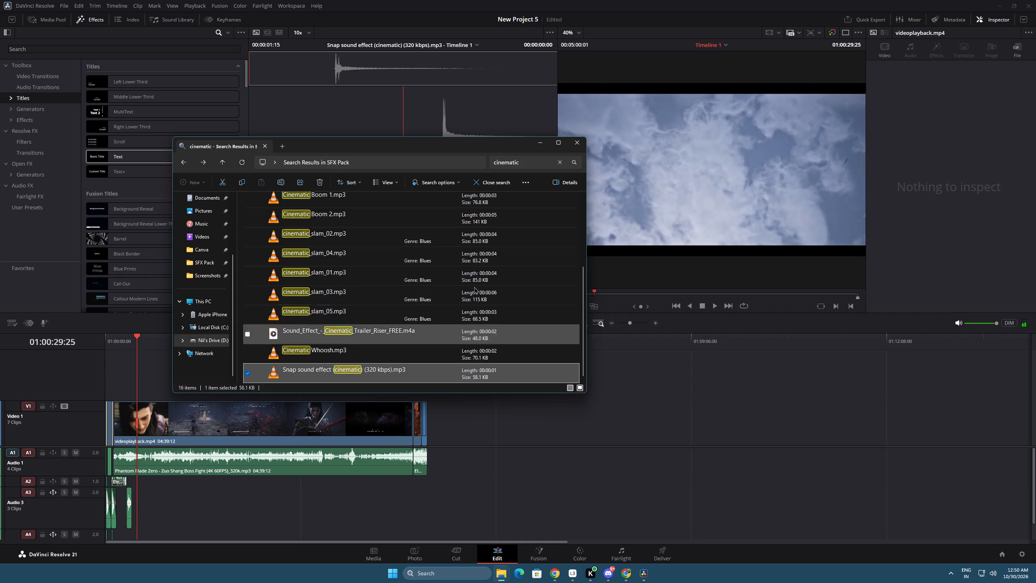
click(627, 578)
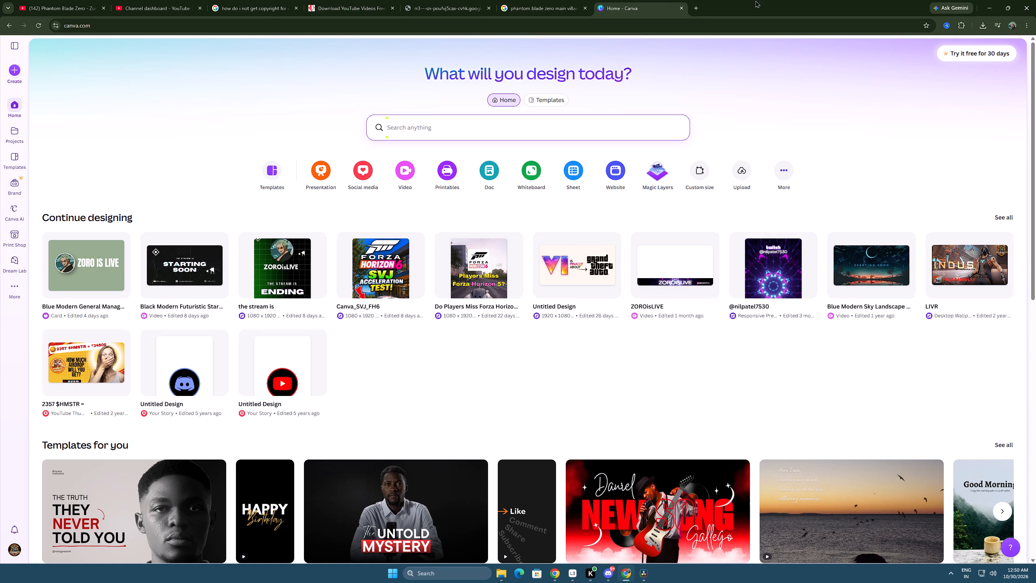
click(698, 8)
text(ps5 pro)
key(space)
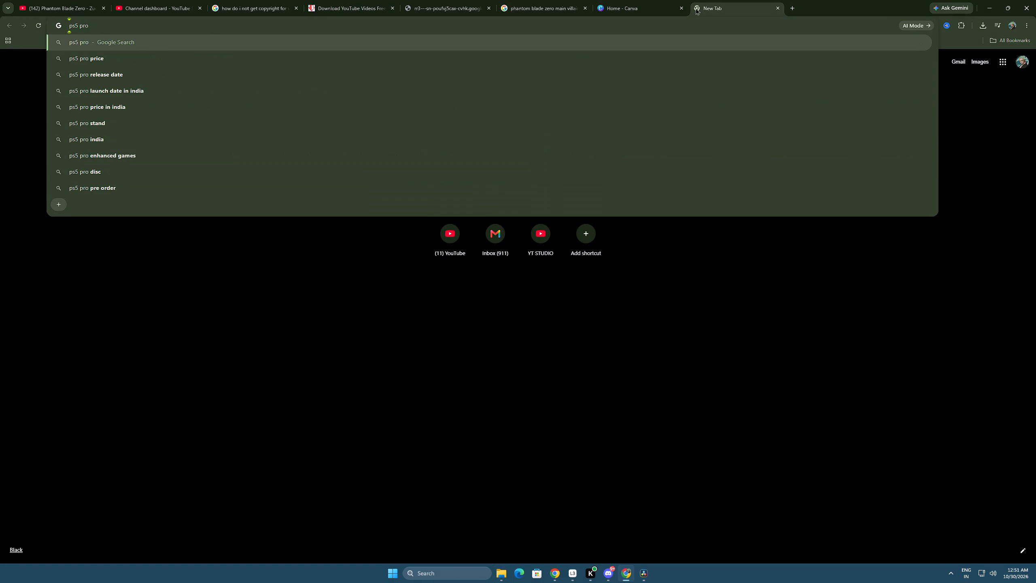
text(png)
key(Return)
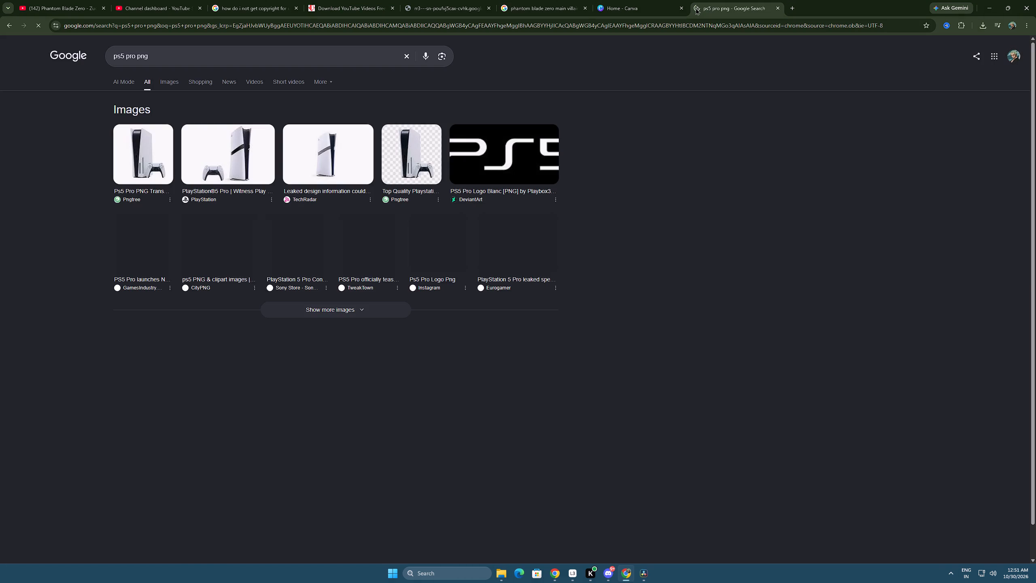
Open the Pngtree Ps5 Pro result and browse its transparent console images, then return to the search results.
scroll(170, 440, down, 1)
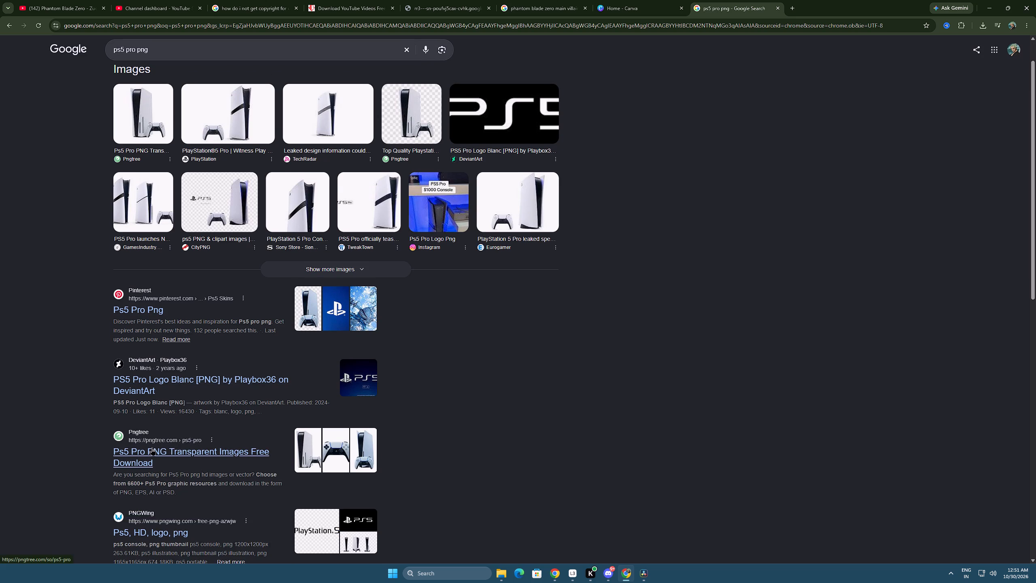
click(152, 447)
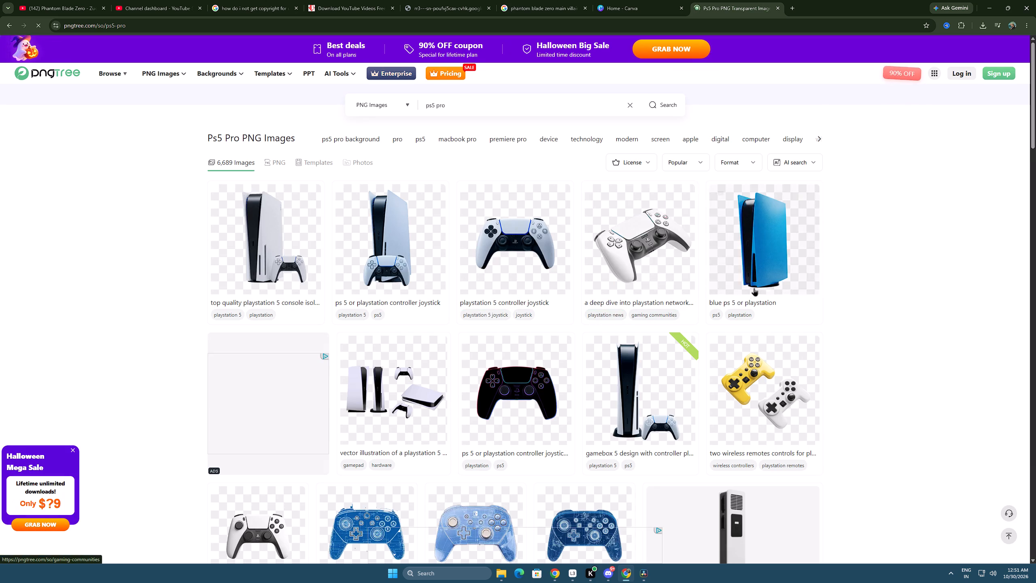
scroll(614, 294, down, 4)
scroll(463, 331, down, 8)
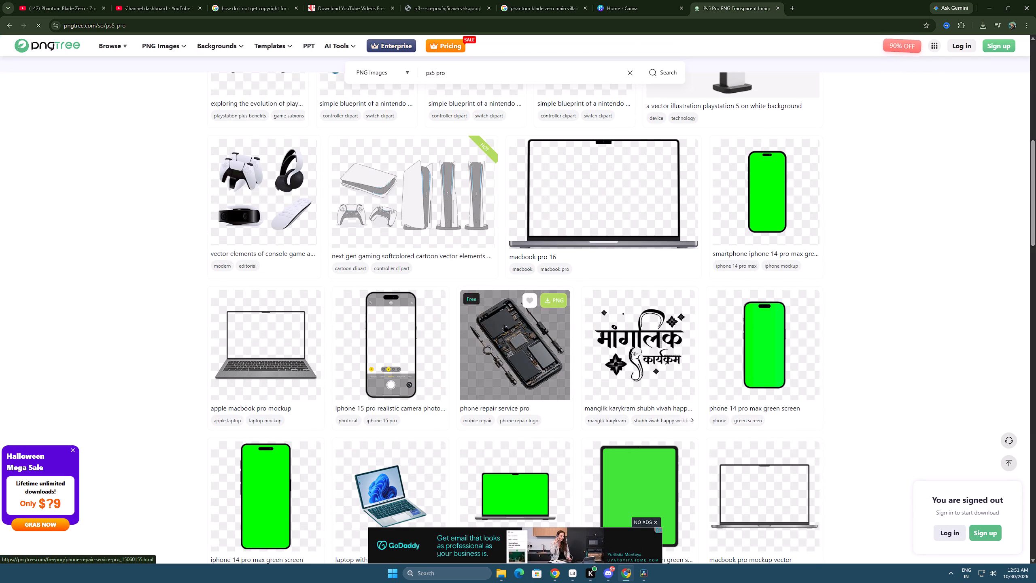
scroll(504, 324, up, 9)
drag(503, 319, 491, 316)
Open the Pinterest Ps5 Pro Png page, browse its console and logo images, and return to the search results.
click(138, 311)
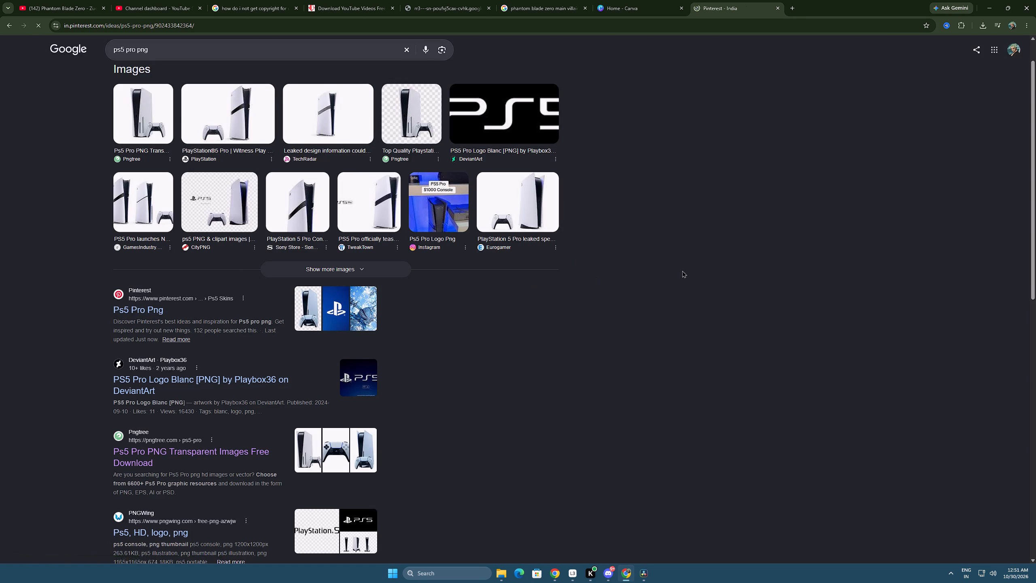
scroll(548, 284, down, 8)
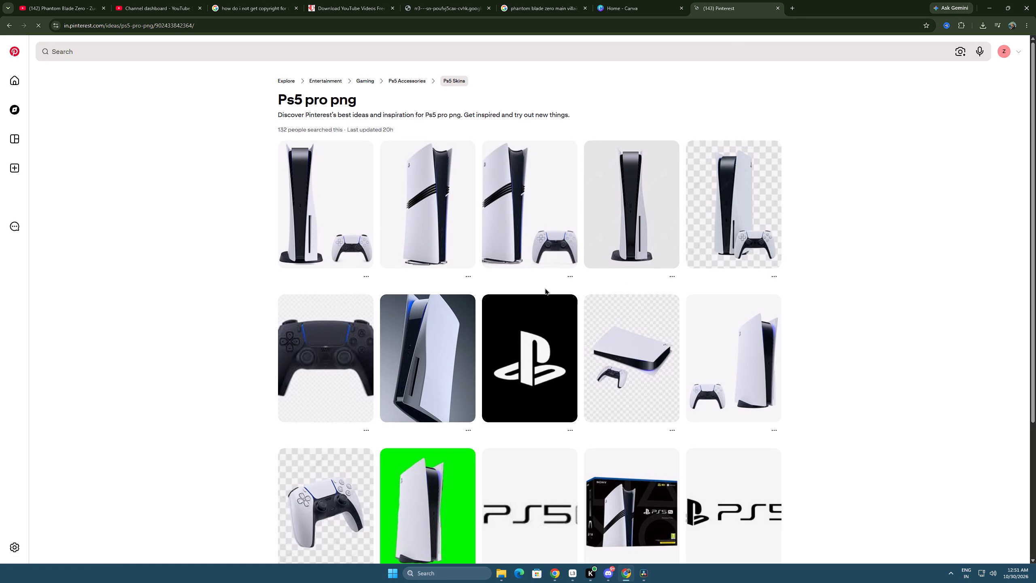
scroll(713, 264, down, 3)
scroll(715, 263, up, 1)
scroll(715, 263, down, 12)
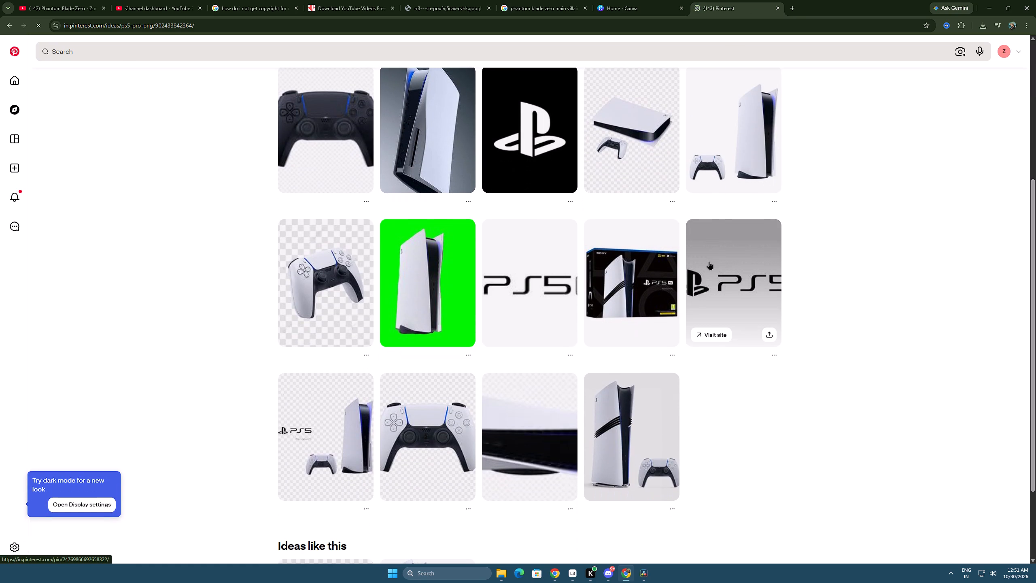
click(709, 262)
scroll(225, 294, up, 8)
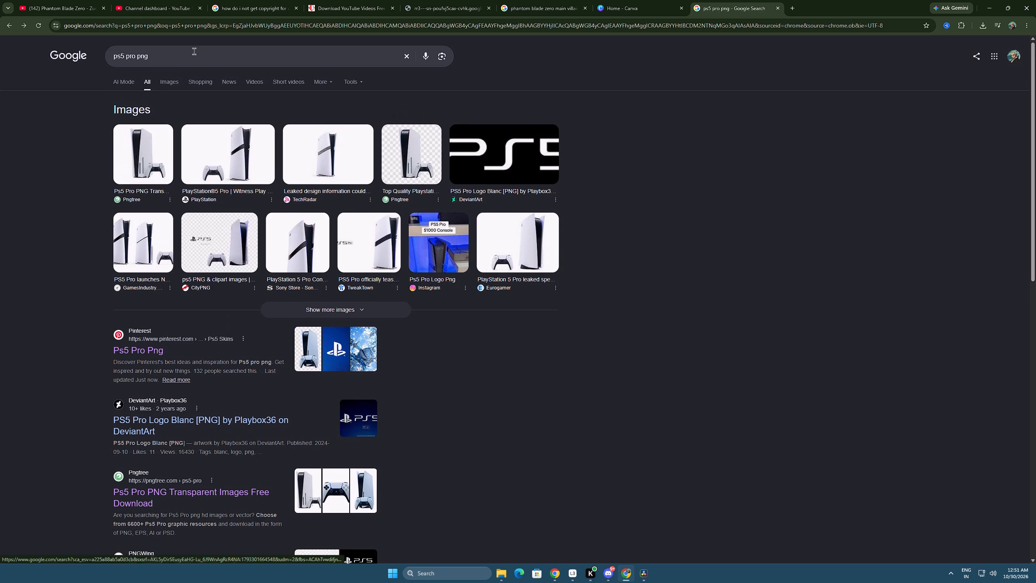
Search for "ps5 pro png transparent" and examine the TweakTown PS5 Pro image and its source page.
click(194, 51)
click(175, 76)
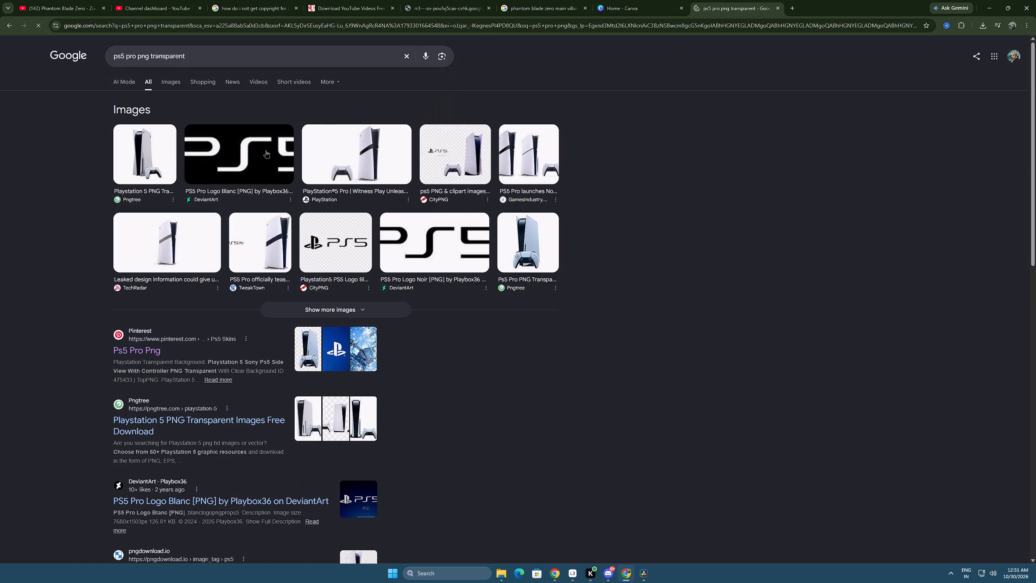
click(267, 246)
click(511, 221)
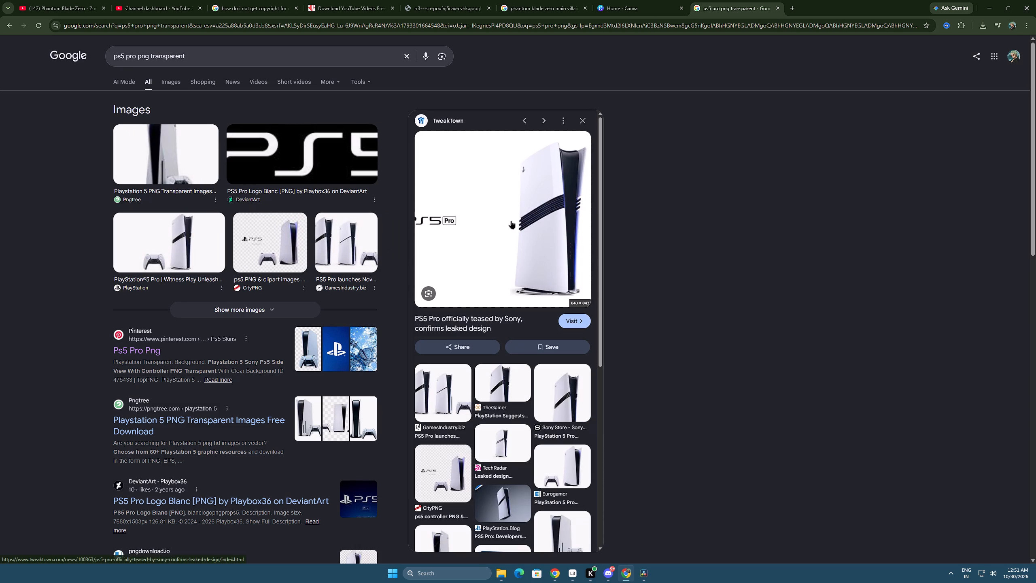
click(505, 240)
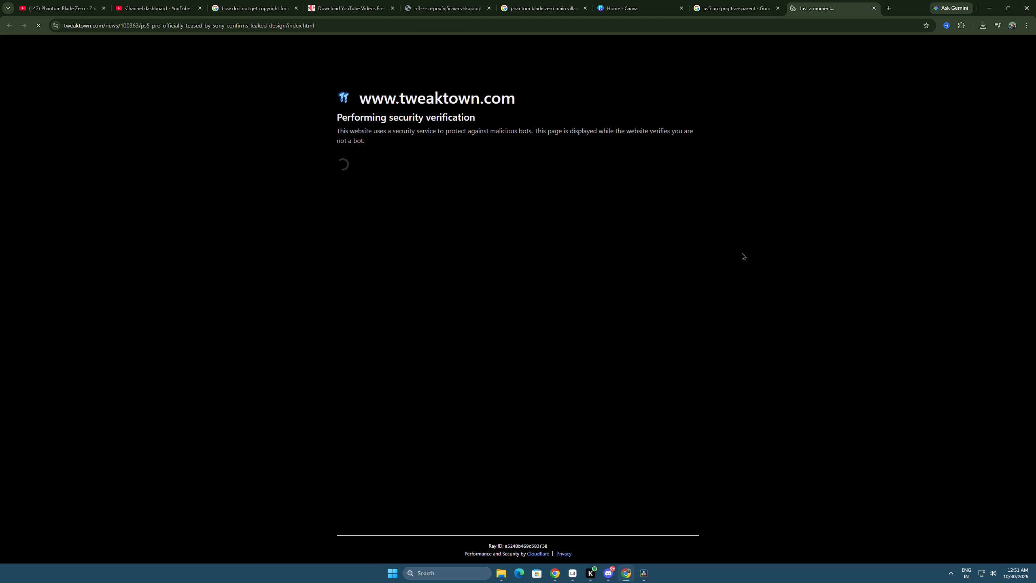
click(754, 10)
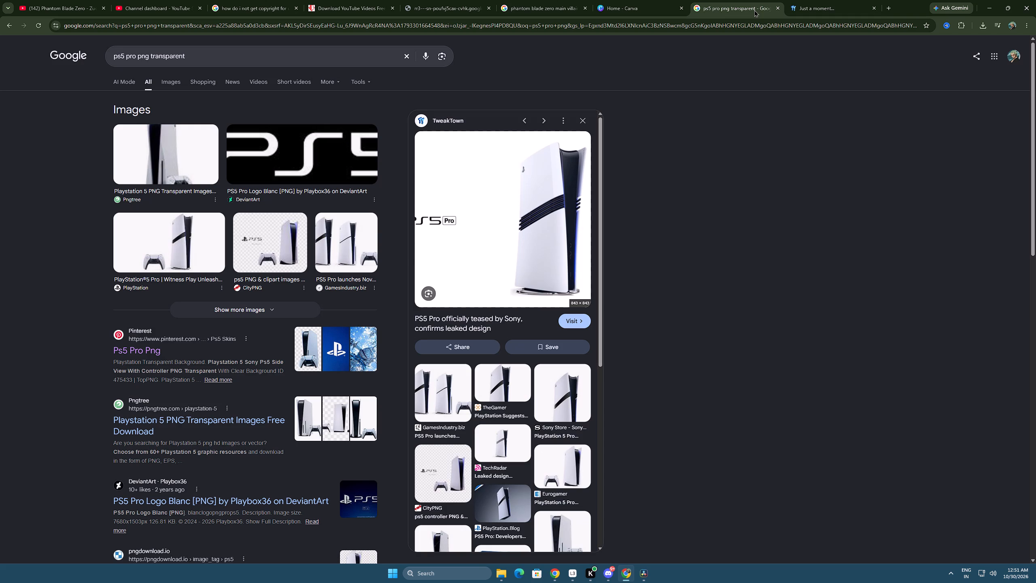
Browse the image results for the PS5 Pro PNG search and save DeviantArt's white PS5 Pro Logo Blanc image.
click(178, 88)
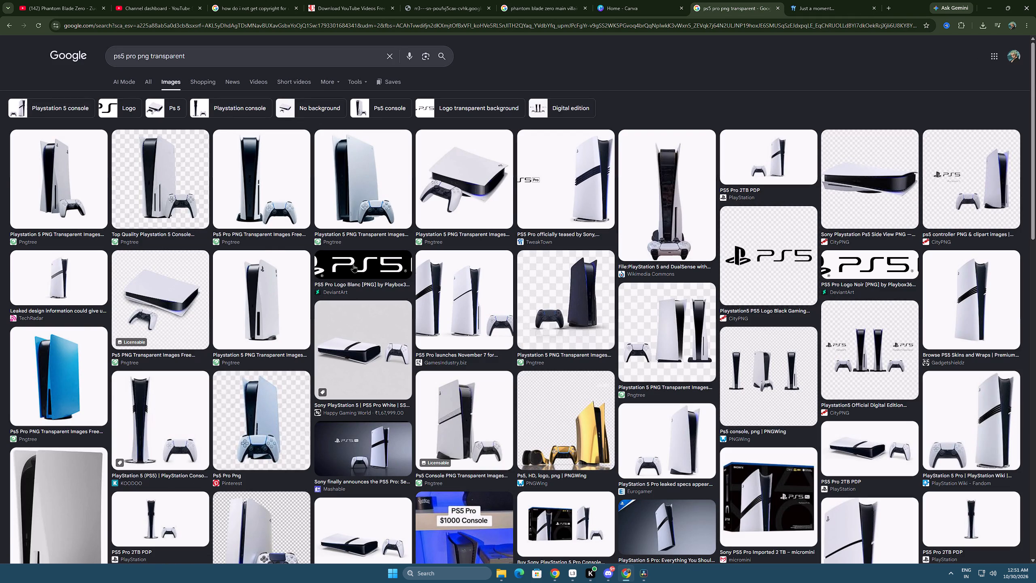
click(355, 264)
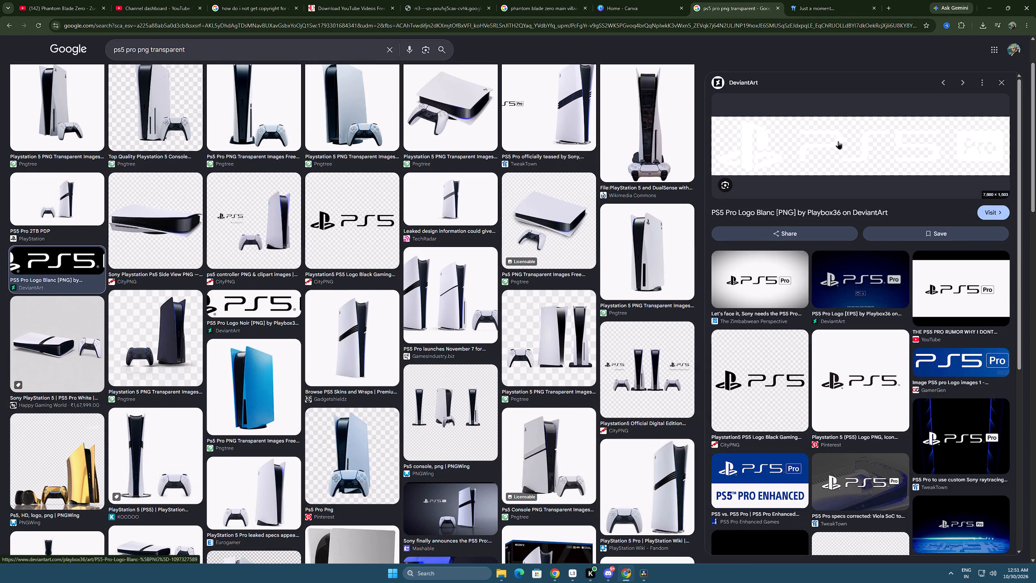
right_click(849, 143)
click(889, 271)
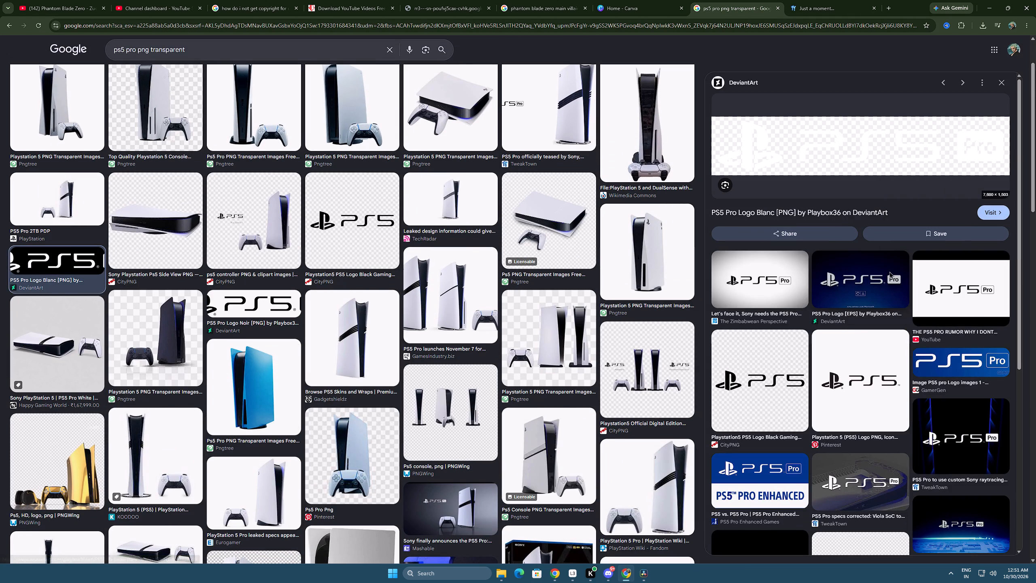
key(Return)
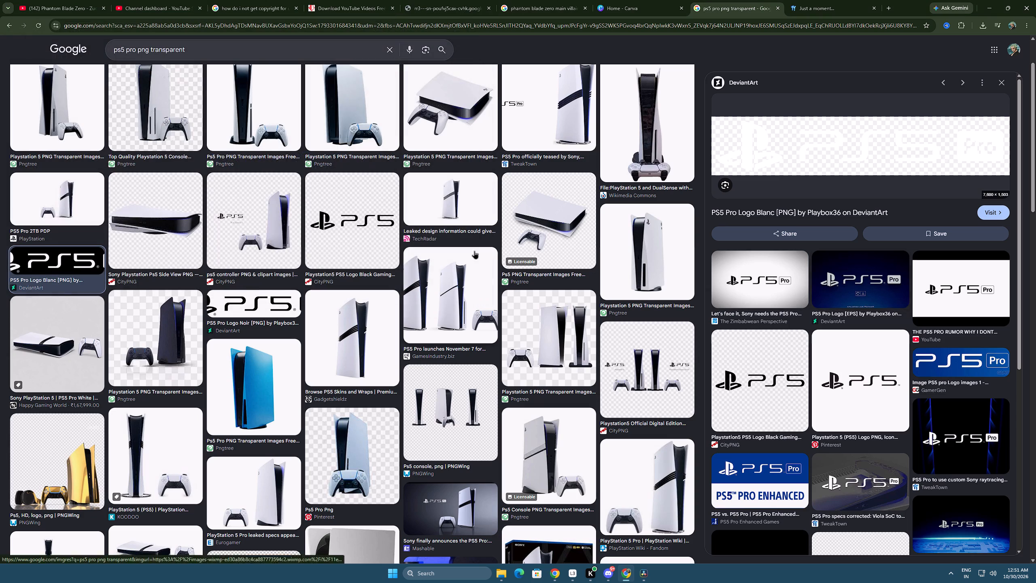
Switch to DaVinci Resolve and place the downloaded PS5 Pro logo PNG on Video 2 at the timeline start.
drag(930, 57, 721, 136)
key(alt+Tab)
key(alt+Tab)
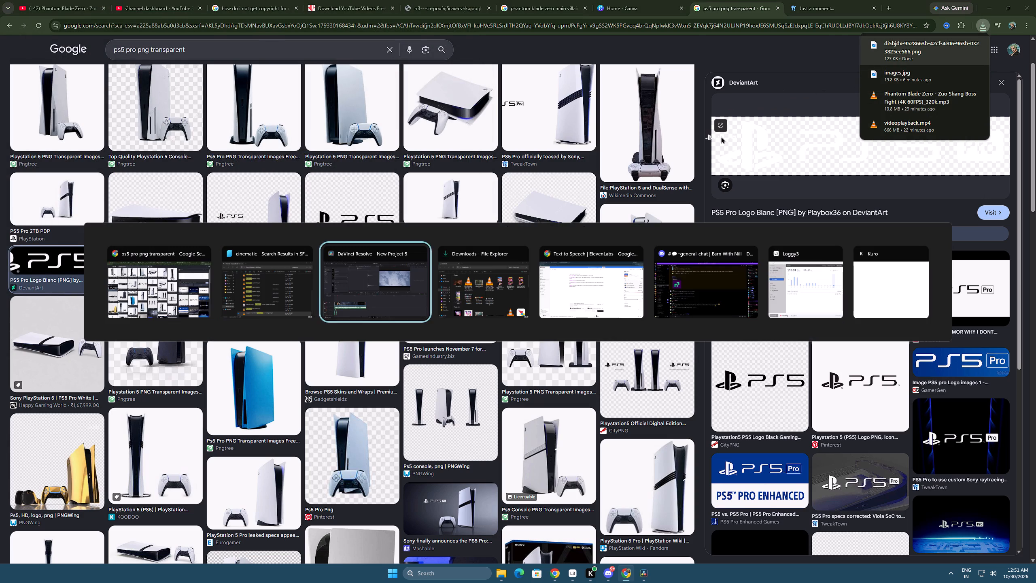
drag(721, 136, 104, 395)
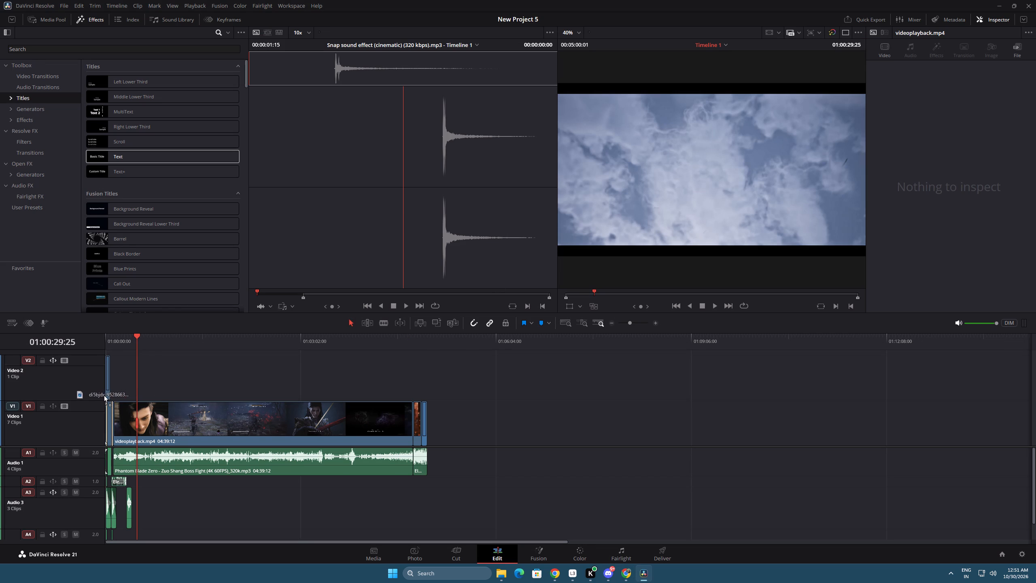
drag(104, 395, 104, 394)
With the playhead at the timeline start, scale the PS5 Pro logo clip down to a zoom of 0.120.
click(107, 382)
drag(133, 336, 128, 336)
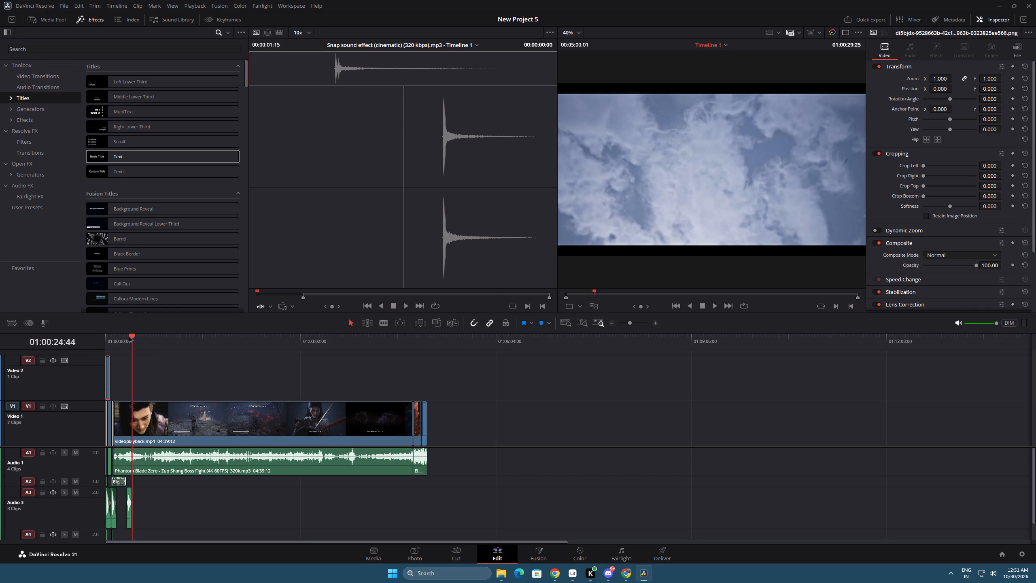
drag(128, 336, 95, 334)
drag(627, 321, 632, 321)
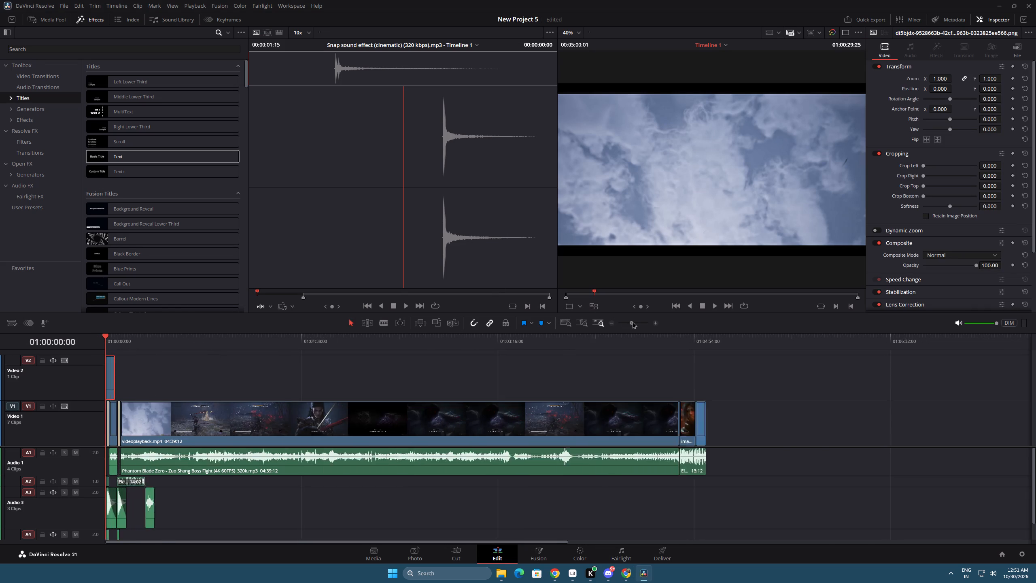
drag(632, 321, 640, 322)
click(277, 380)
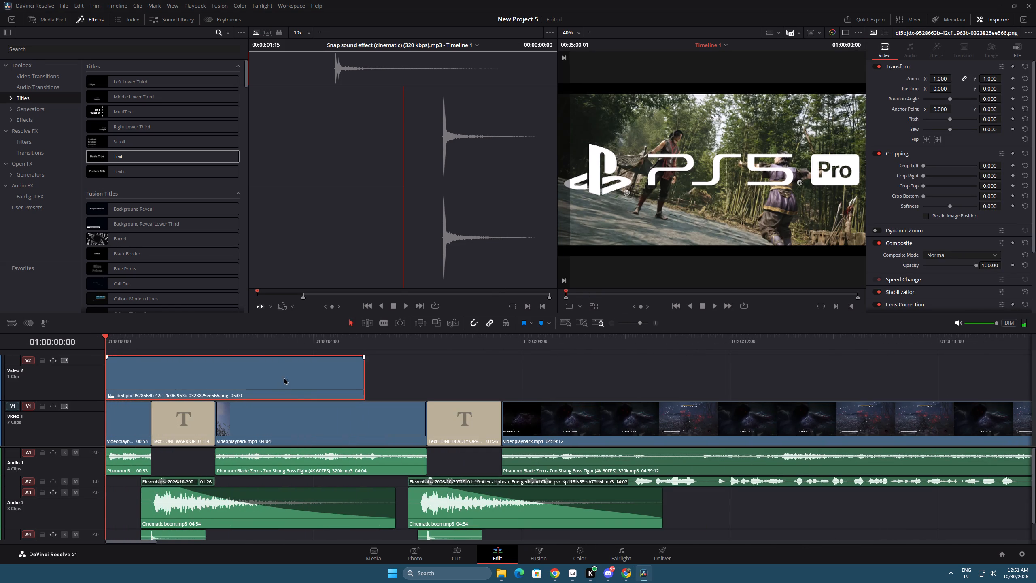
drag(943, 79, 926, 80)
click(271, 381)
click(278, 427)
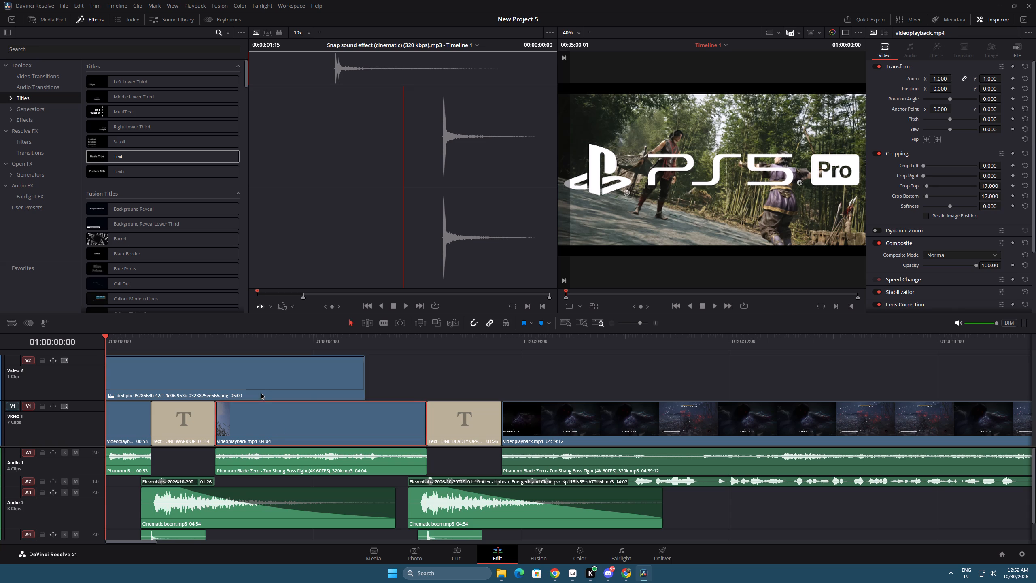
click(260, 391)
drag(941, 79, 938, 79)
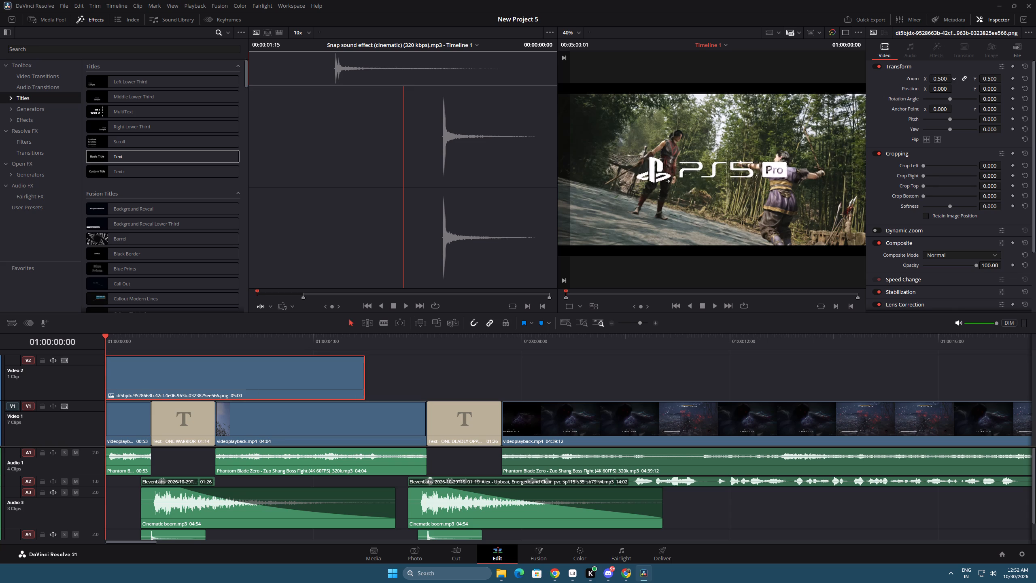
drag(938, 79, 923, 80)
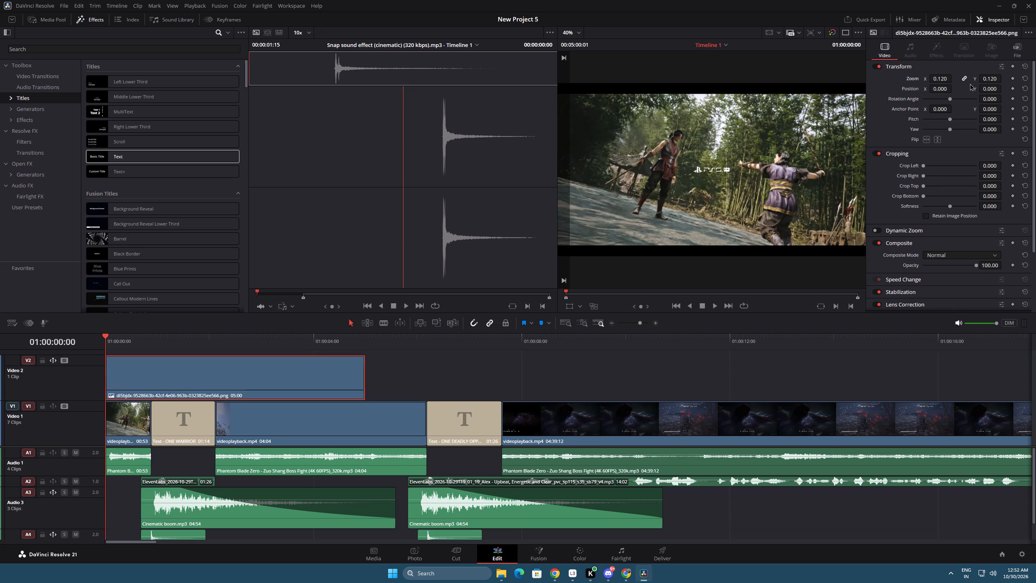
Move the PS5 Pro logo to the frame's upper right corner, at position X 837 and Y 1264.
drag(989, 89, 522, 291)
drag(522, 291, 567, 297)
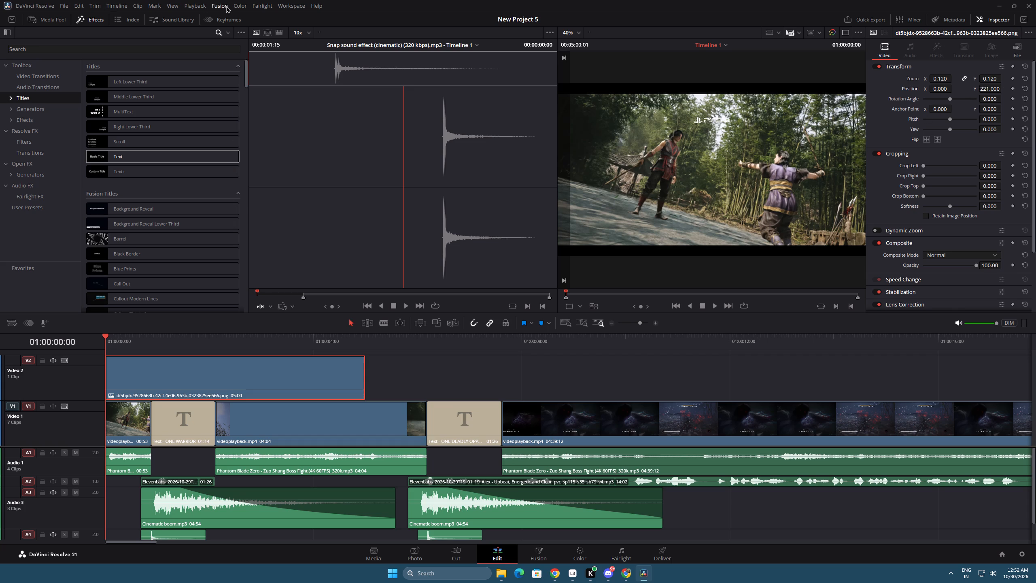
click(198, 6)
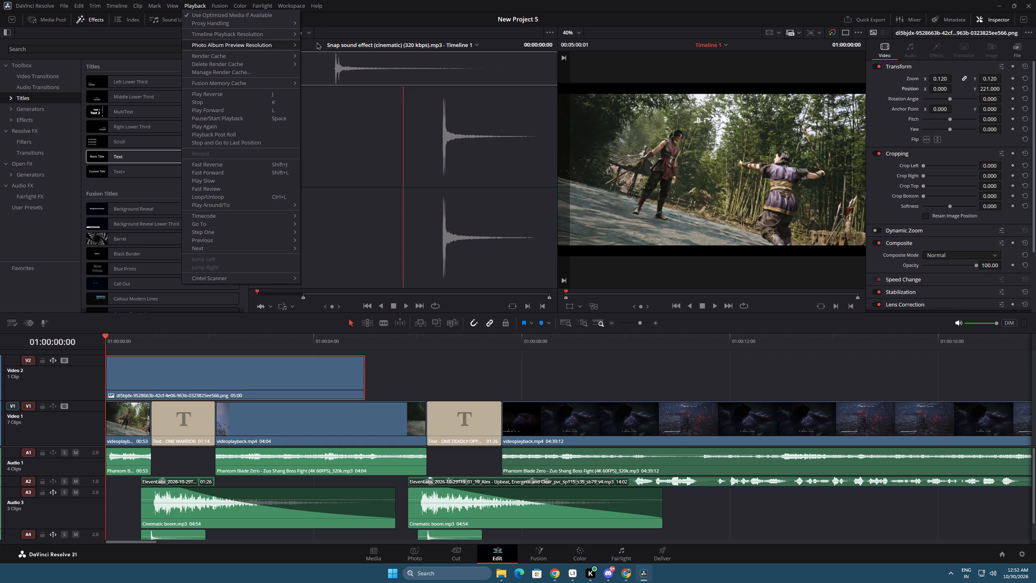
click(311, 33)
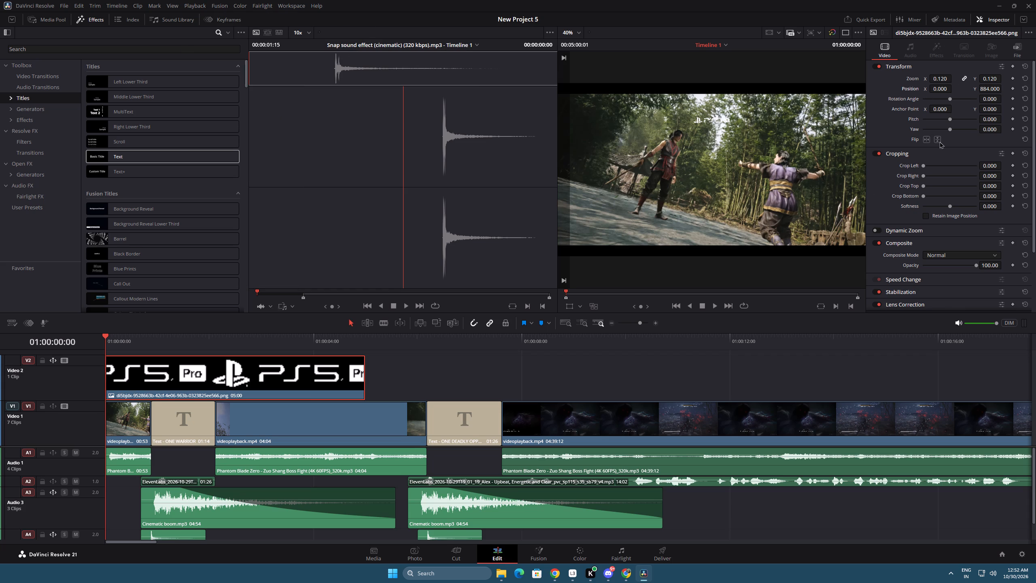
drag(987, 87, 992, 88)
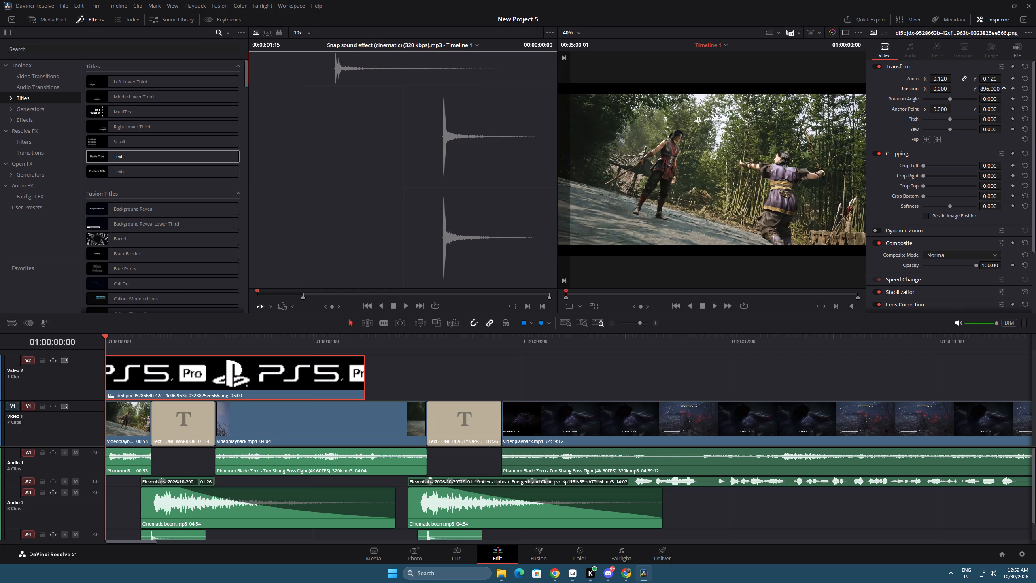
drag(992, 88, 512, 288)
drag(512, 288, 604, 338)
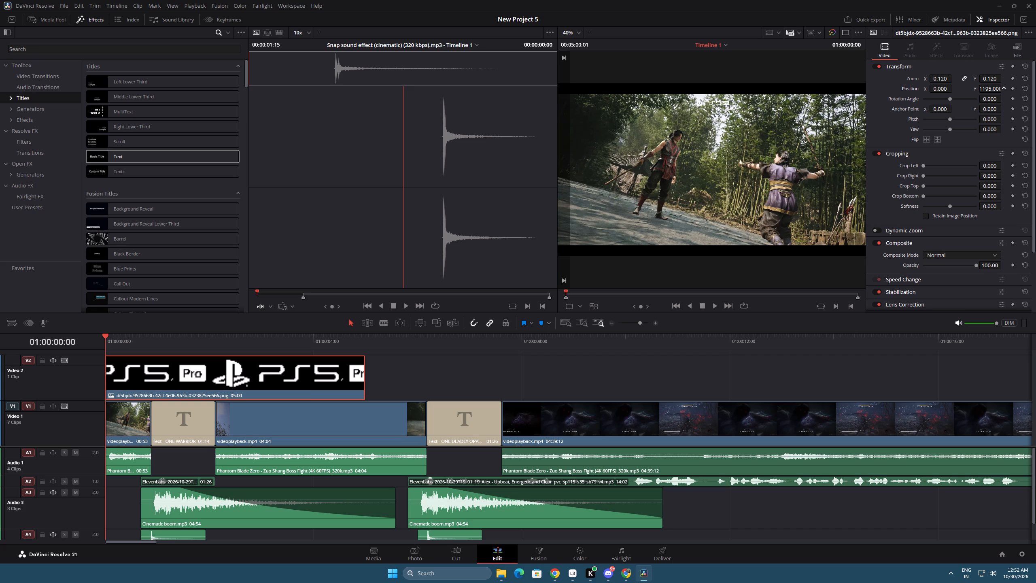
drag(604, 338, 627, 345)
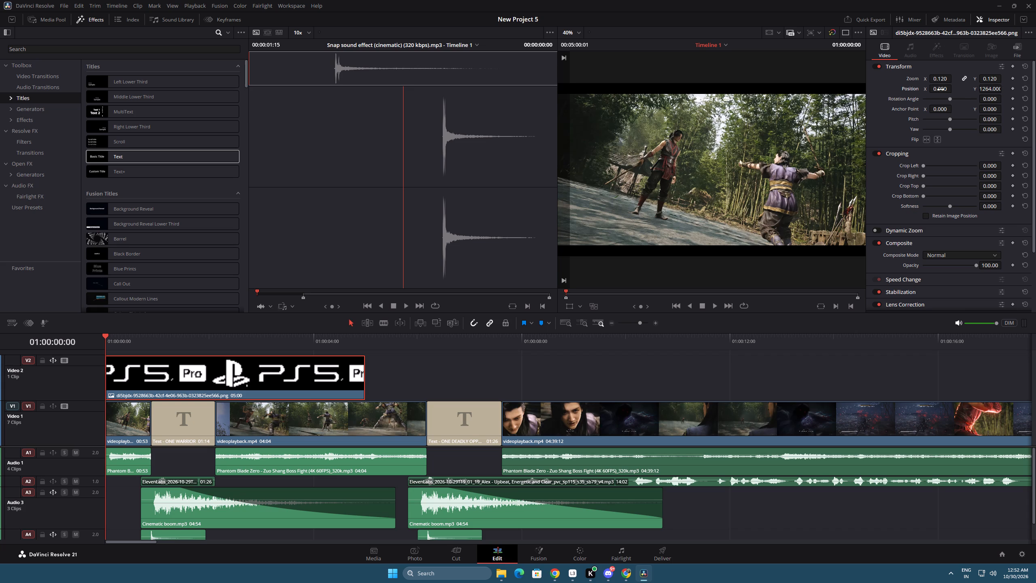
drag(938, 89, 661, 279)
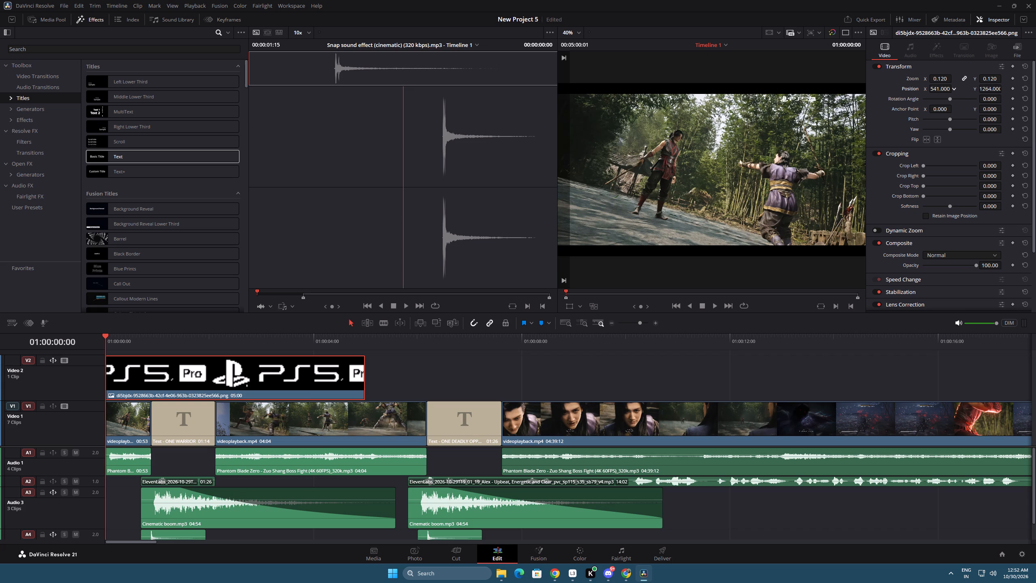
drag(661, 279, 753, 298)
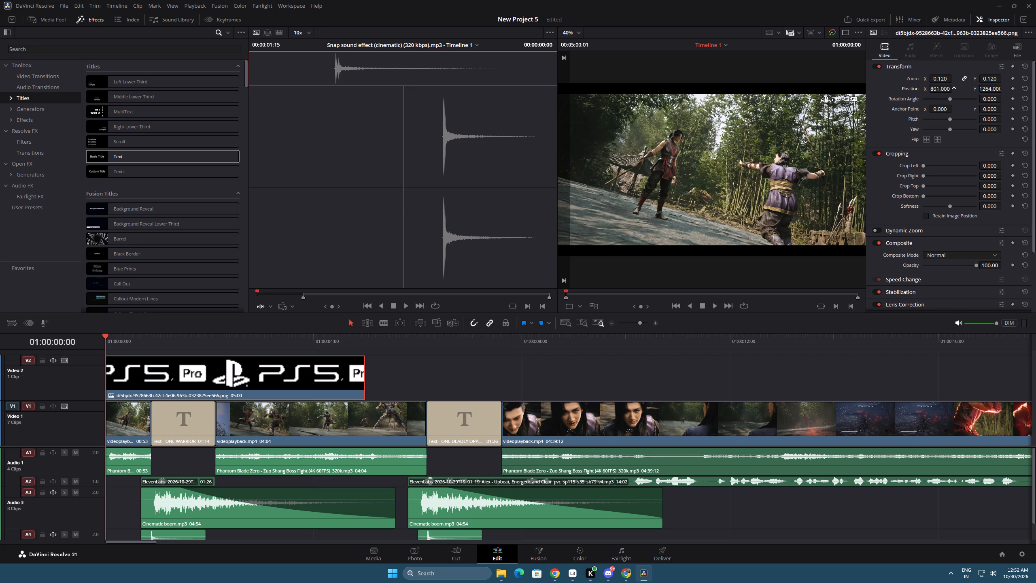
drag(753, 298, 765, 304)
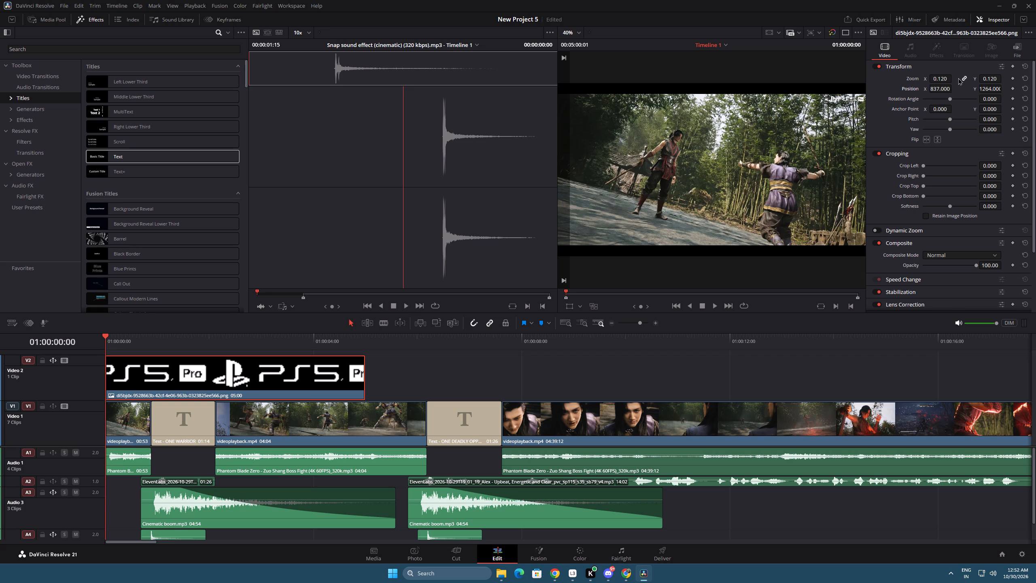
Set the PS5 Pro logo's composite mode to Overlay and play back the opening to check it.
click(955, 256)
scroll(959, 322, down, 2)
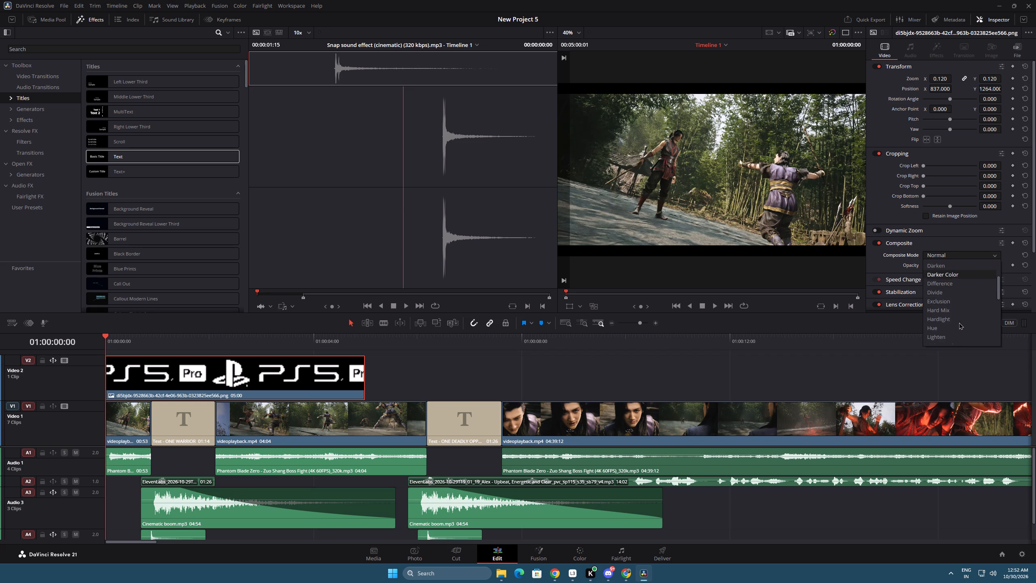
scroll(959, 322, down, 3)
click(946, 317)
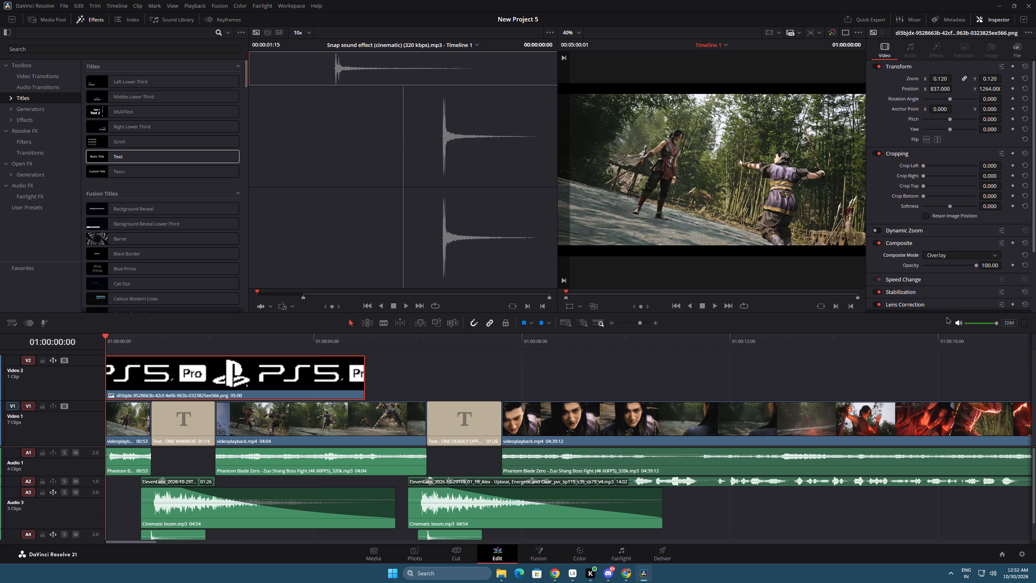
key(space)
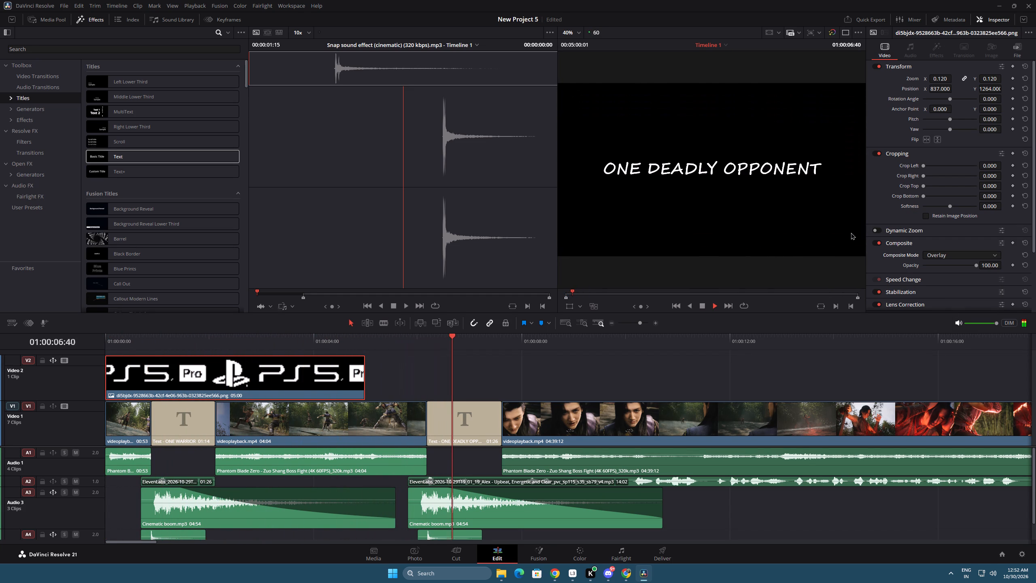
key(space)
Extend the PS5 Pro logo clip to the end of the main gameplay clip, lasting 04:46:49, and check the frame at 01:04:34:56.
drag(365, 378, 366, 379)
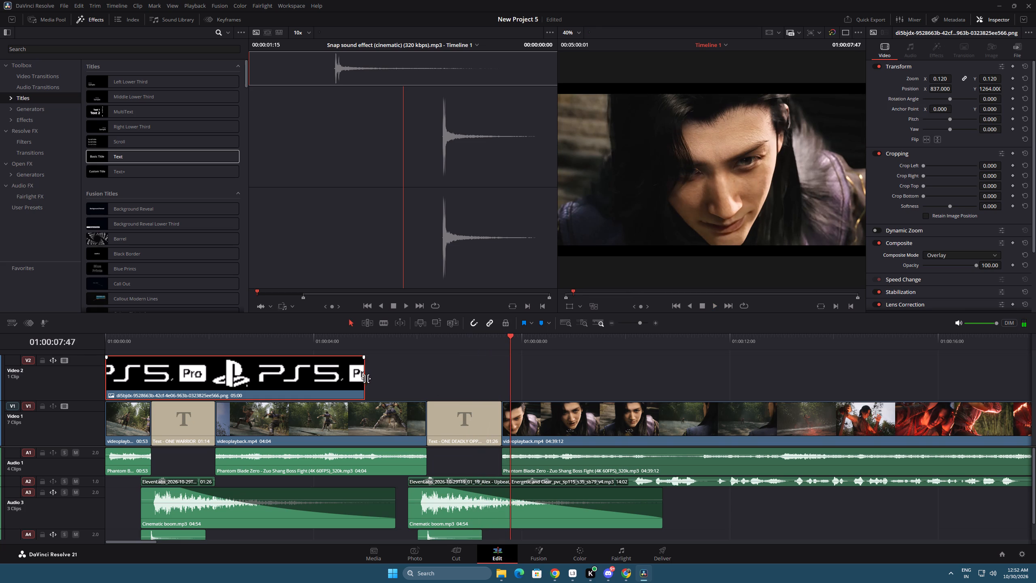
drag(366, 379, 1035, 374)
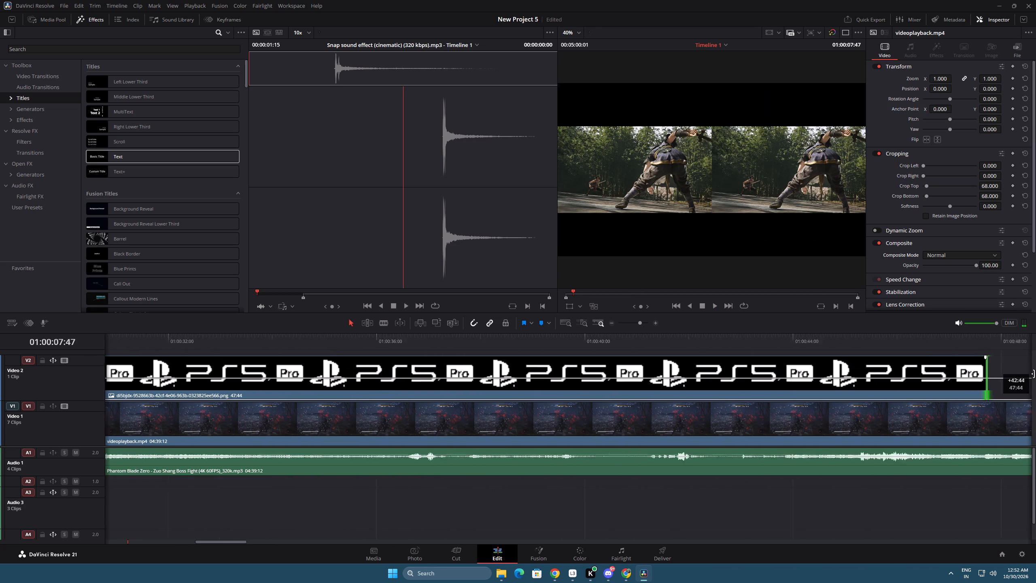
drag(1035, 374, 1025, 377)
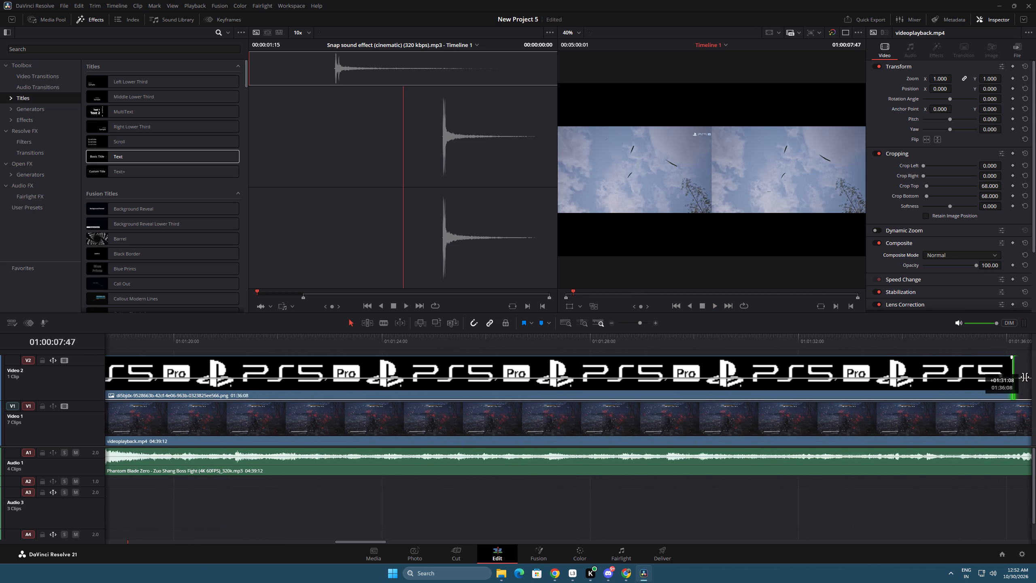
drag(1025, 377, 977, 372)
click(628, 324)
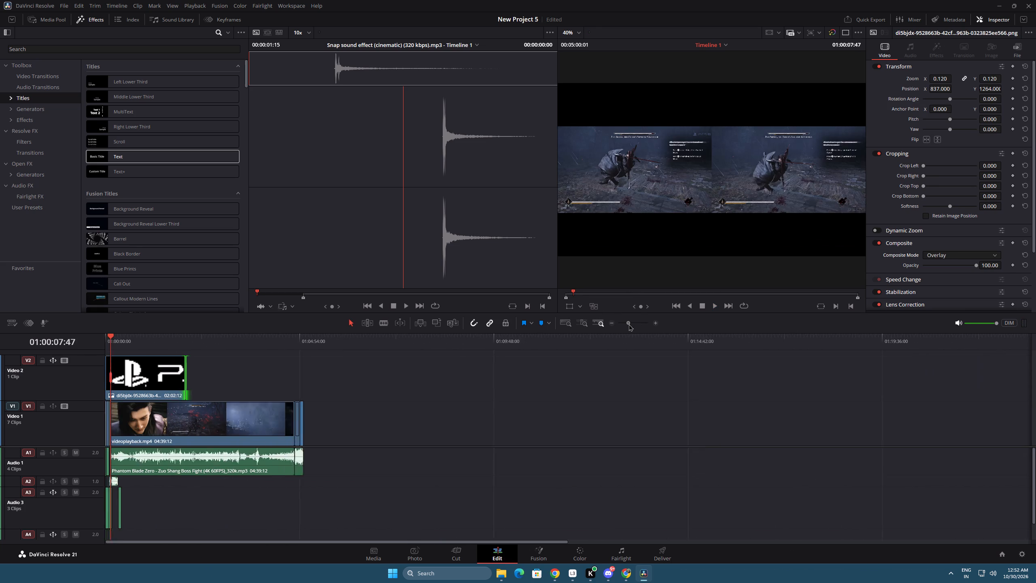
drag(274, 378, 528, 379)
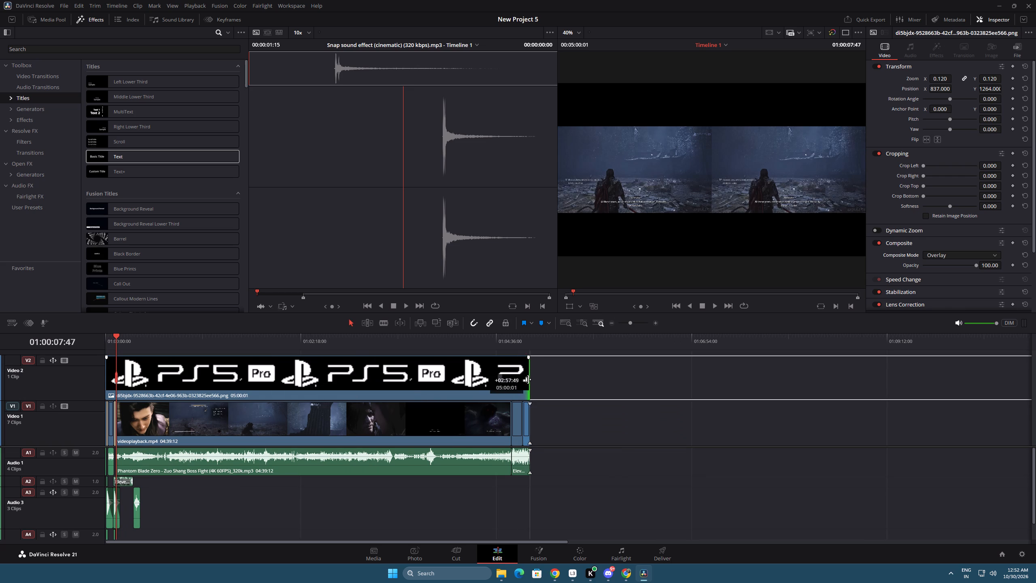
drag(528, 379, 527, 380)
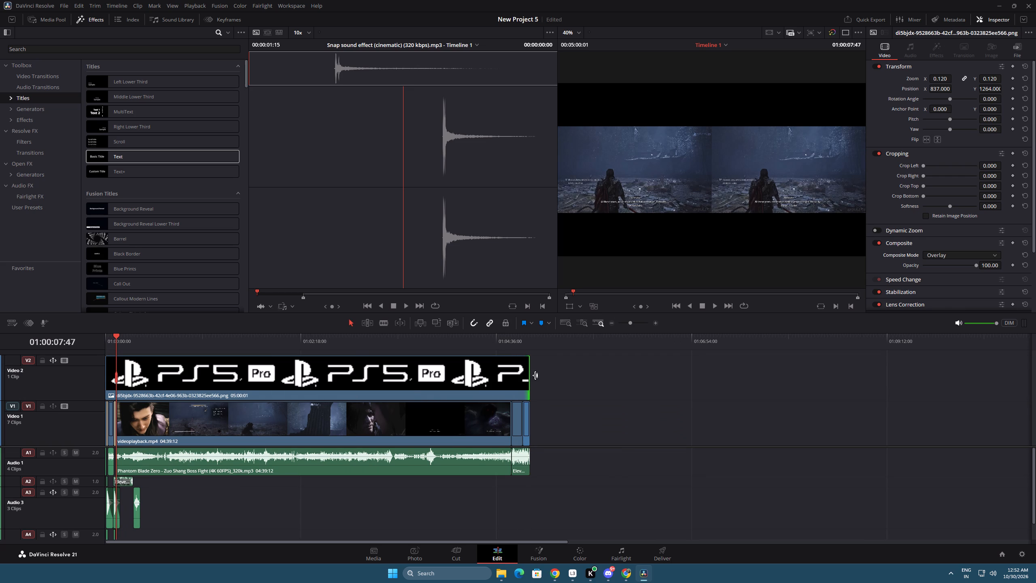
drag(531, 374, 510, 372)
click(495, 338)
key(space)
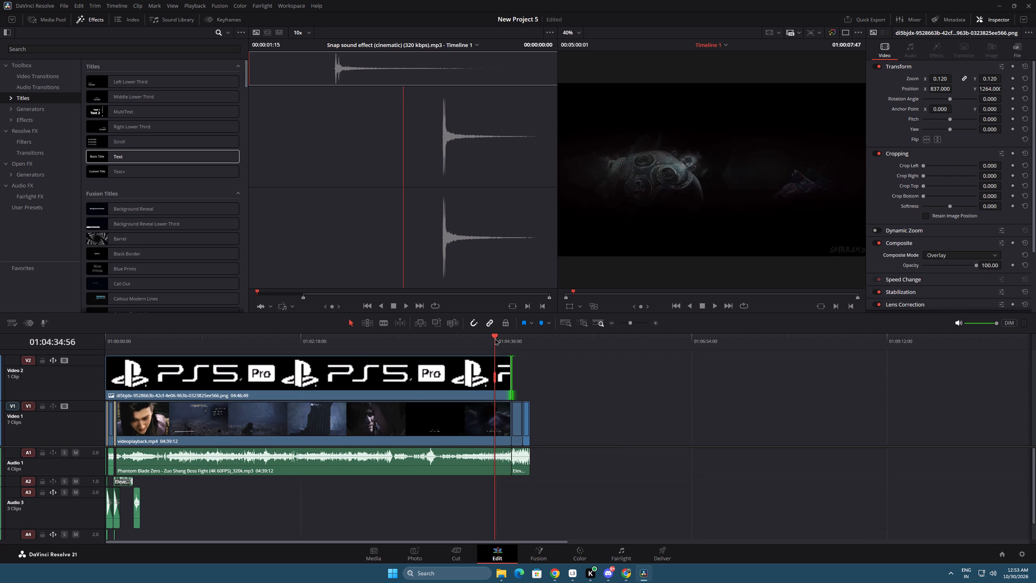
key(space)
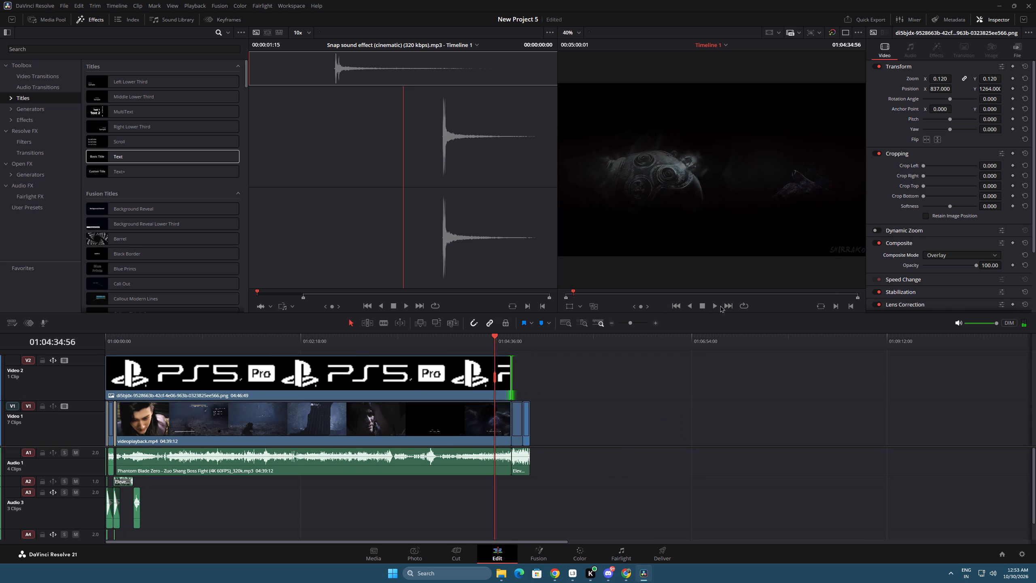
Play back the closing section of the gameplay, and review the opening from the start of the timeline.
click(716, 305)
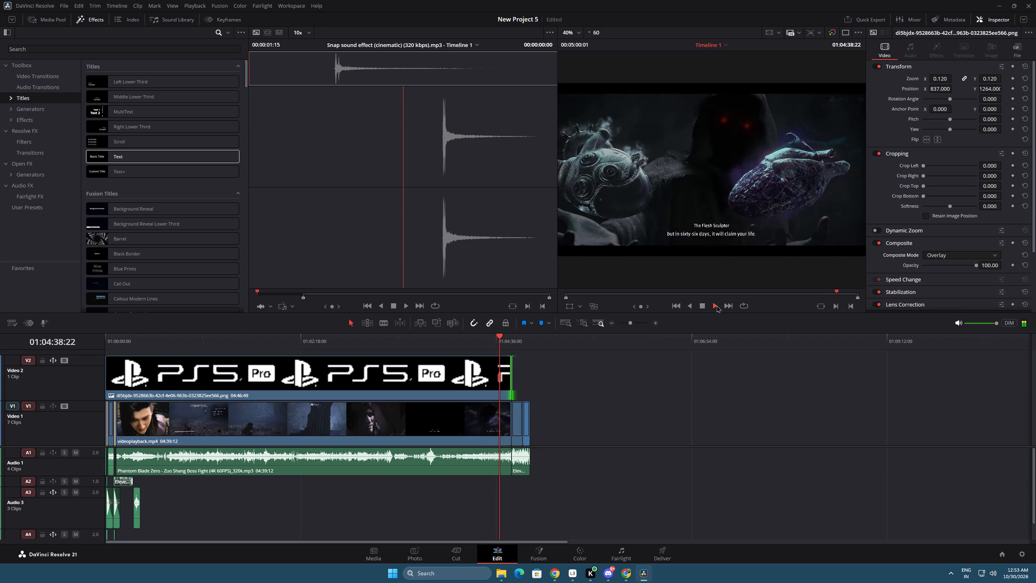
key(space)
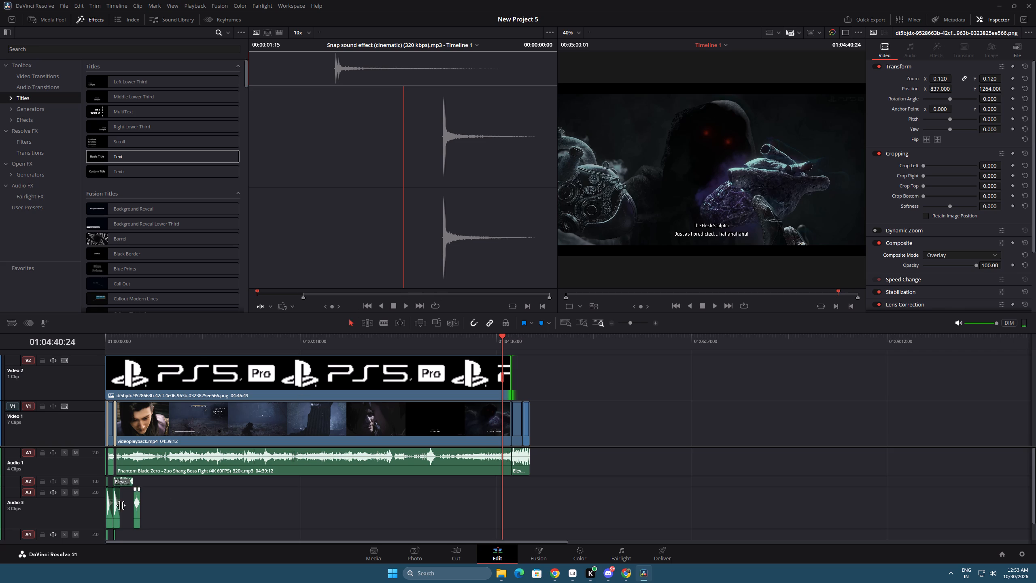
drag(112, 339, 87, 342)
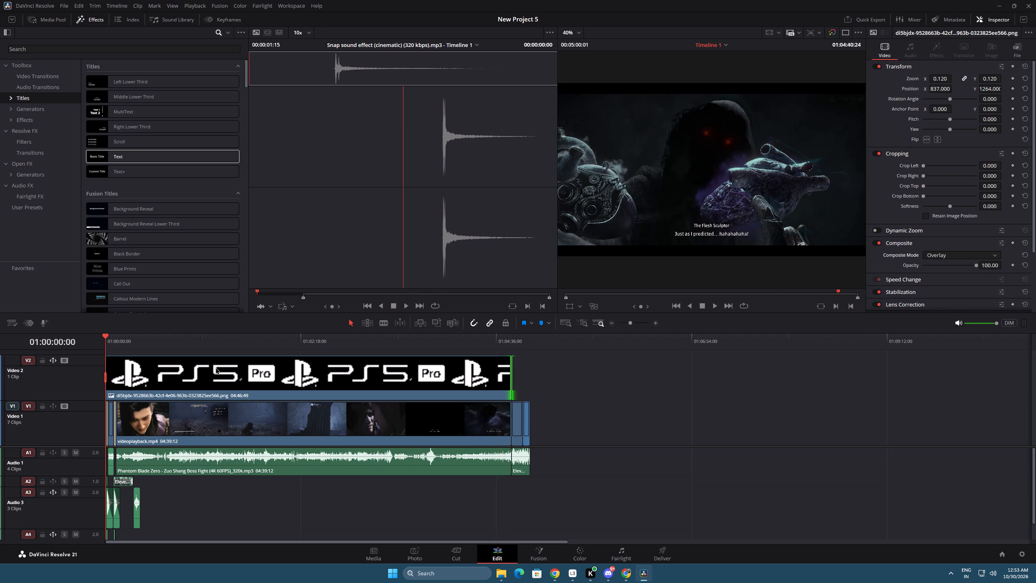
key(space)
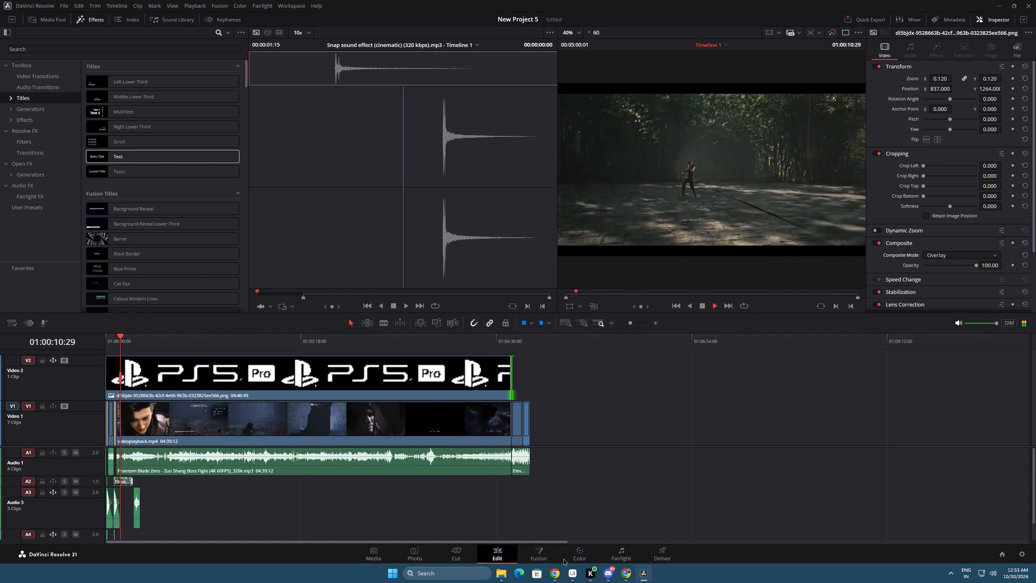
key(space)
On the Deliver page, choose the H.265 Master render preset and set the encoding preset to Quality.
click(669, 555)
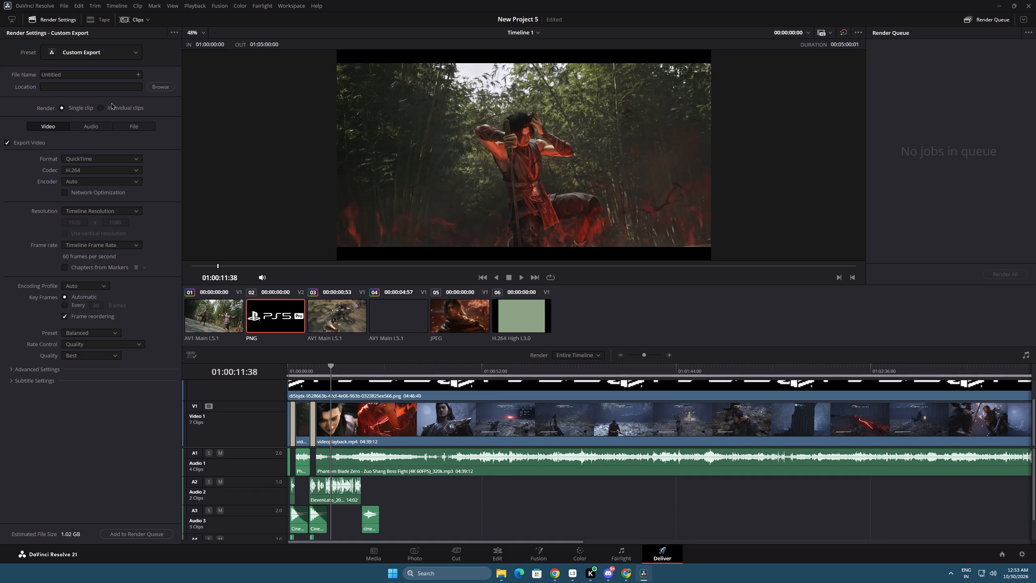
click(104, 50)
click(89, 129)
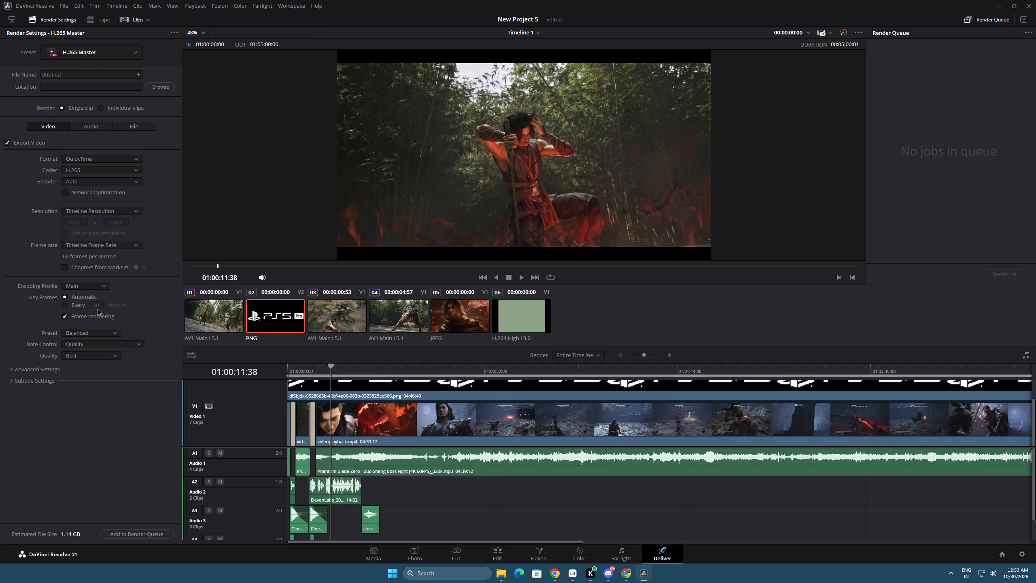
click(104, 328)
click(100, 336)
click(99, 360)
Set the render destination to the Downloads folder with the file name phantomblade_1.
click(157, 87)
scroll(40, 92, up, 5)
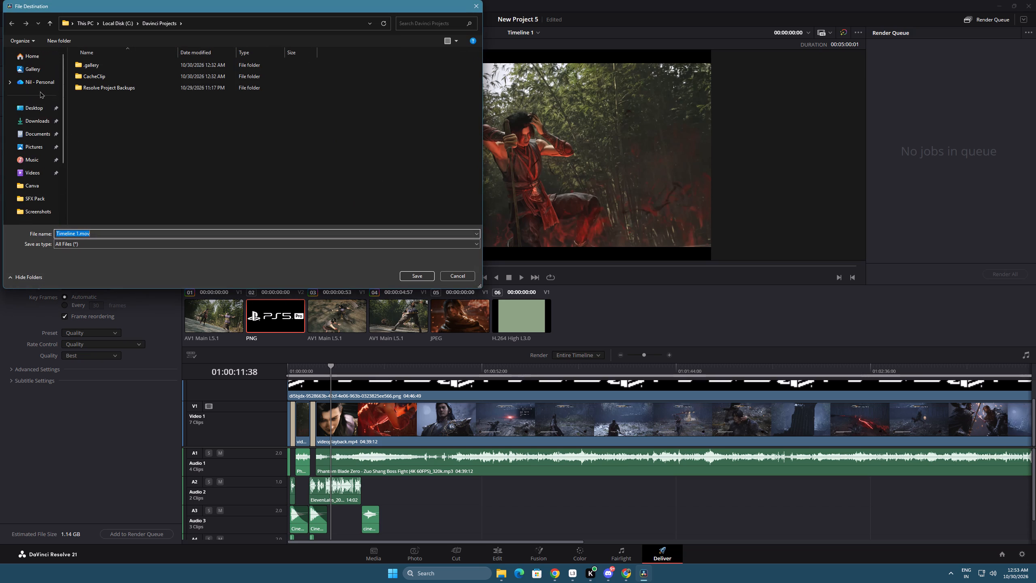
click(40, 116)
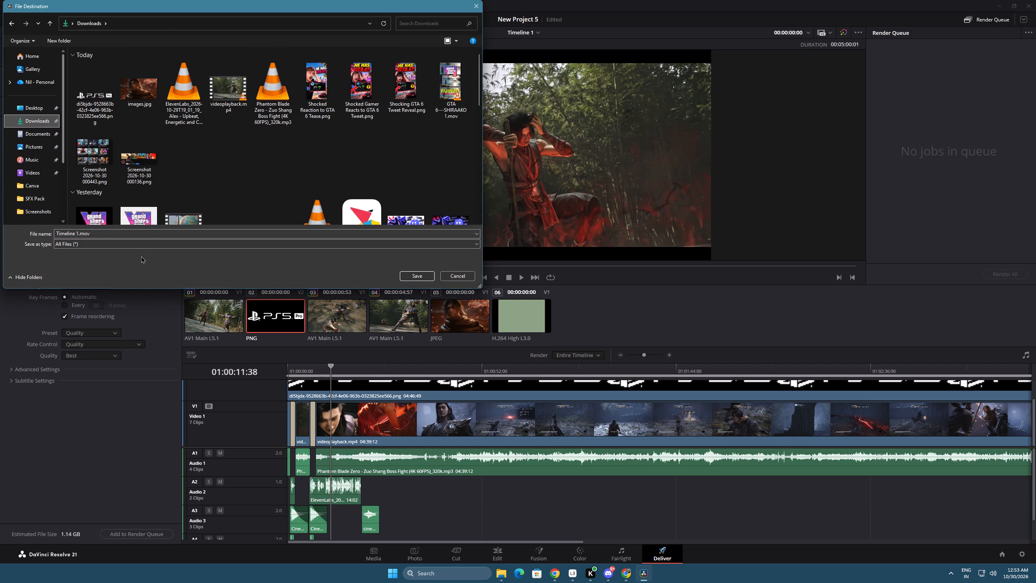
click(77, 232)
click(75, 233)
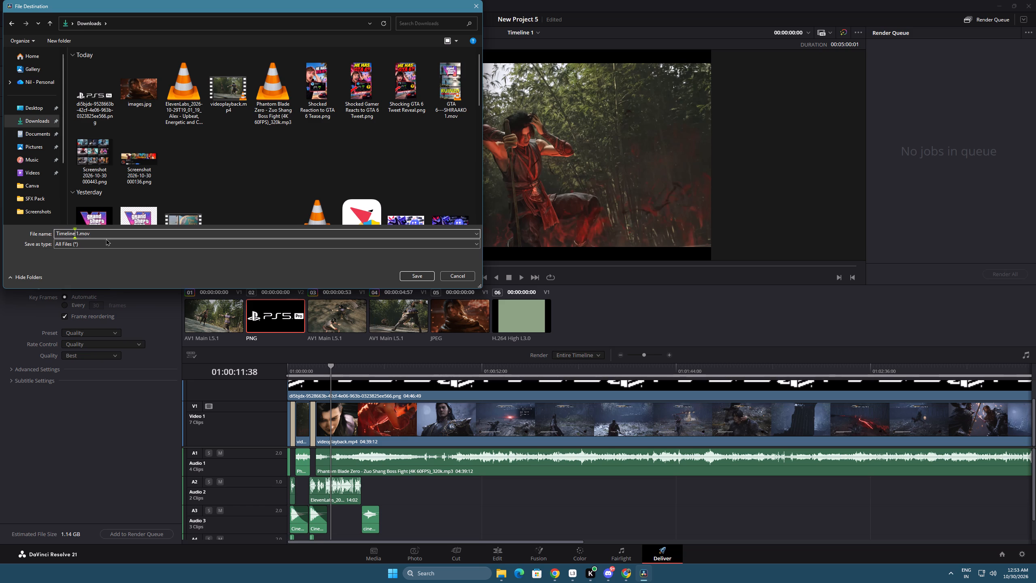
key(Delete)
key(Delete)
key(BackSpace)
key(BackSpace)
key(BackSpace)
key(BackSpace)
key(BackSpace)
key(BackSpace)
key(BackSpace)
key(BackSpace)
key(BackSpace)
key(BackSpace)
key(BackSpace)
key(BackSpace)
key(BackSpace)
key(BackSpace)
key(BackSpace)
text(phantomblade_1)
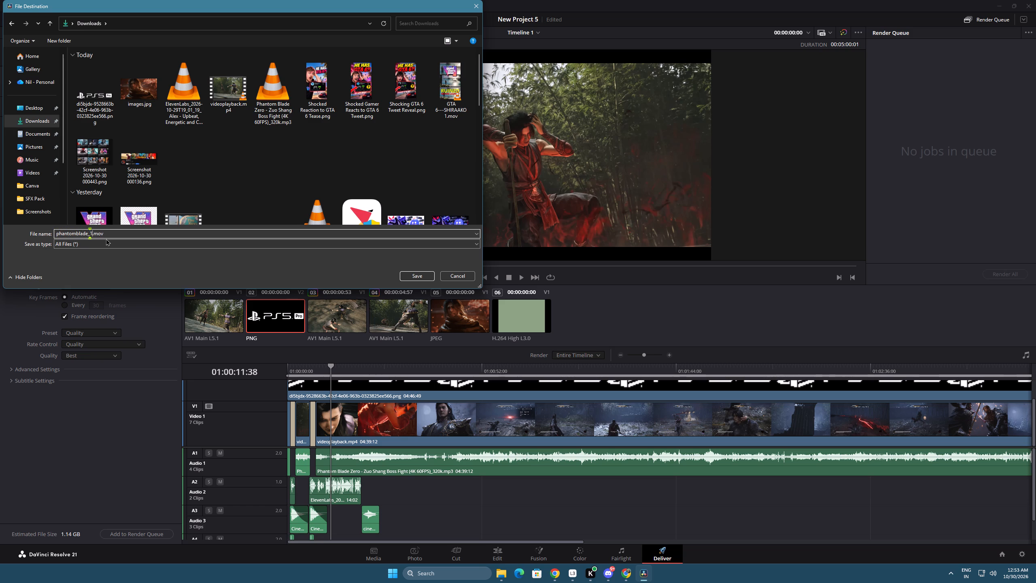
click(410, 275)
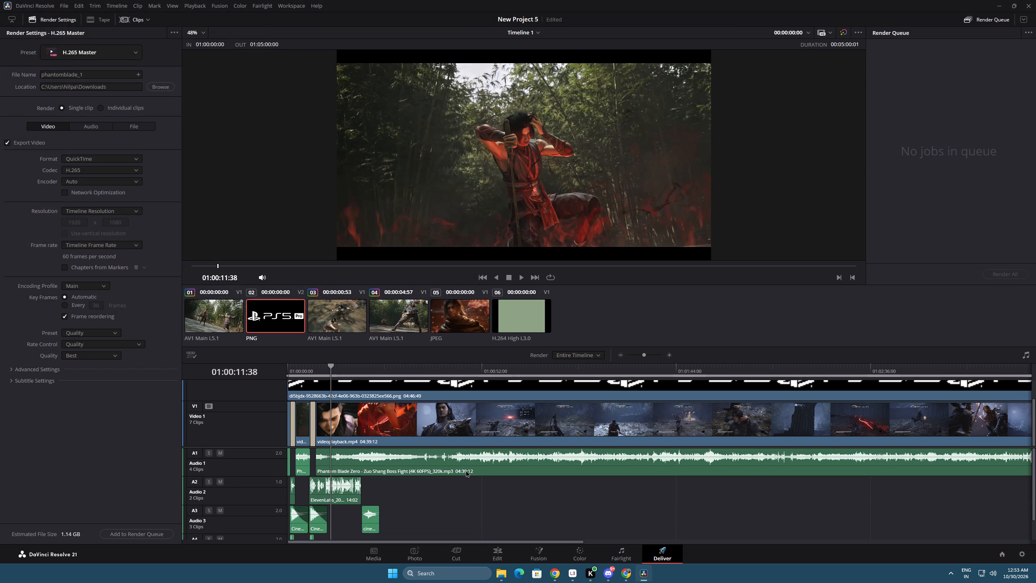
In the advanced render settings, set data burn-in to None and enable force sizing to highest quality.
click(33, 370)
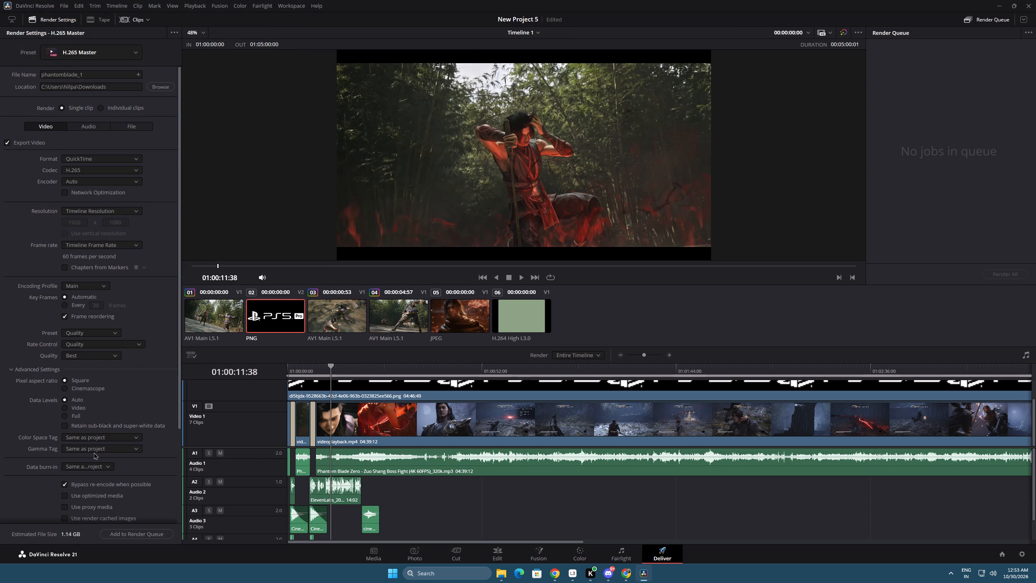
click(85, 466)
click(96, 487)
scroll(137, 473, down, 3)
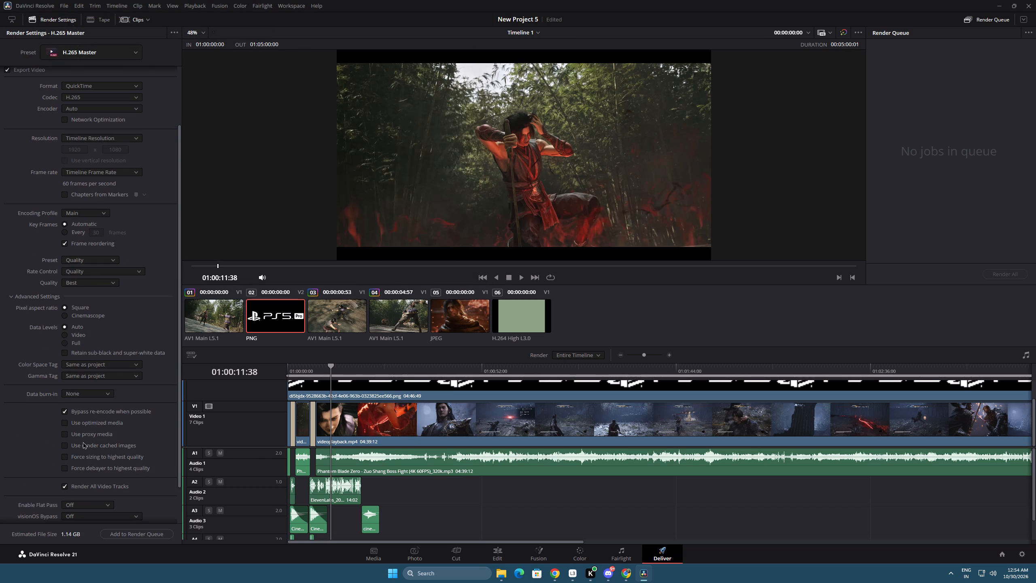
click(126, 458)
scroll(136, 471, down, 1)
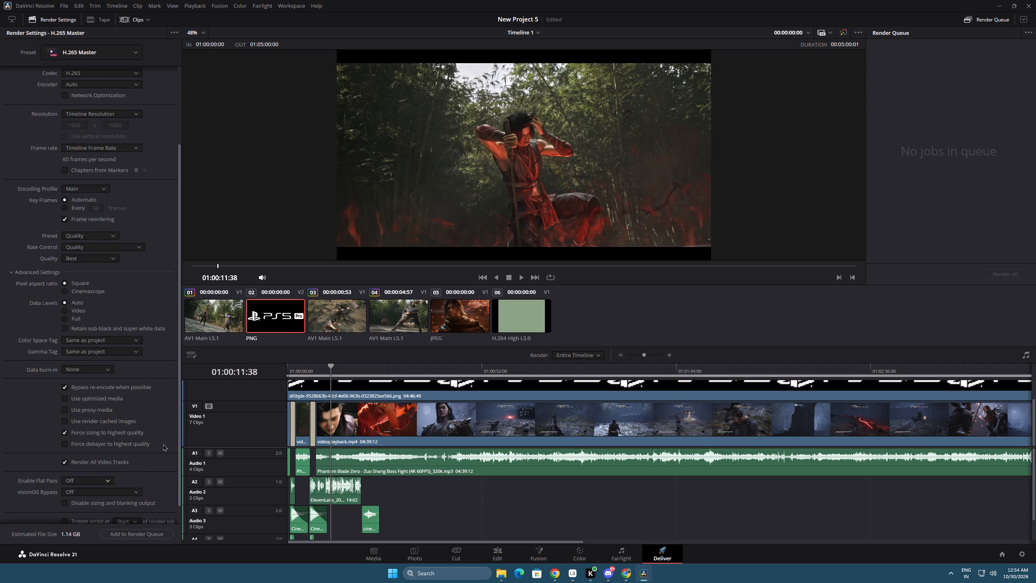
Add the timeline to the render queue and start rendering it.
click(149, 533)
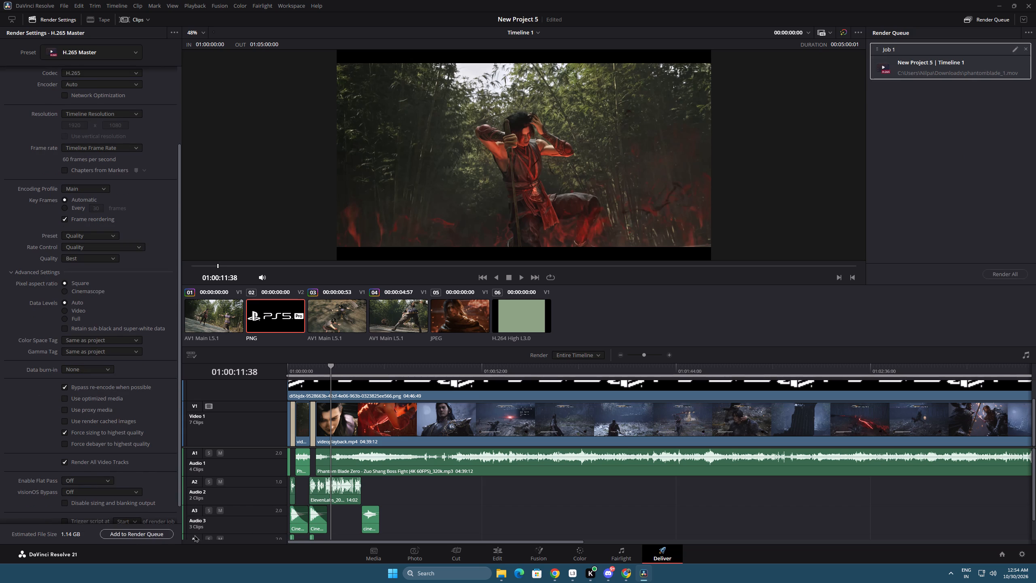
click(995, 275)
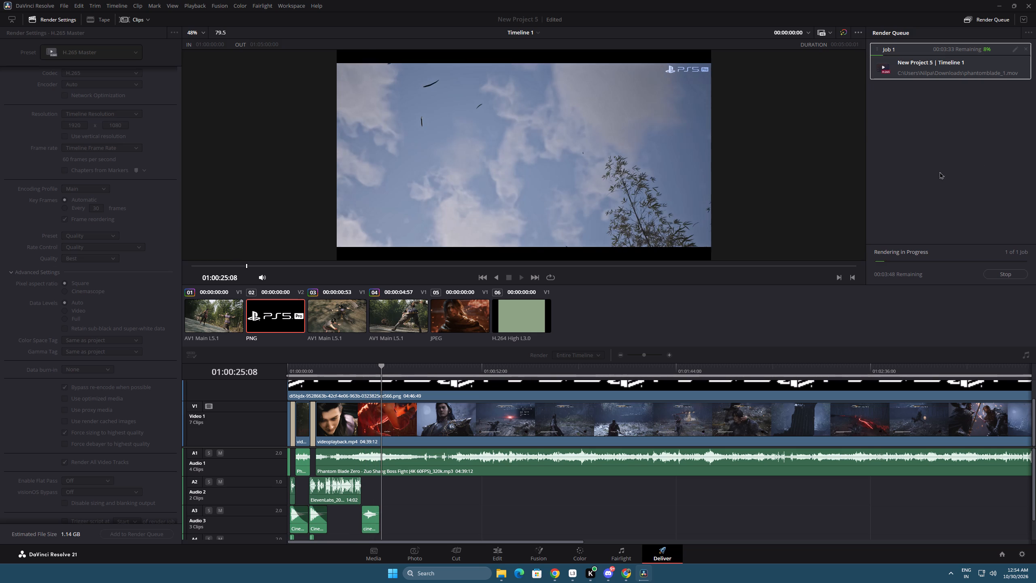
Switch to Chrome, close the PS5 Pro image search and open the Shirrako channel from the boss fight video's page.
click(629, 576)
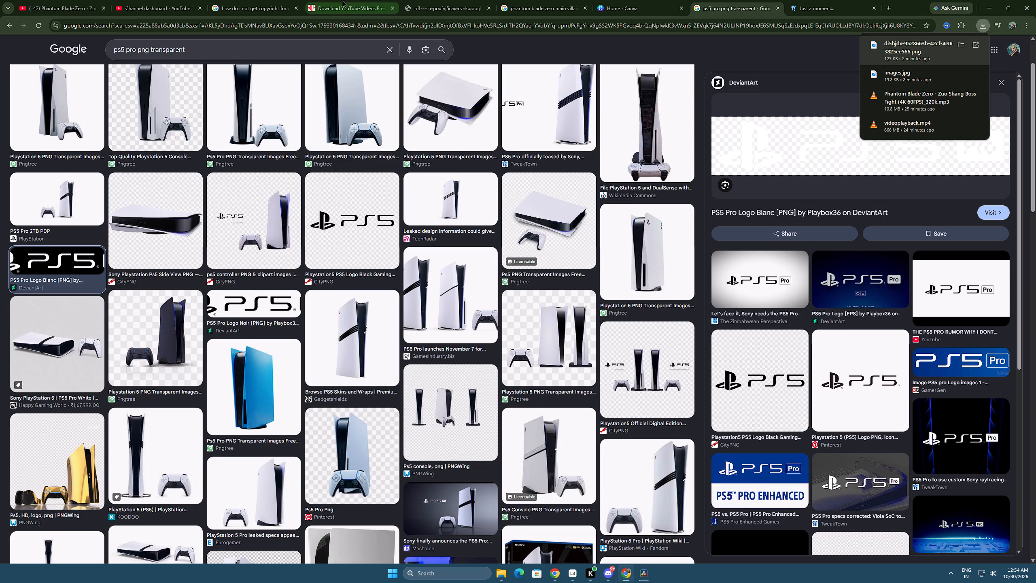
click(778, 8)
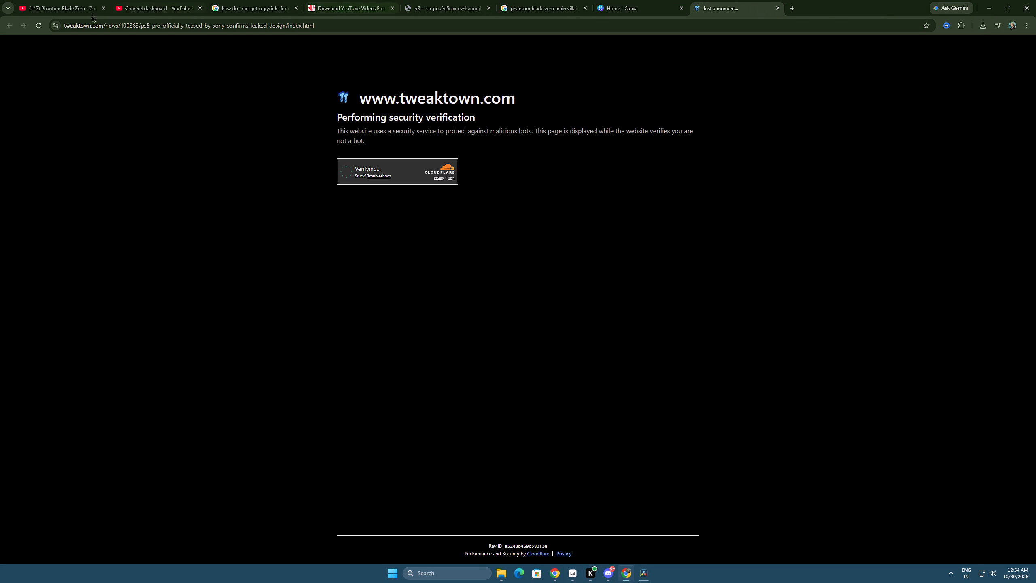
click(147, 0)
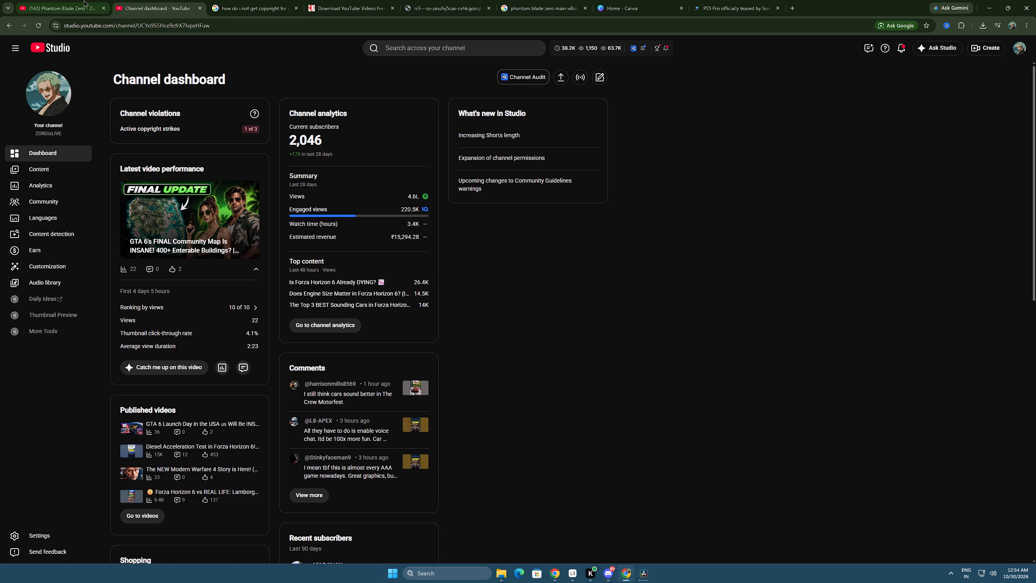
click(83, 0)
click(13, 504)
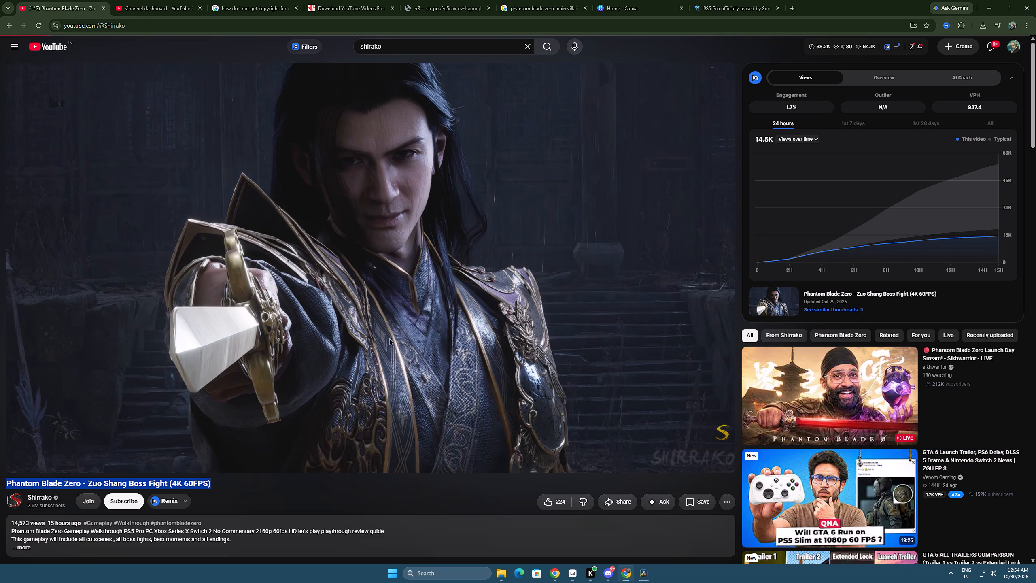
Close the leftover copyright, downloader, video file, villain search, Canva and TweakTown tabs, keeping only the Shirrako channel and Channel dashboard.
click(151, 0)
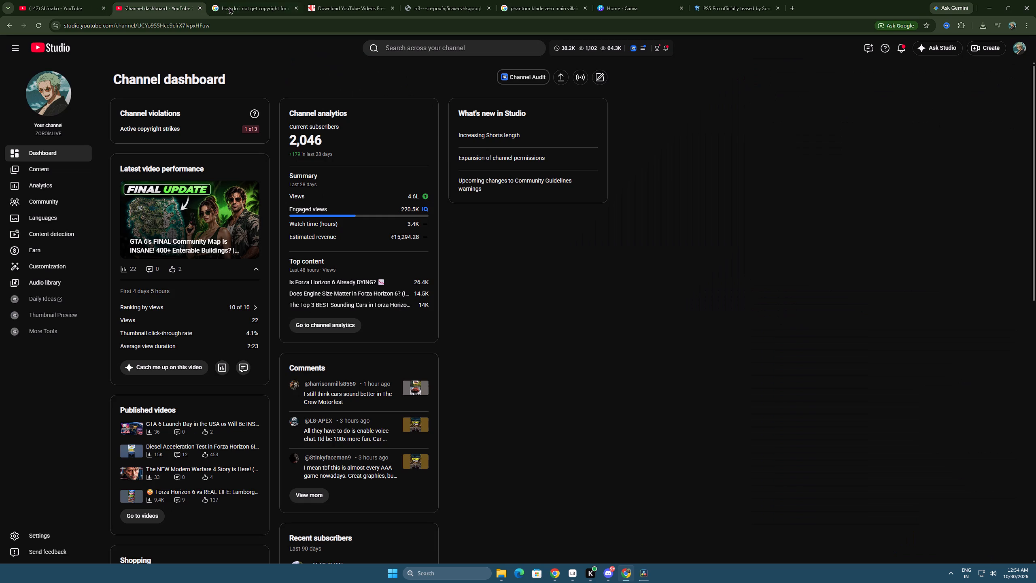
click(229, 7)
click(294, 8)
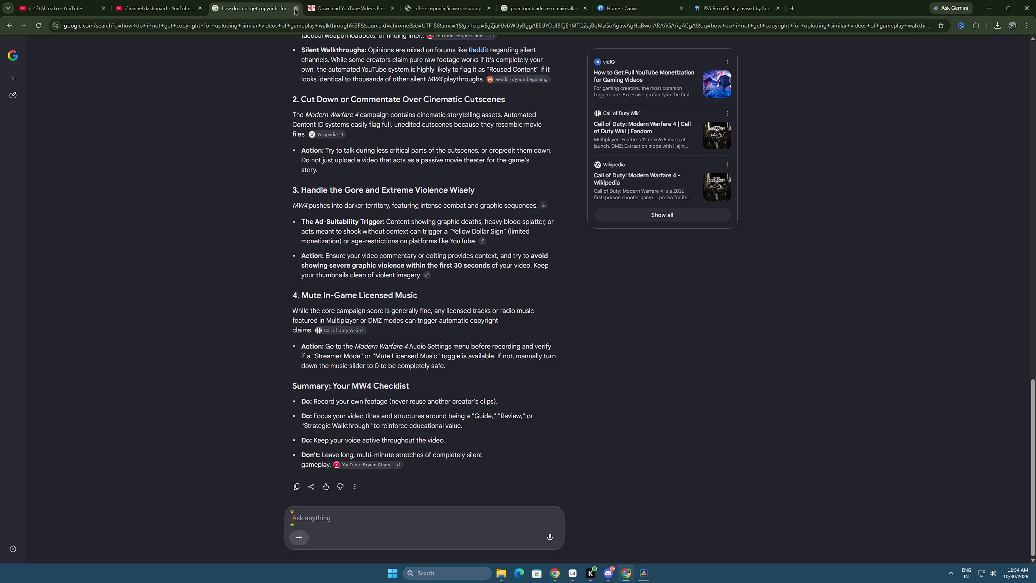
click(299, 10)
click(296, 9)
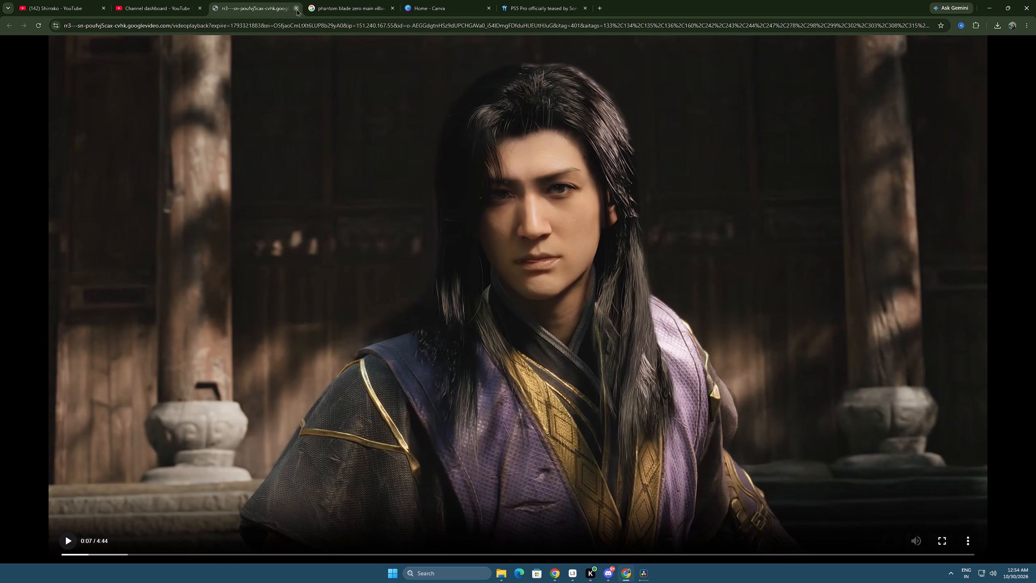
click(296, 9)
click(296, 9)
click(296, 9)
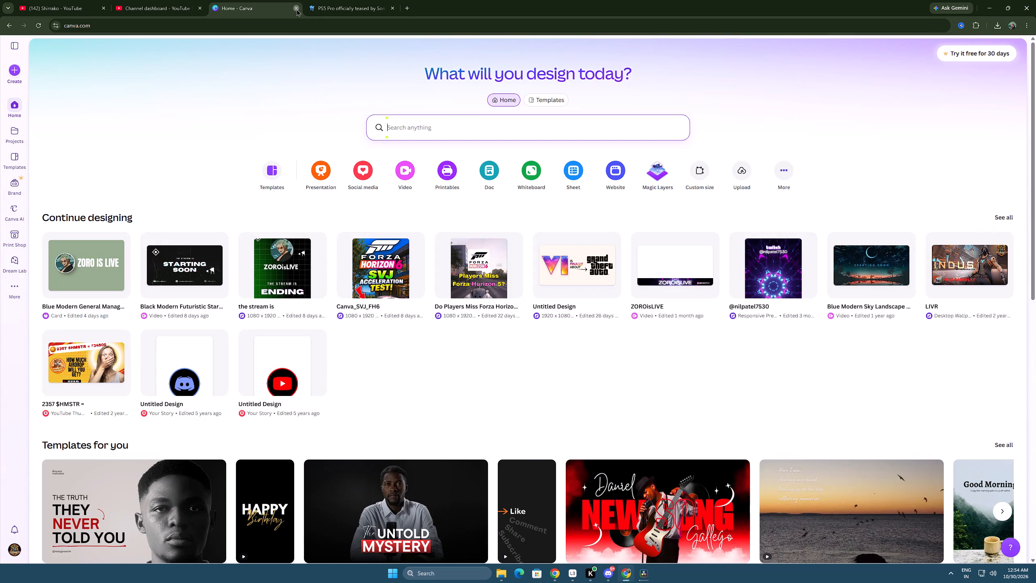
click(296, 9)
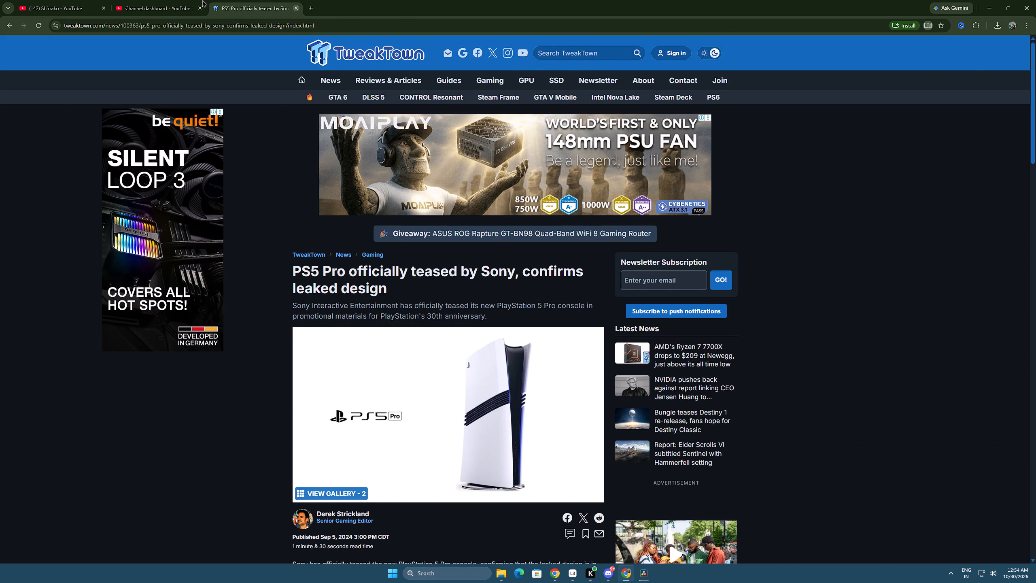
click(61, 0)
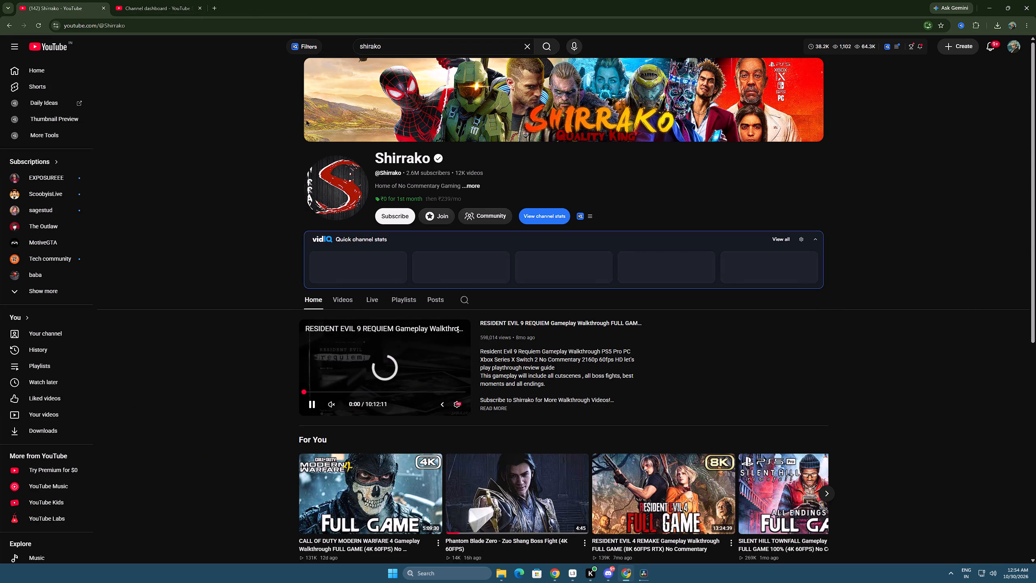
Search Google for "phantom blade" in a new tab and browse the image results for game artwork.
click(217, 4)
text(phantombla)
key(Down)
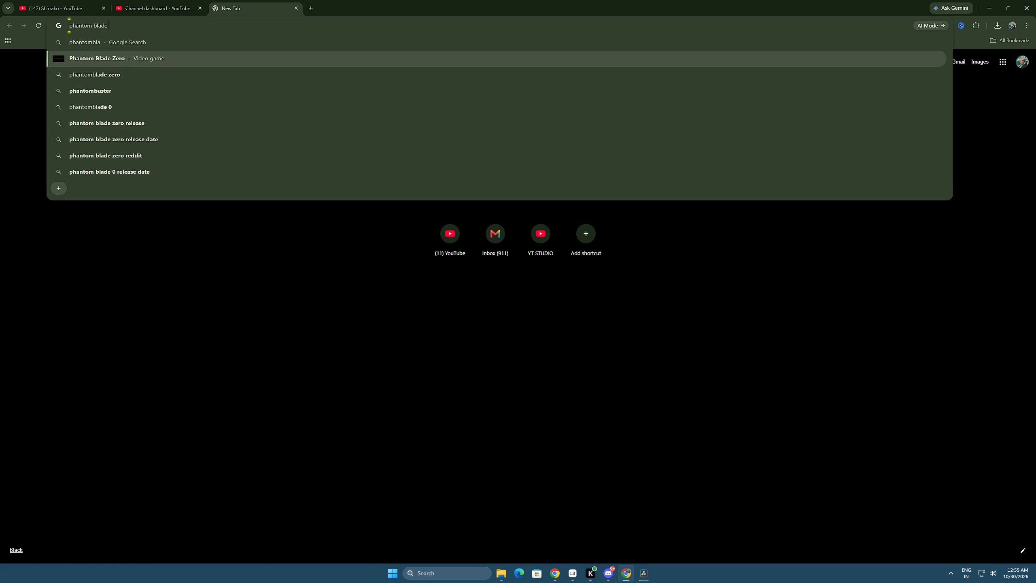
key(Return)
click(207, 84)
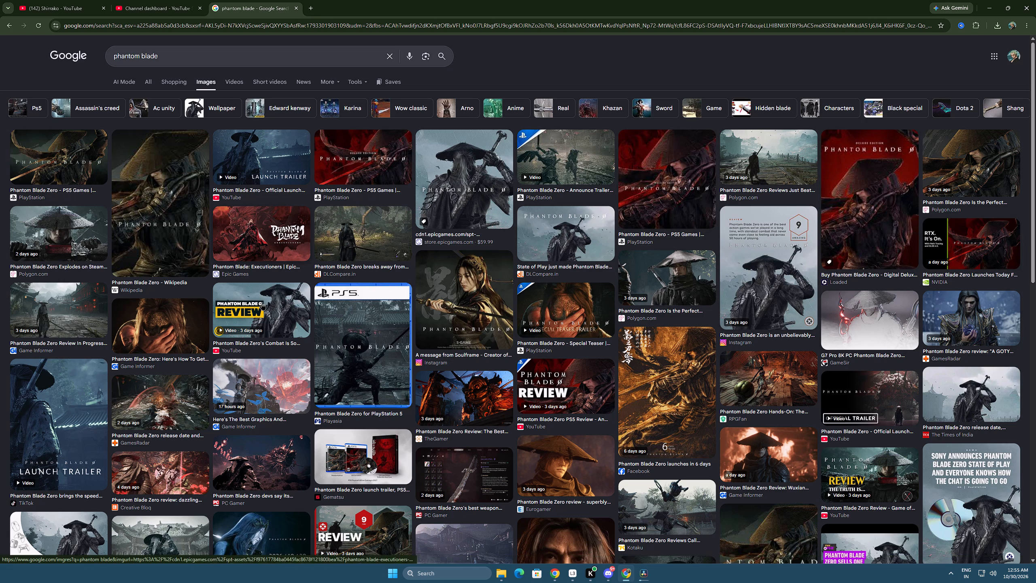
scroll(151, 393, down, 16)
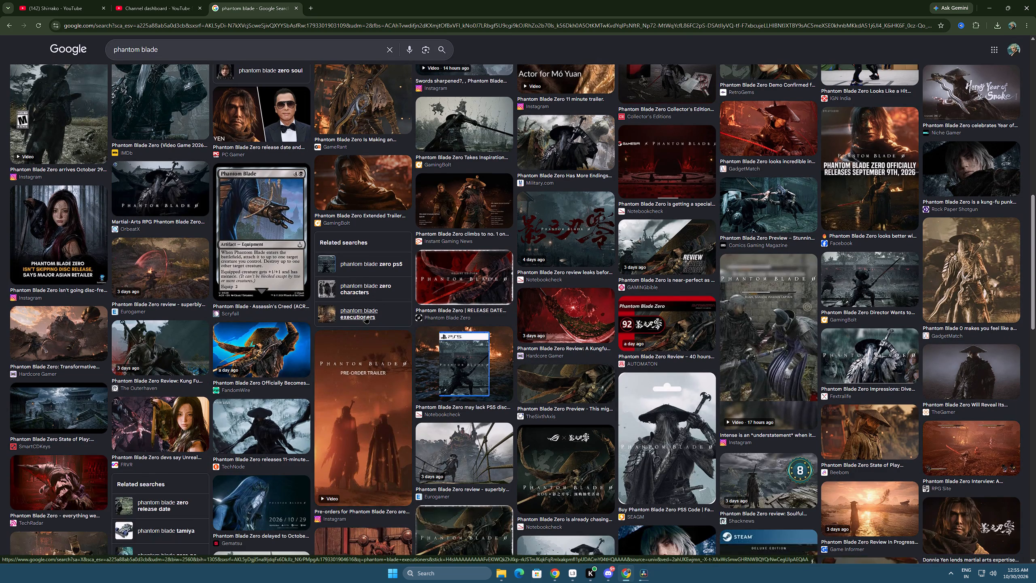
scroll(362, 310, up, 16)
Return to the web results and open the PlayStation page for Phantom Blade Zero.
drag(267, 164, 199, 164)
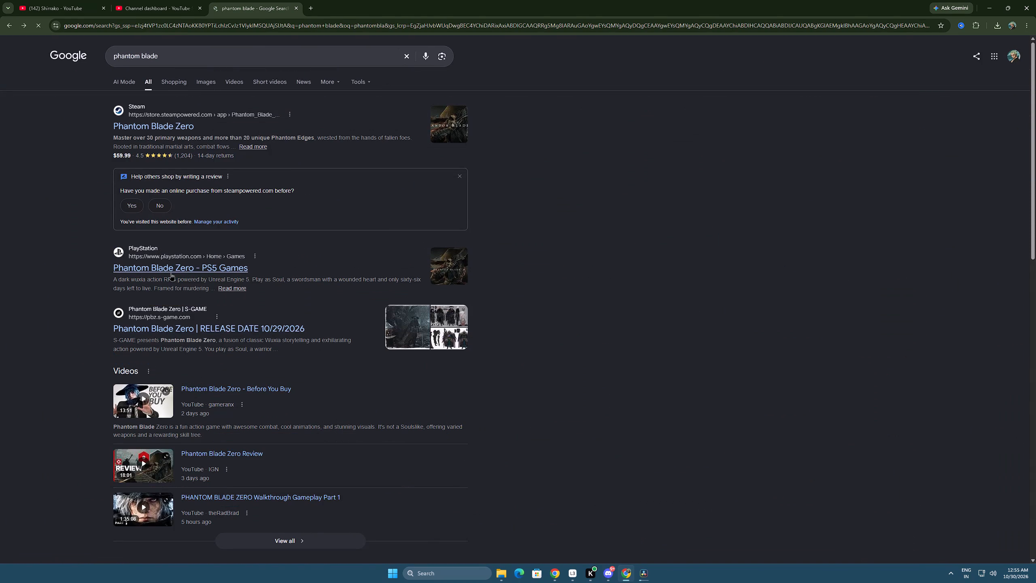
click(176, 269)
Accept the cookies on the Phantom Blade Zero PlayStation page and look over its media and edition sections.
click(160, 332)
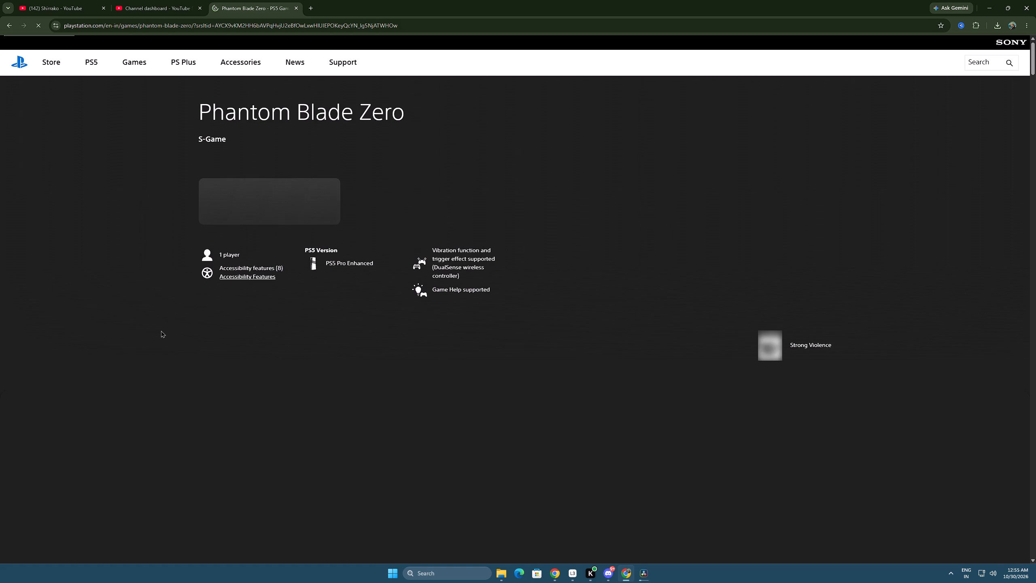
scroll(400, 325, down, 4)
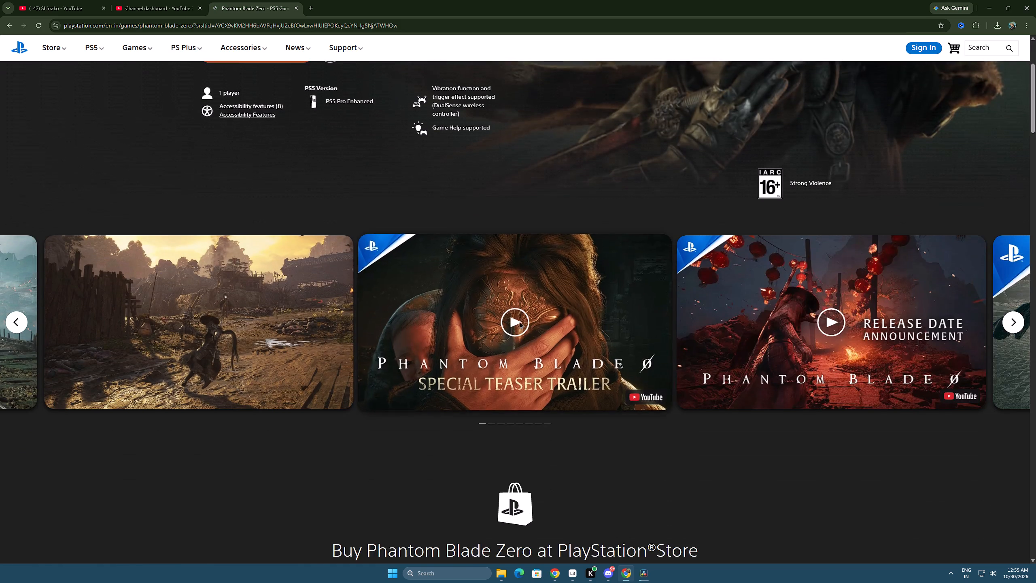
scroll(696, 333, down, 7)
scroll(831, 357, up, 7)
scroll(843, 369, down, 7)
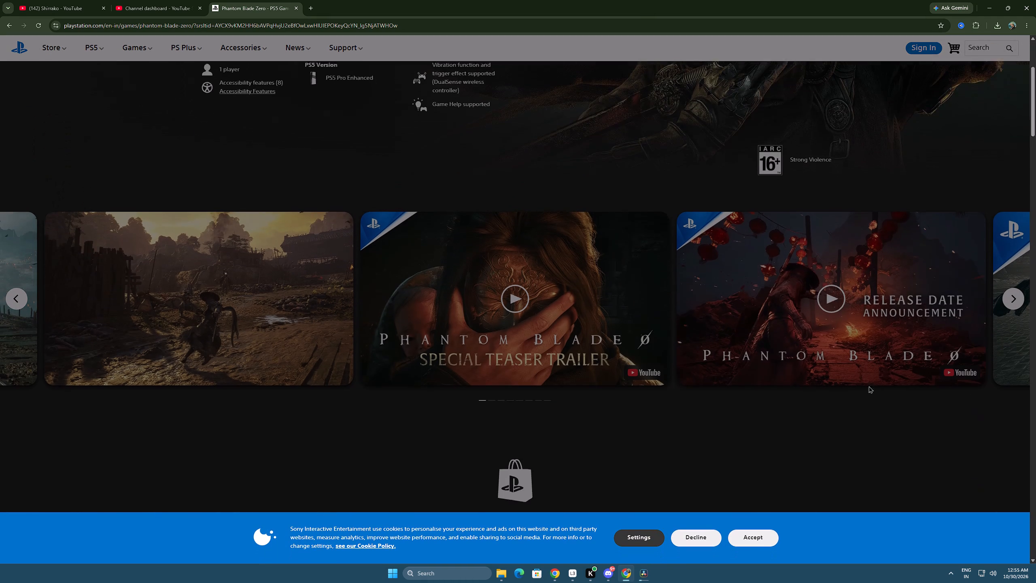
click(760, 537)
scroll(758, 456, down, 9)
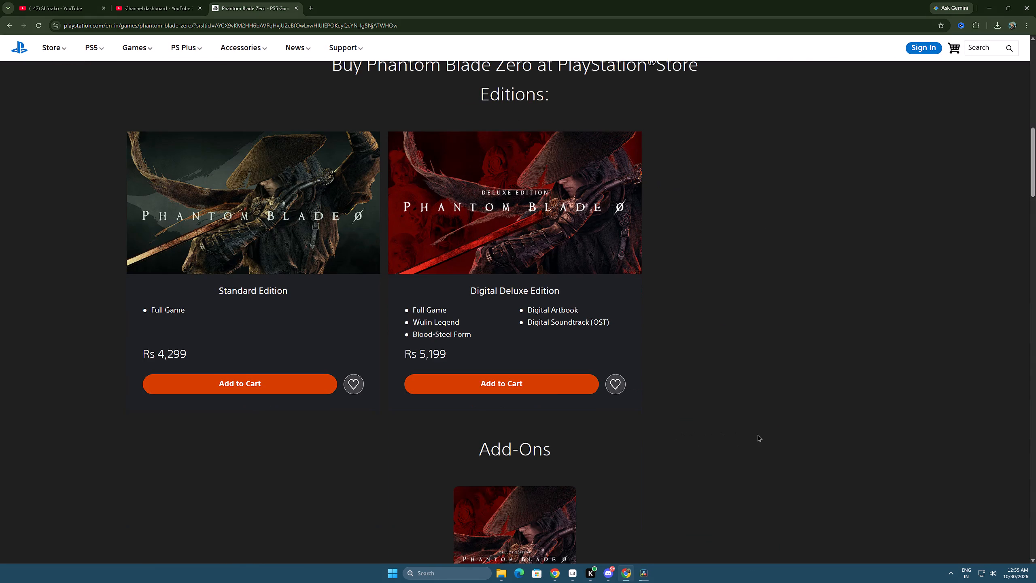
scroll(758, 436, up, 16)
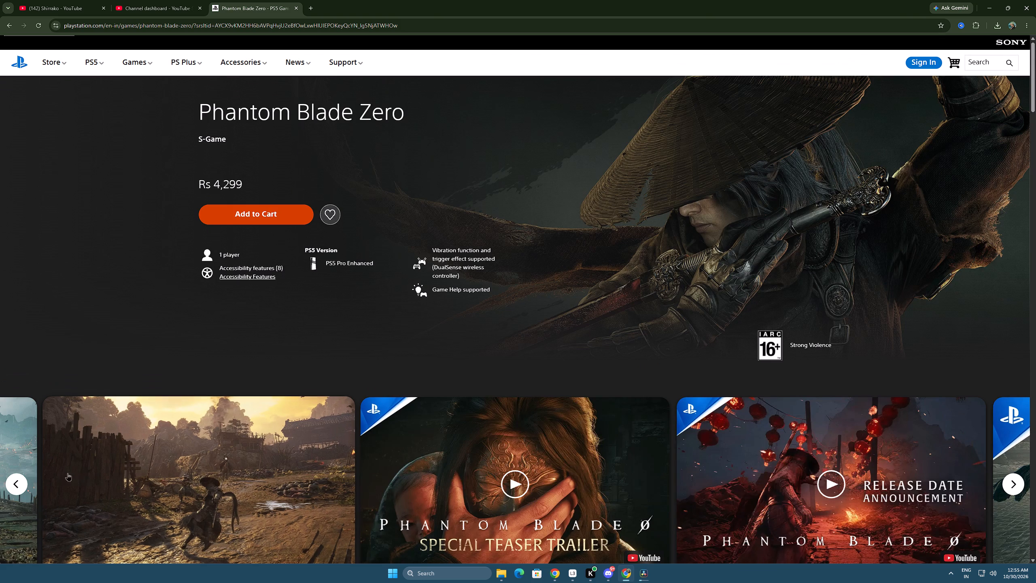
Browse backwards through the screenshots and trailers in the page's media gallery.
click(10, 480)
scroll(408, 470, down, 2)
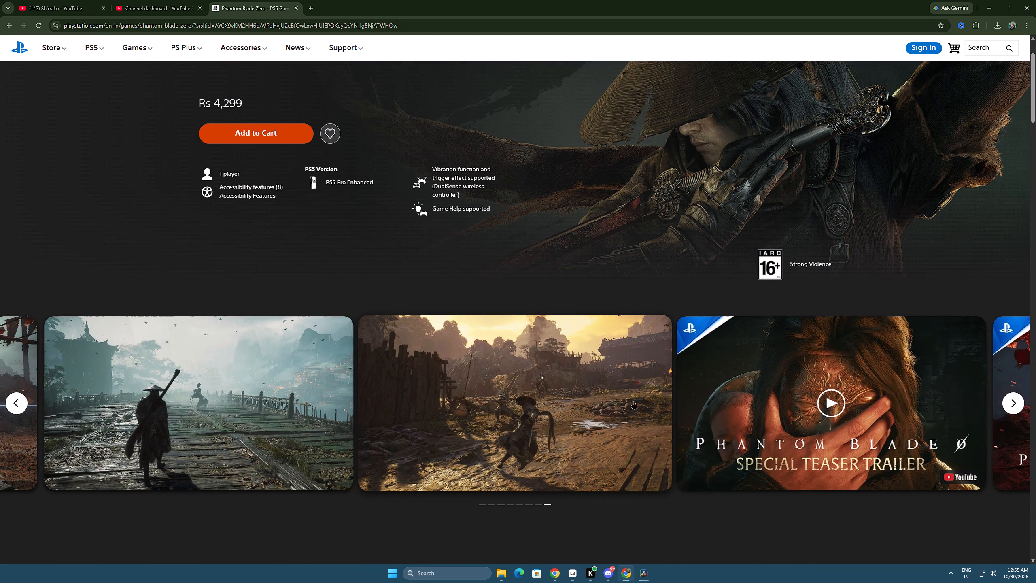
scroll(913, 409, down, 7)
scroll(162, 349, up, 6)
click(17, 360)
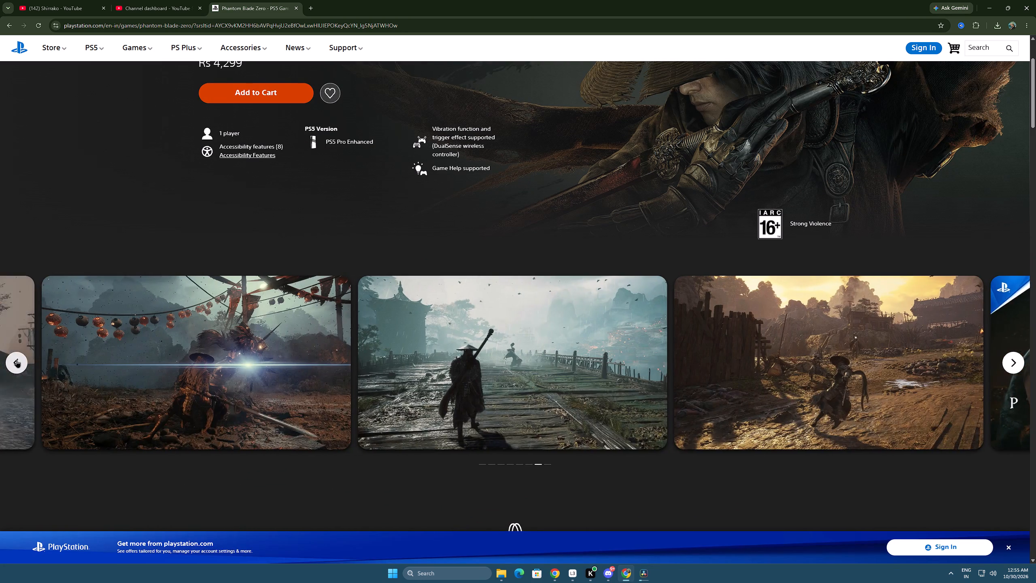
click(17, 360)
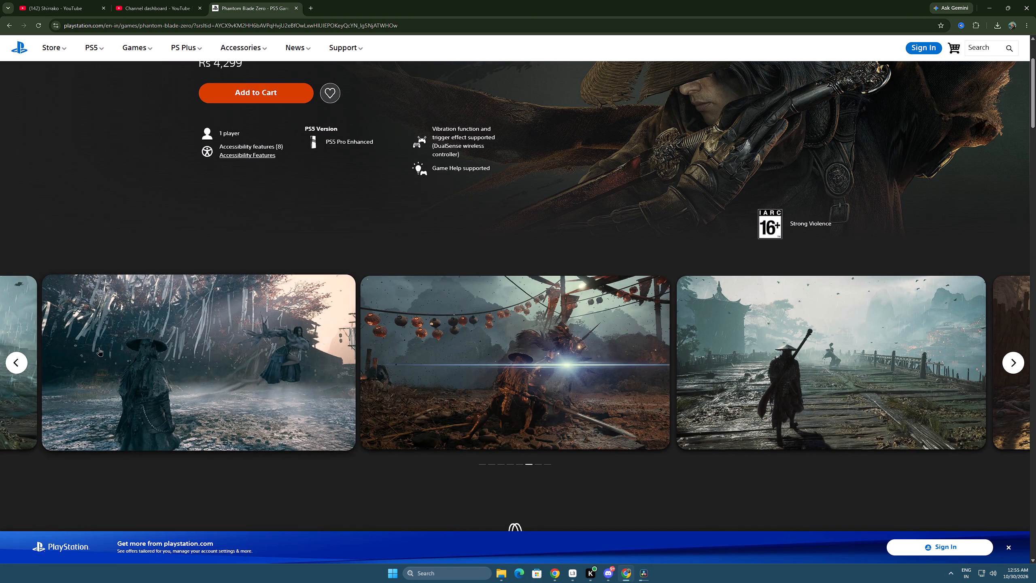
click(16, 358)
click(16, 358)
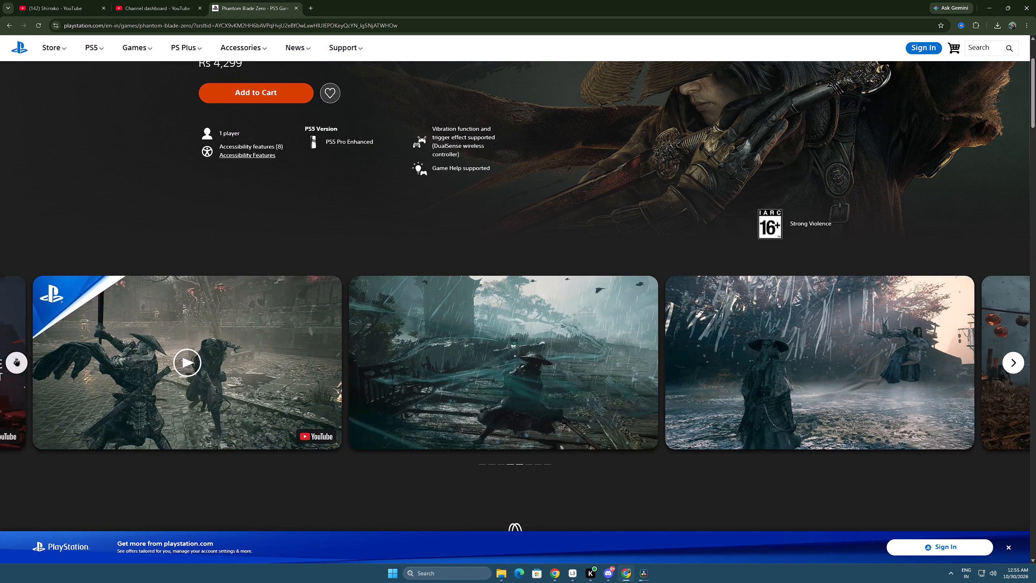
Check the Channel dashboard tab and look over the Shirrako channel page.
click(141, 0)
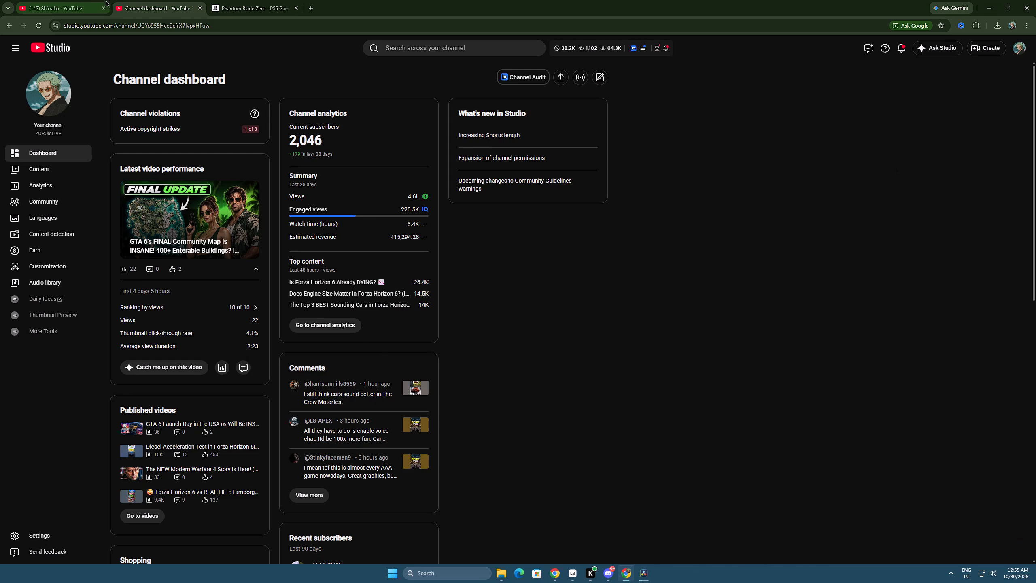
click(74, 0)
scroll(517, 318, down, 2)
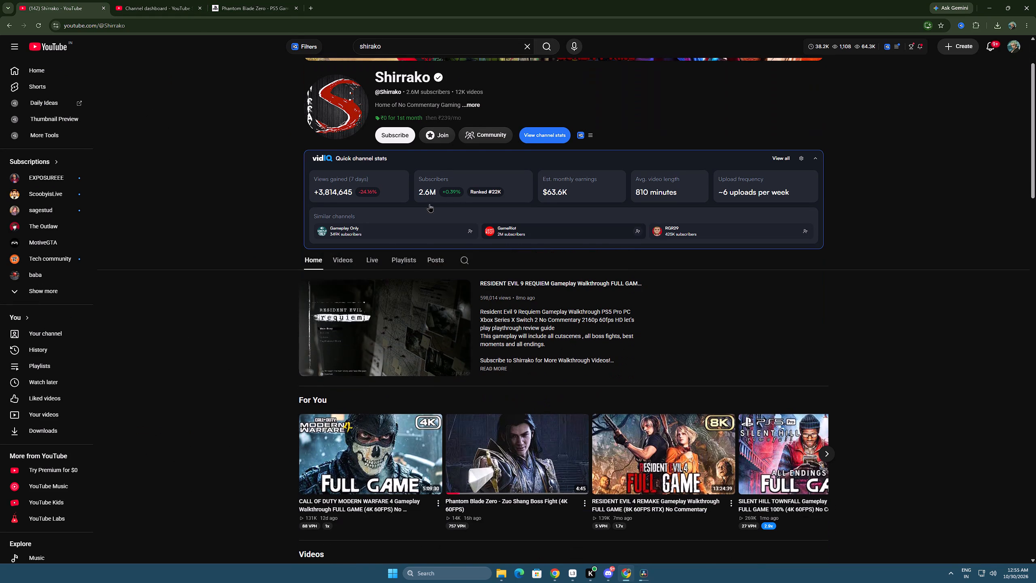
Return to the PlayStation gallery, open the Special Teaser Trailer and enter the date of birth to confirm age.
click(257, 0)
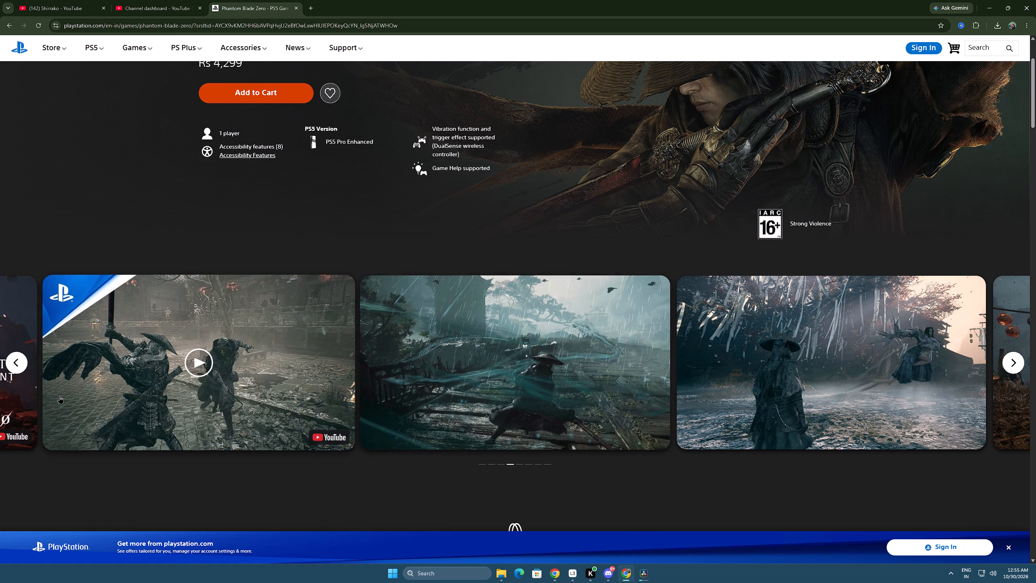
click(17, 364)
click(17, 364)
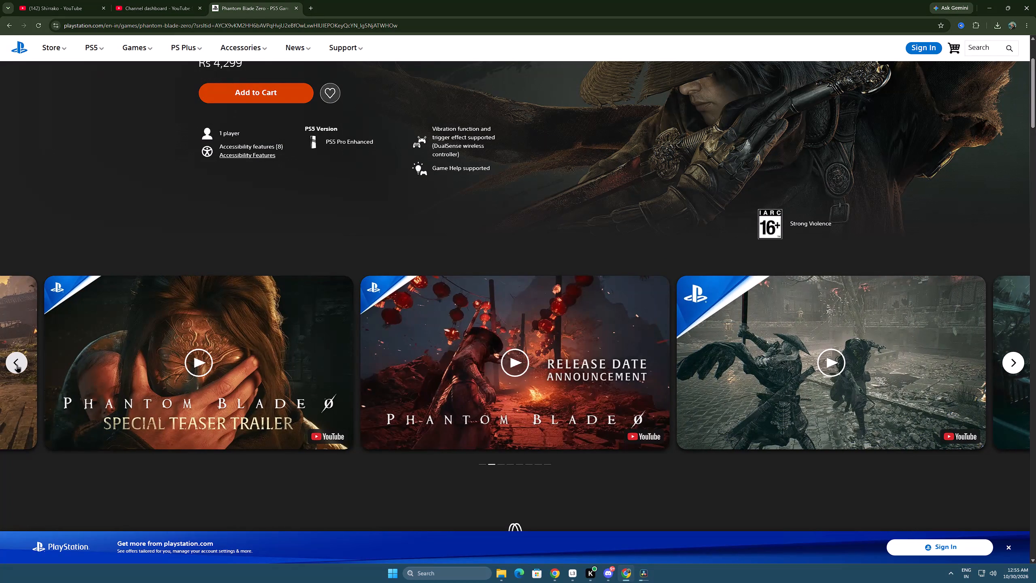
click(203, 373)
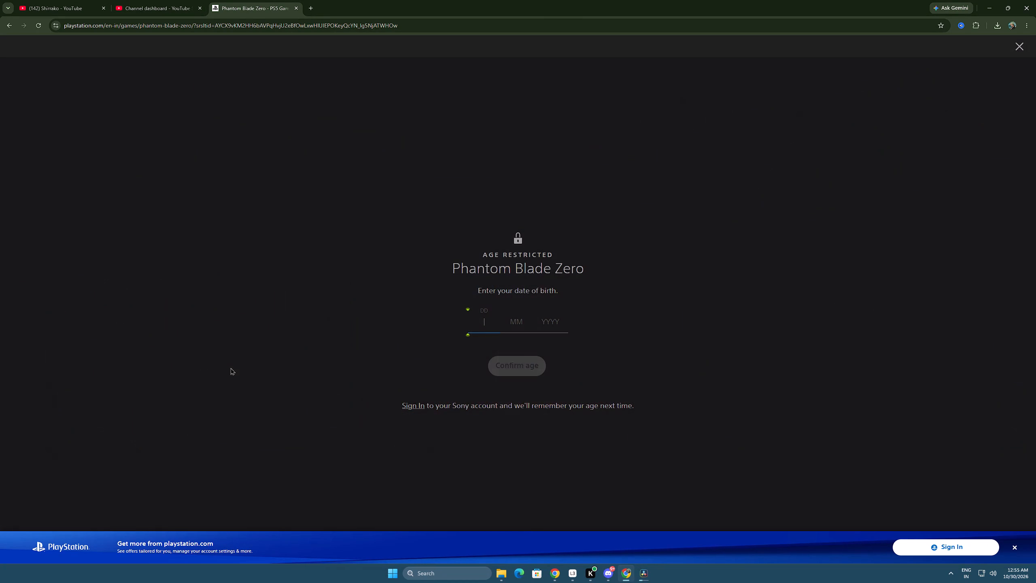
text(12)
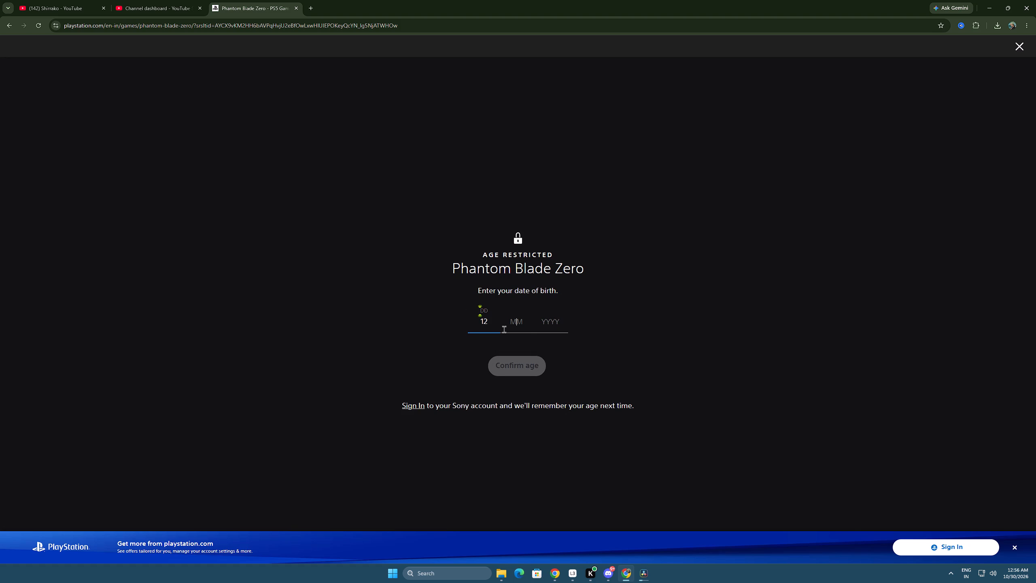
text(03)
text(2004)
click(536, 368)
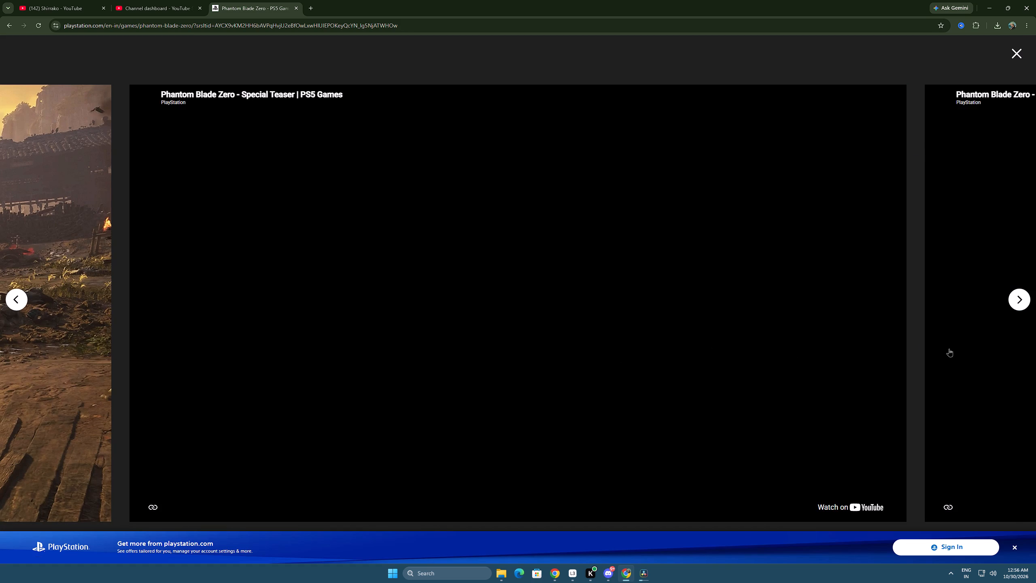
Play the Special Teaser, skip ahead to 0:12 and examine the scene in short stretches.
click(522, 298)
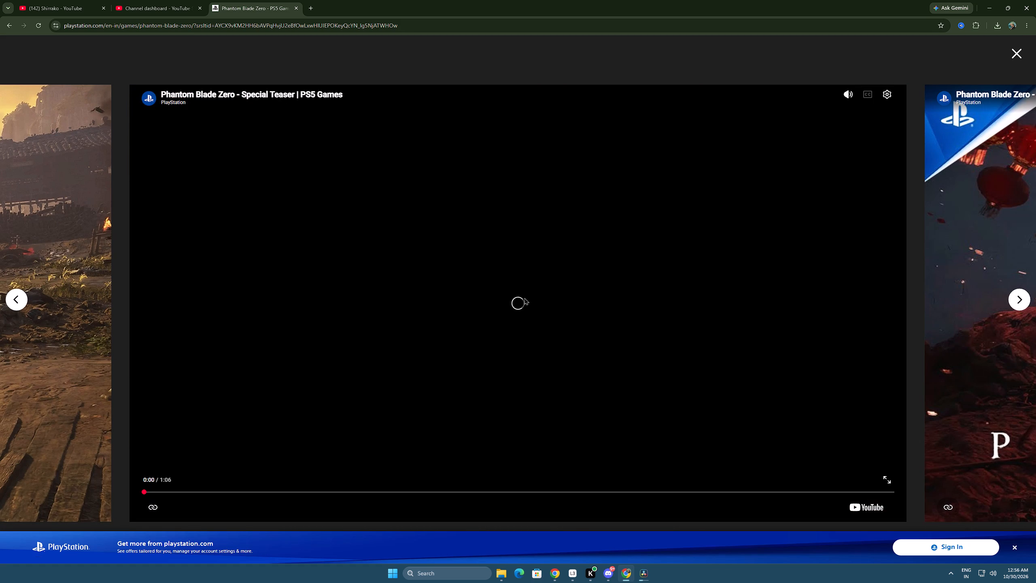
drag(188, 490, 207, 490)
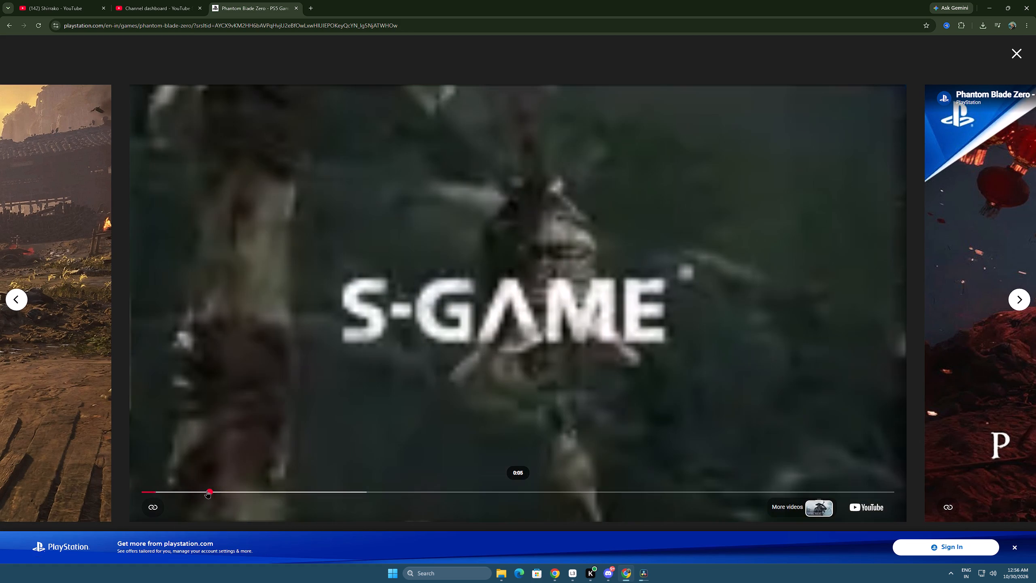
drag(207, 490, 285, 497)
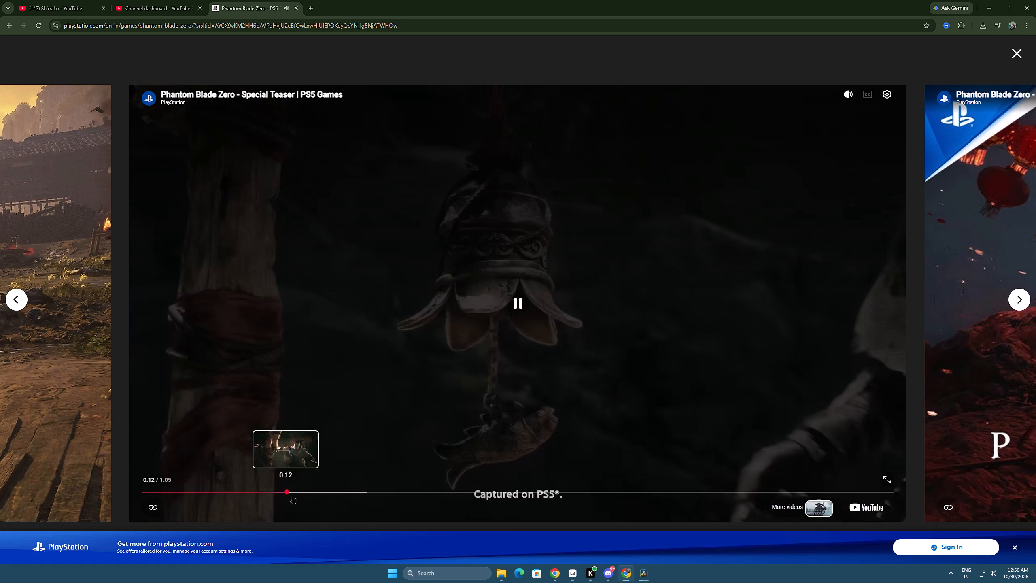
key(space)
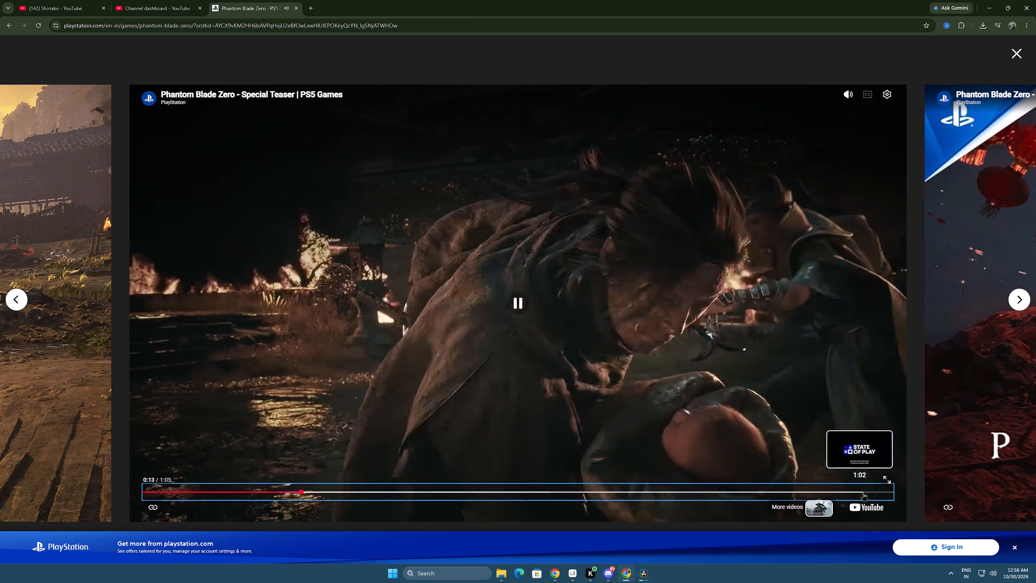
click(701, 367)
key(space)
key(space)
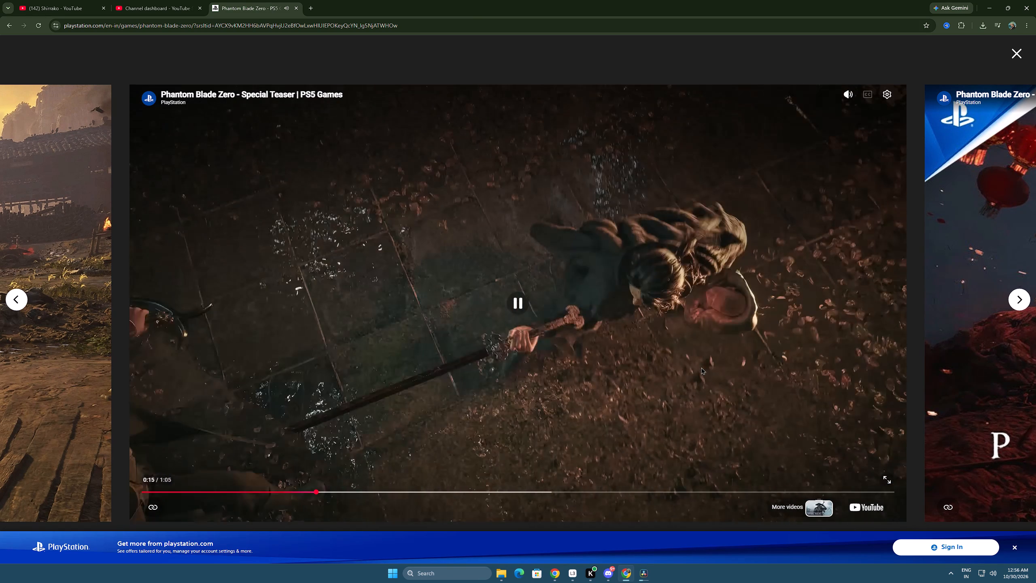
key(space)
key(space)
key(space)
key(space)
key(space)
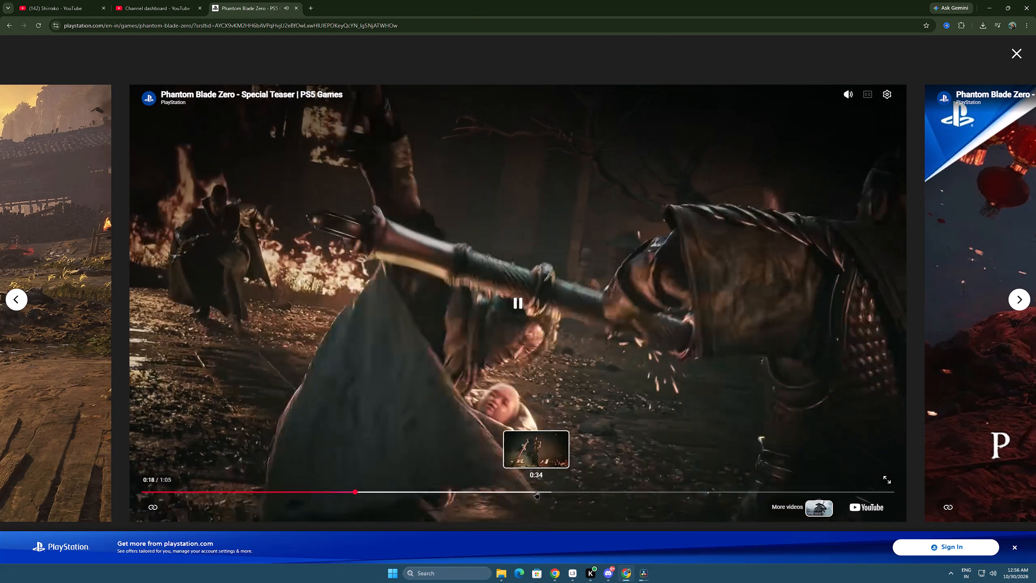
Skip the teaser to 0:34, pause on the masked face at 0:36 and view that frame full screen.
click(541, 492)
key(space)
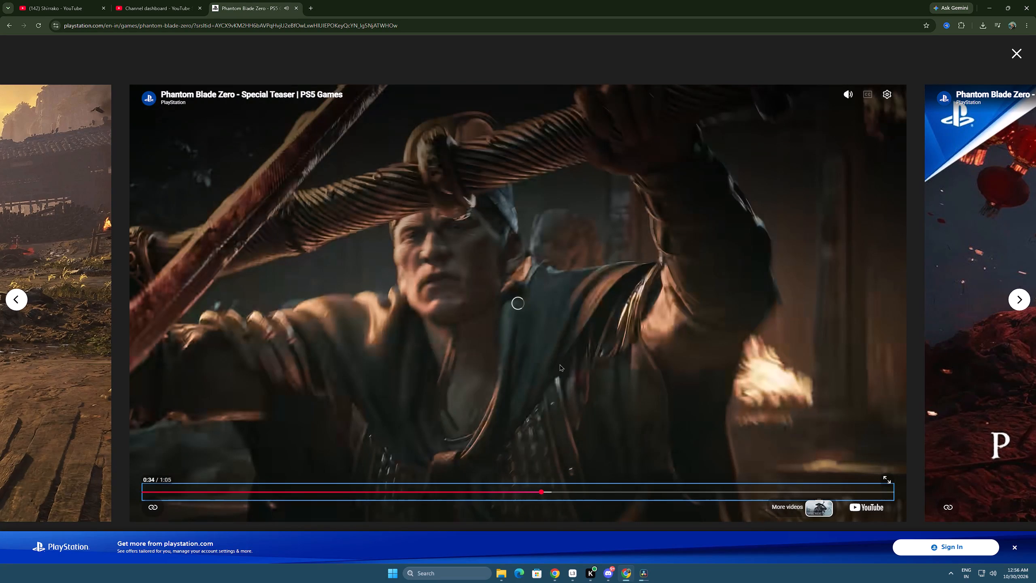
click(559, 364)
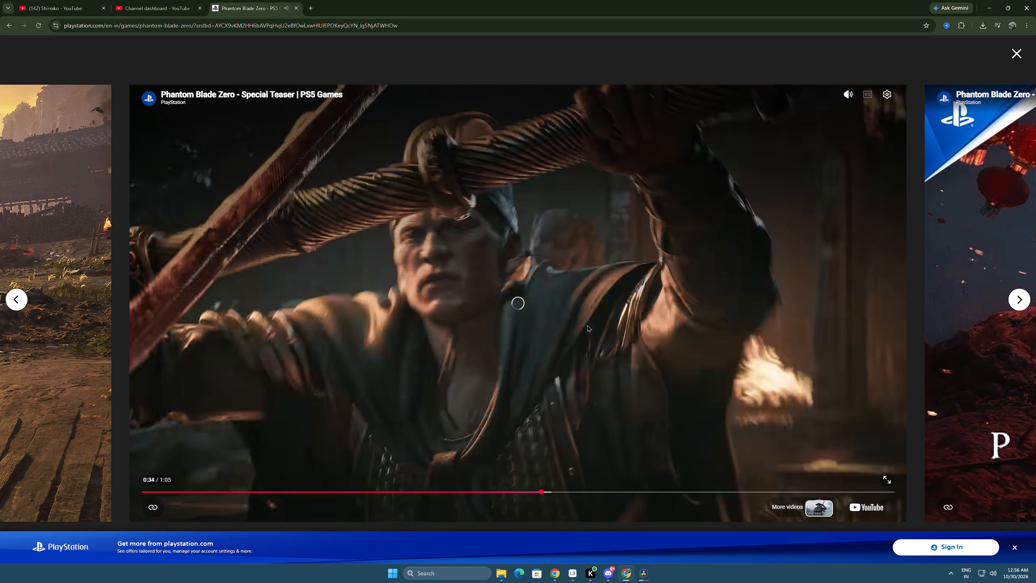
click(587, 324)
key(space)
key(space)
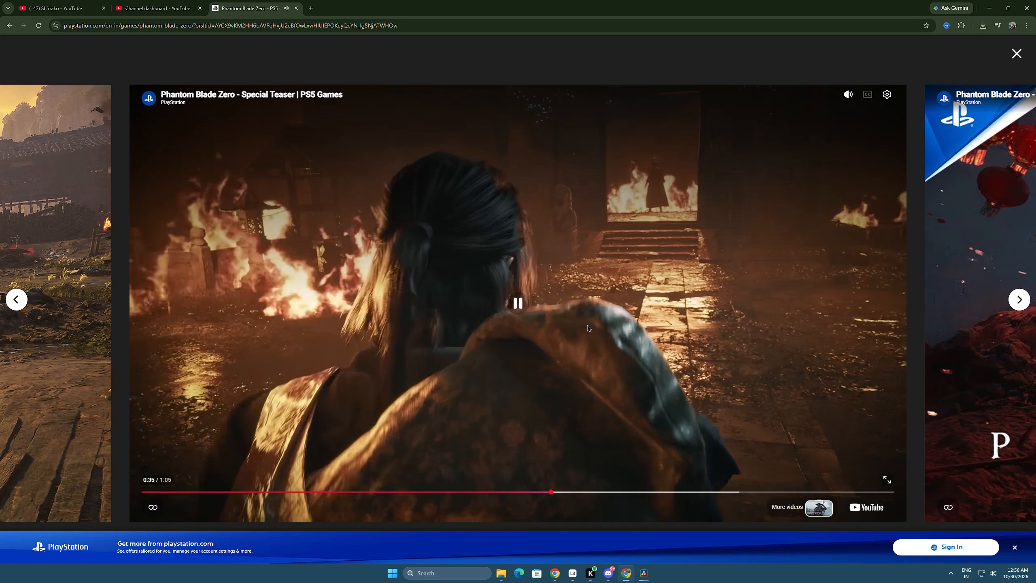
key(space)
key(space)
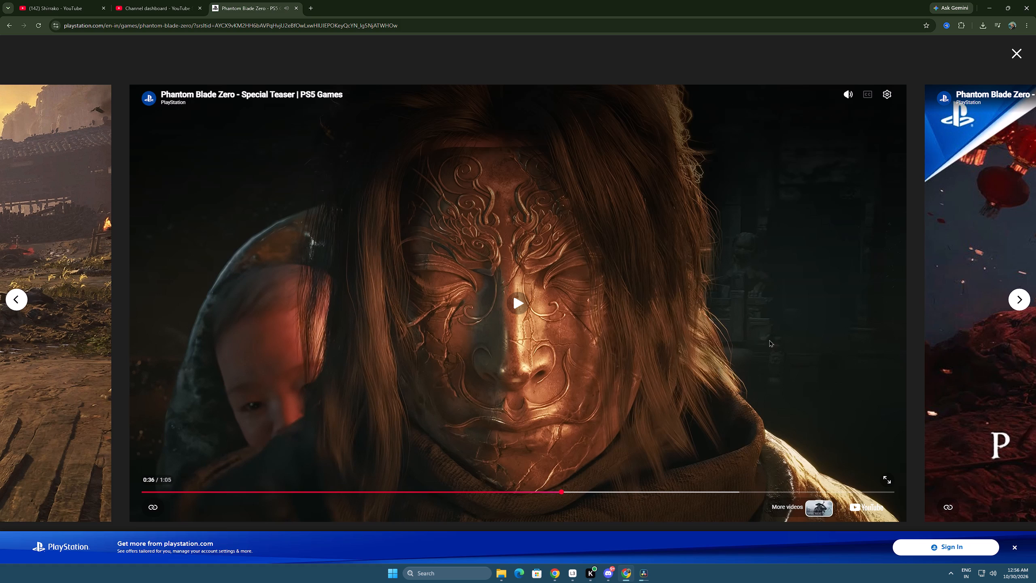
click(883, 481)
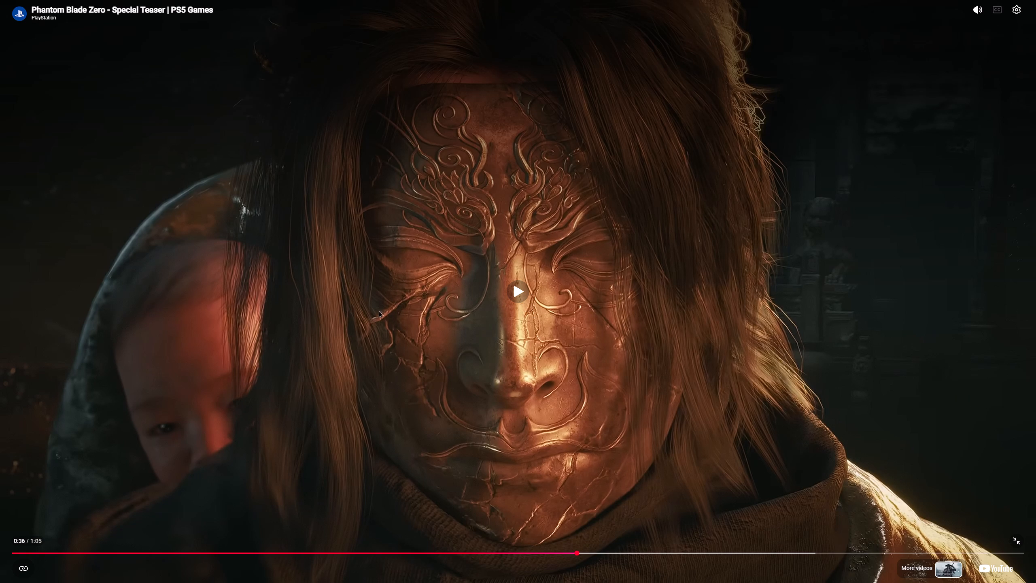
key(Escape)
Search Google for "phantom blade cinematic screenshot" in a new tab.
click(133, 0)
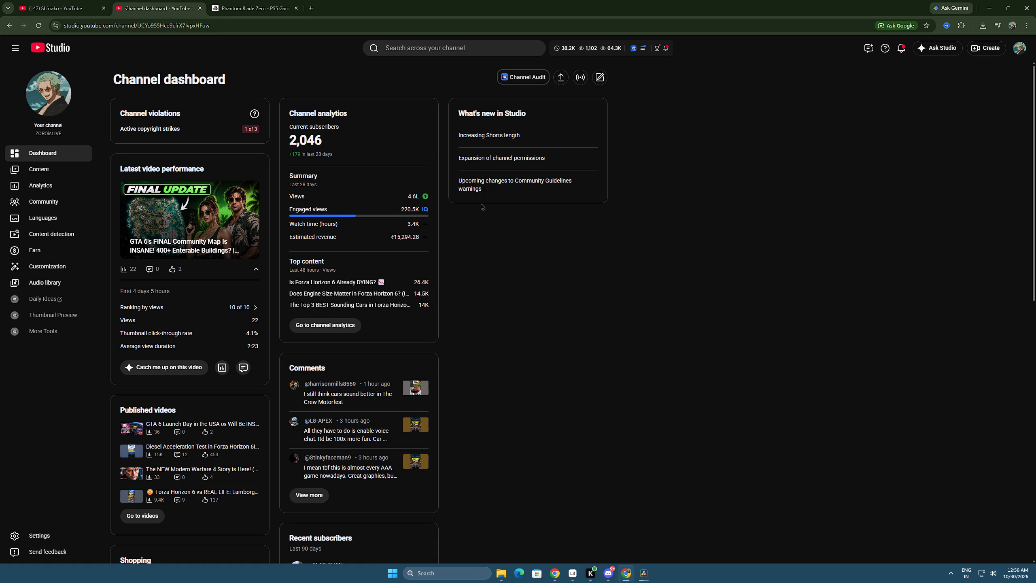
click(280, 0)
click(313, 5)
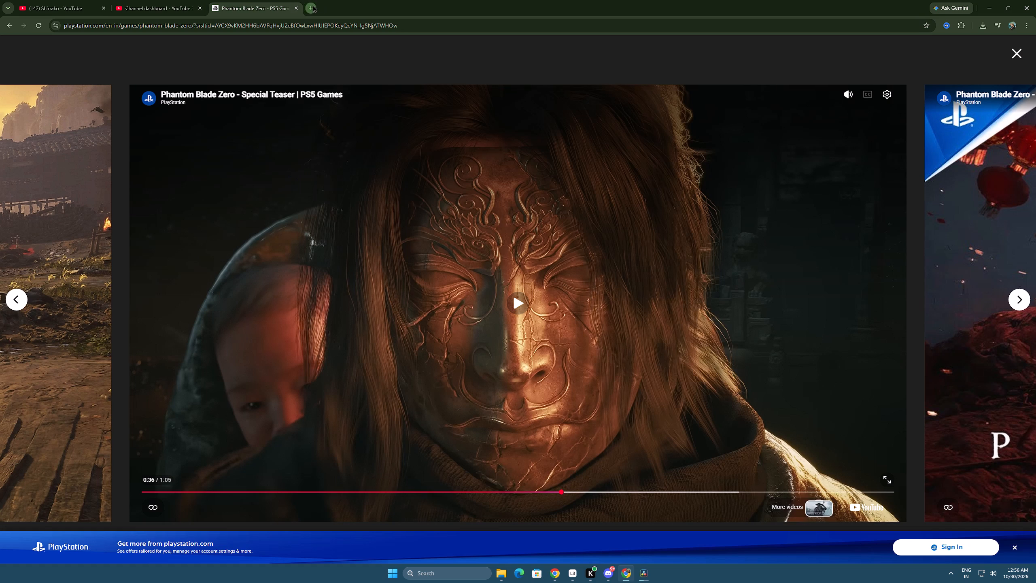
text(phan)
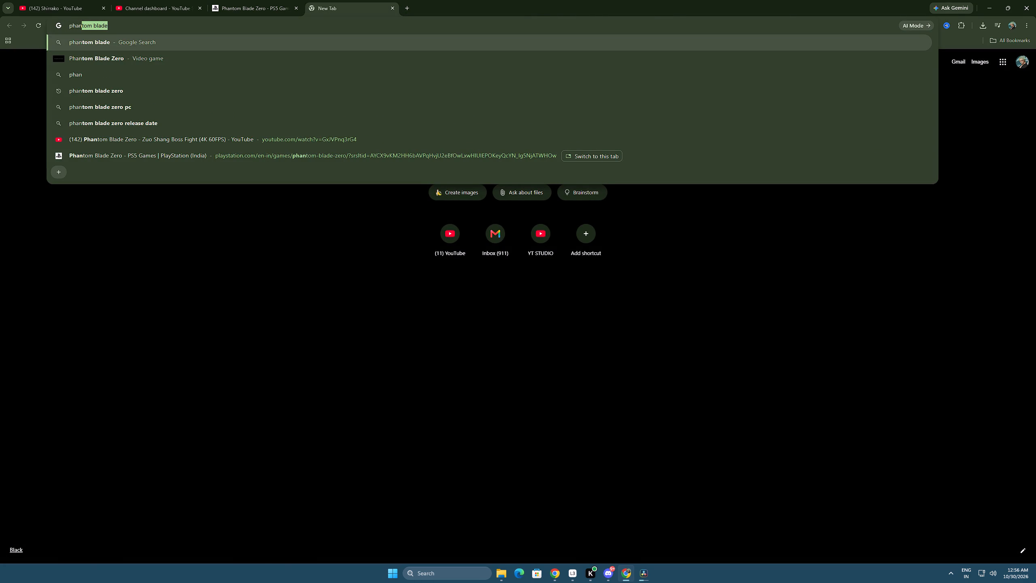
key(Down)
key(Return)
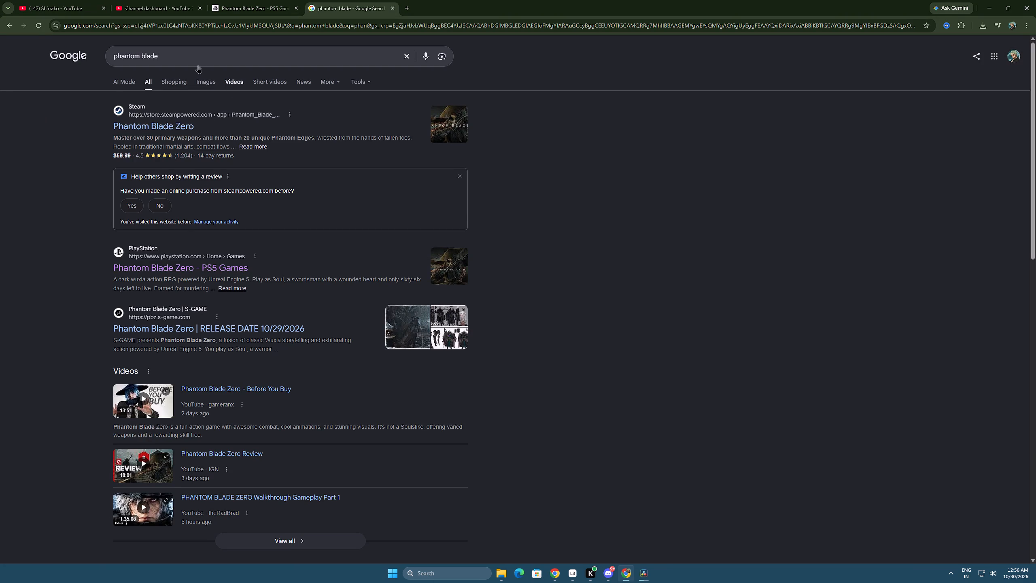
click(199, 56)
key(space)
text(cinema)
text(tic scree)
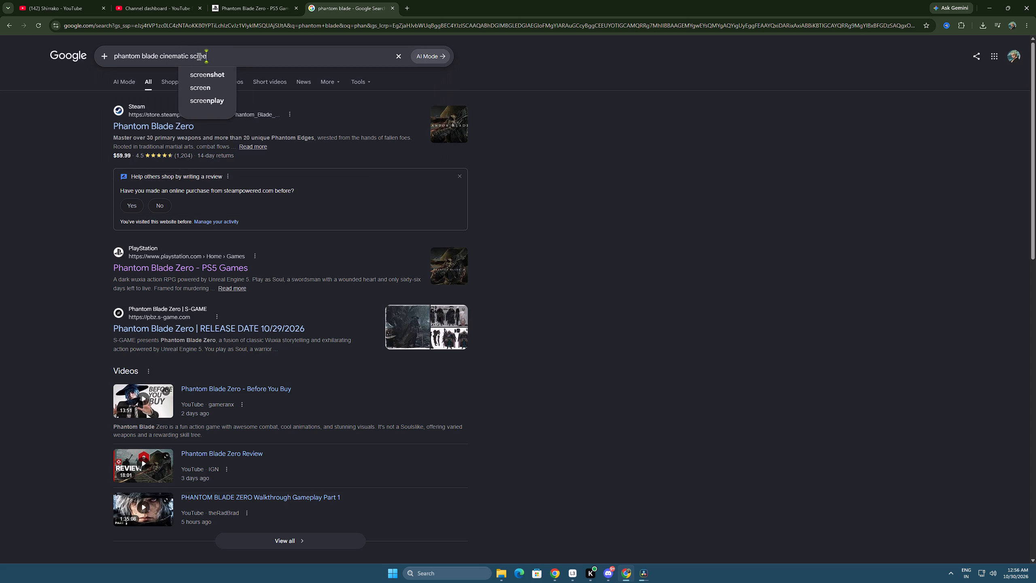
key(Down)
key(Return)
Open the Phantom Blade Zero Media search result and look through its screenshots, trailers and artwork.
click(172, 124)
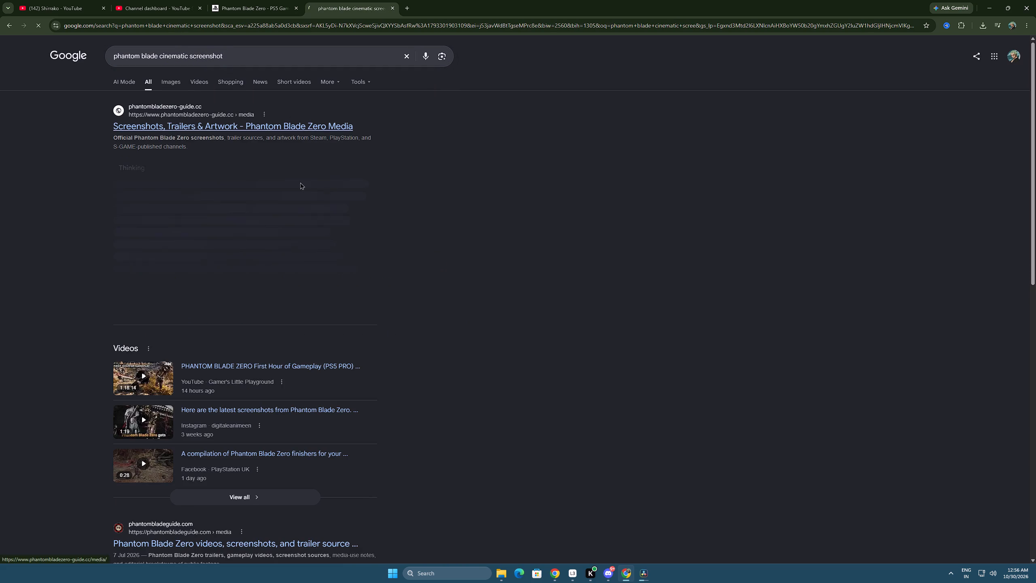
scroll(665, 328, down, 3)
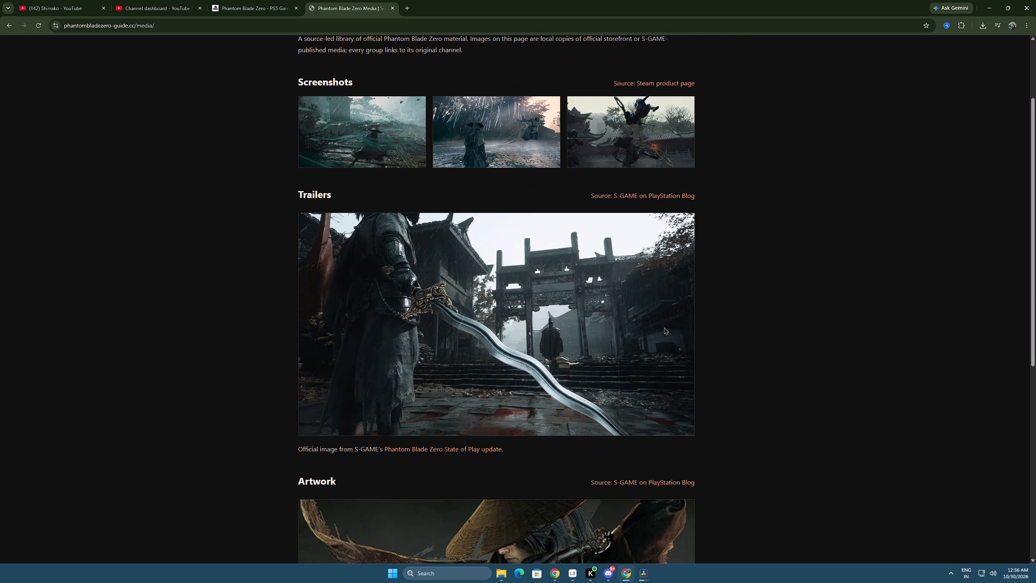
scroll(676, 344, down, 8)
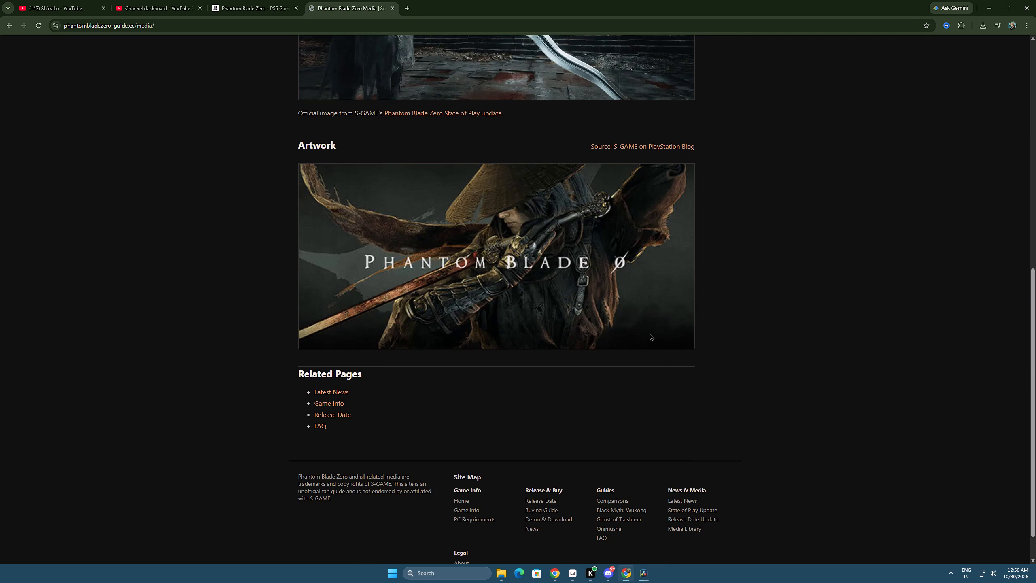
scroll(583, 317, down, 10)
scroll(565, 338, up, 18)
click(486, 248)
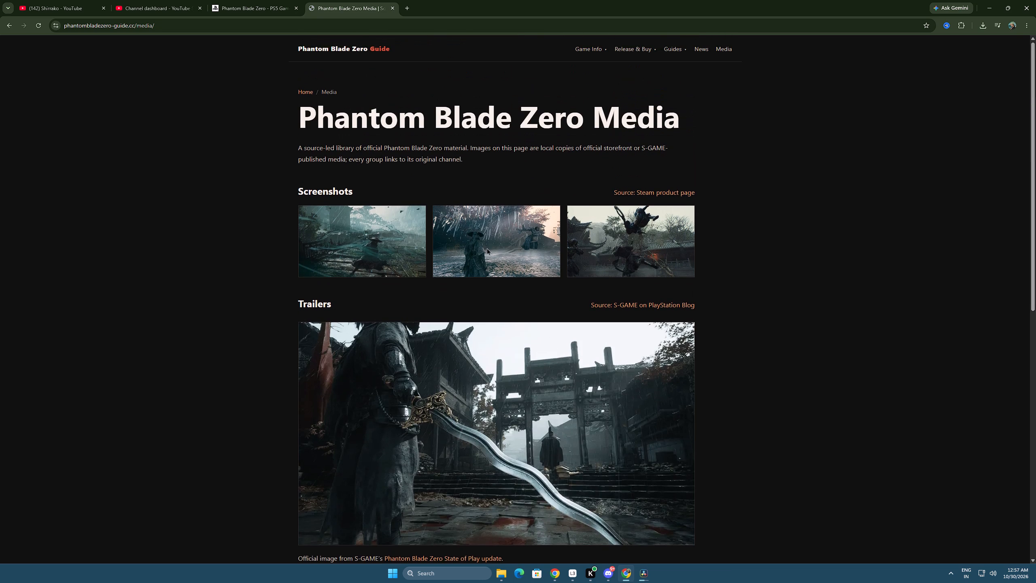
Open the PlayStation Blog source of the Trailers image and return to the Phantom Blade Zero Media page.
click(652, 303)
scroll(480, 379, down, 1)
scroll(415, 390, up, 8)
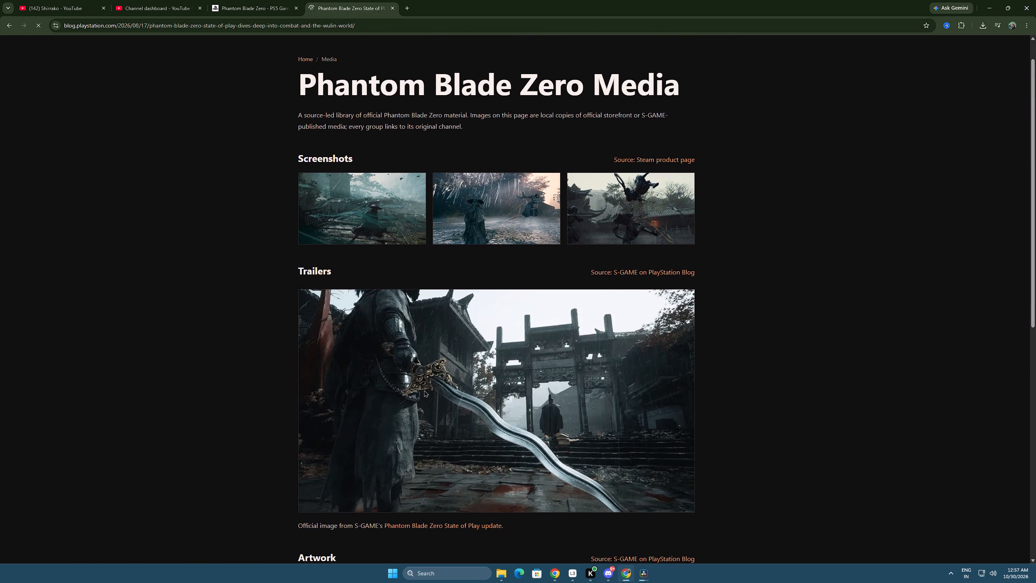
scroll(411, 390, down, 18)
drag(411, 388, 400, 385)
scroll(453, 387, down, 4)
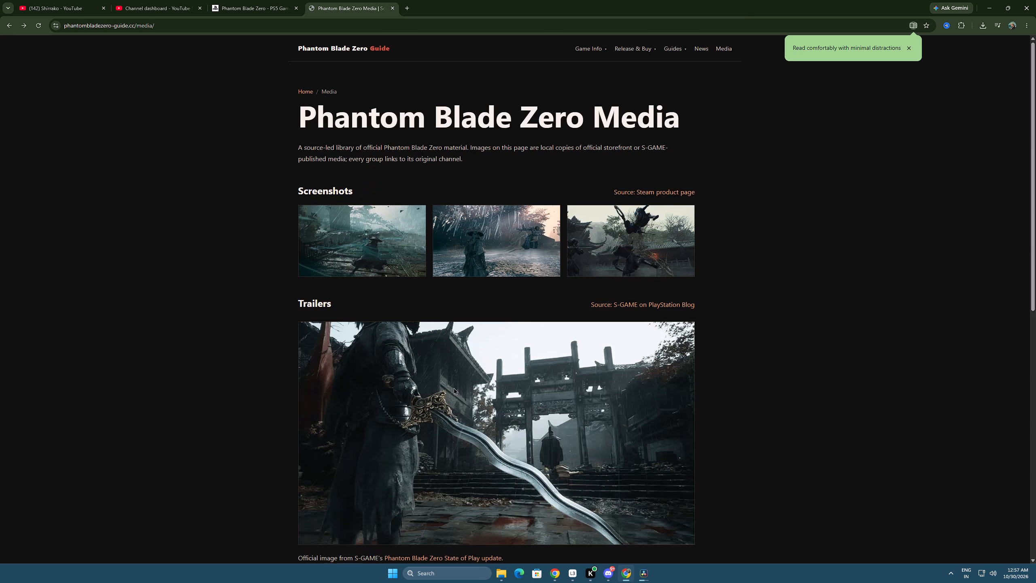
Open the Pinterest Phantom Blade Zero Wallpaper page from the search results, browse its images and return to the results.
scroll(453, 387, down, 18)
drag(339, 357, 330, 358)
scroll(190, 400, down, 9)
click(165, 300)
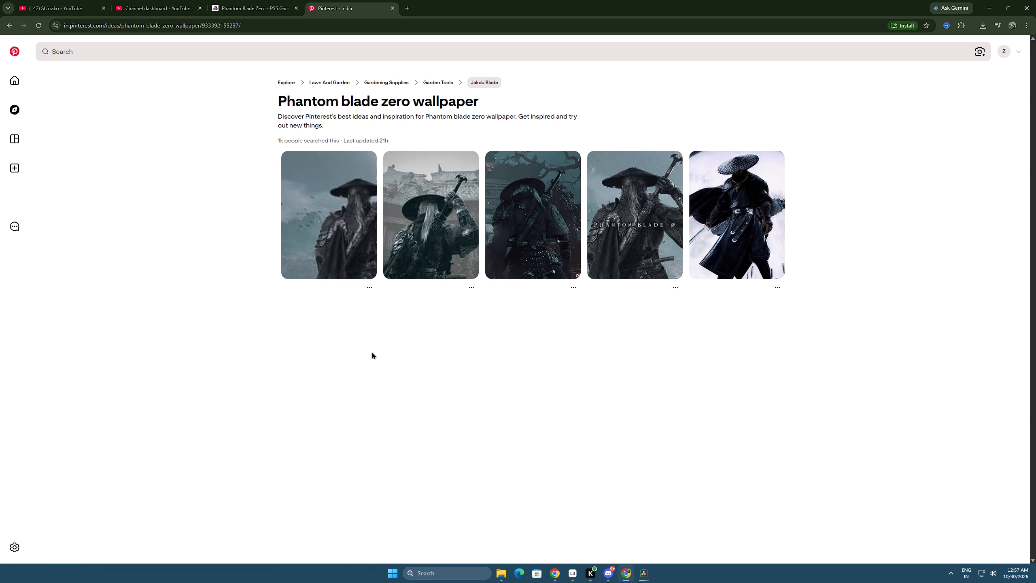
scroll(339, 348, down, 15)
scroll(429, 331, down, 9)
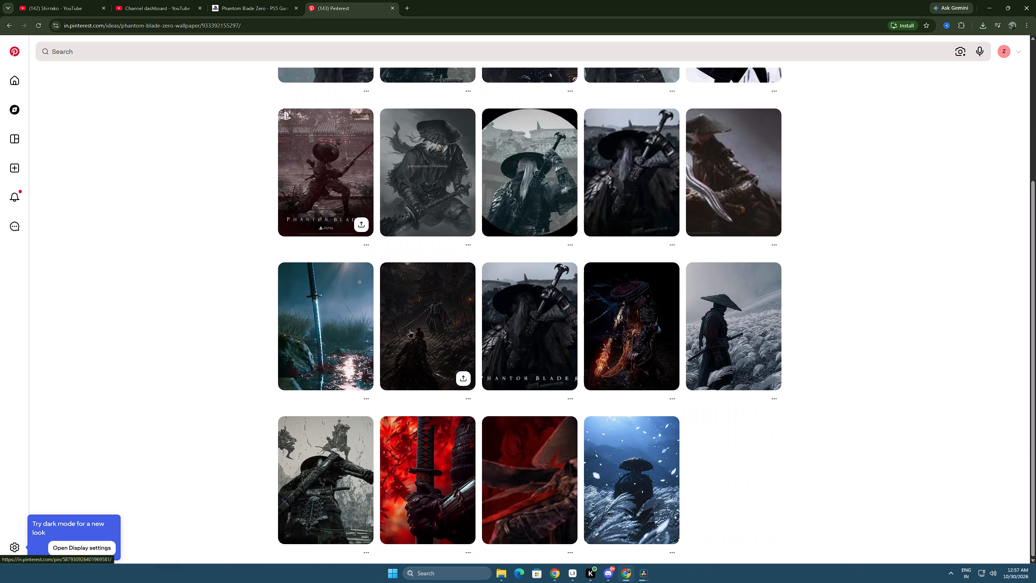
scroll(272, 339, down, 6)
scroll(193, 338, up, 5)
click(193, 338)
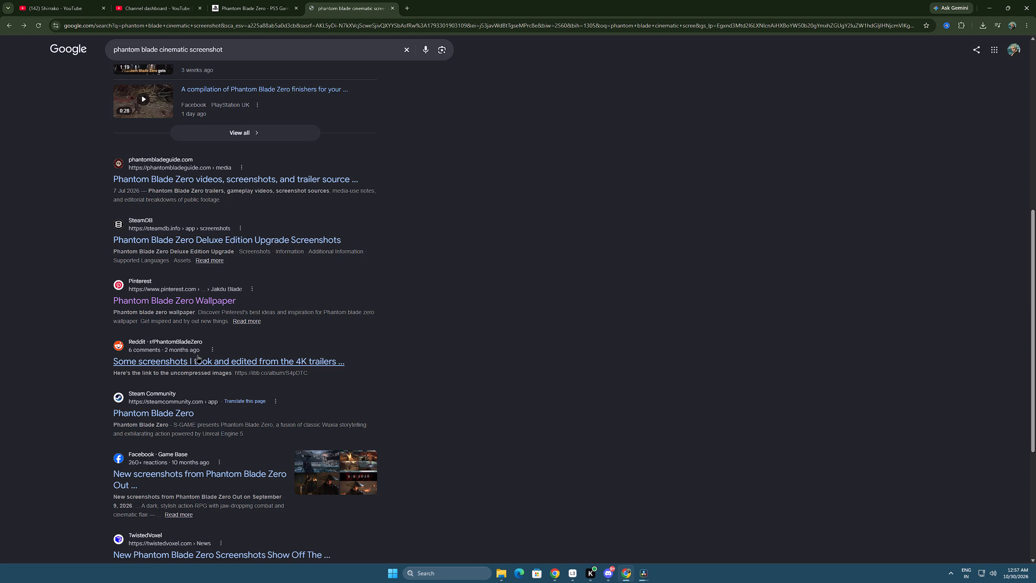
Open the SteamDB Phantom Blade Zero Deluxe Edition Upgrade Screenshots result and look through its gallery.
click(165, 240)
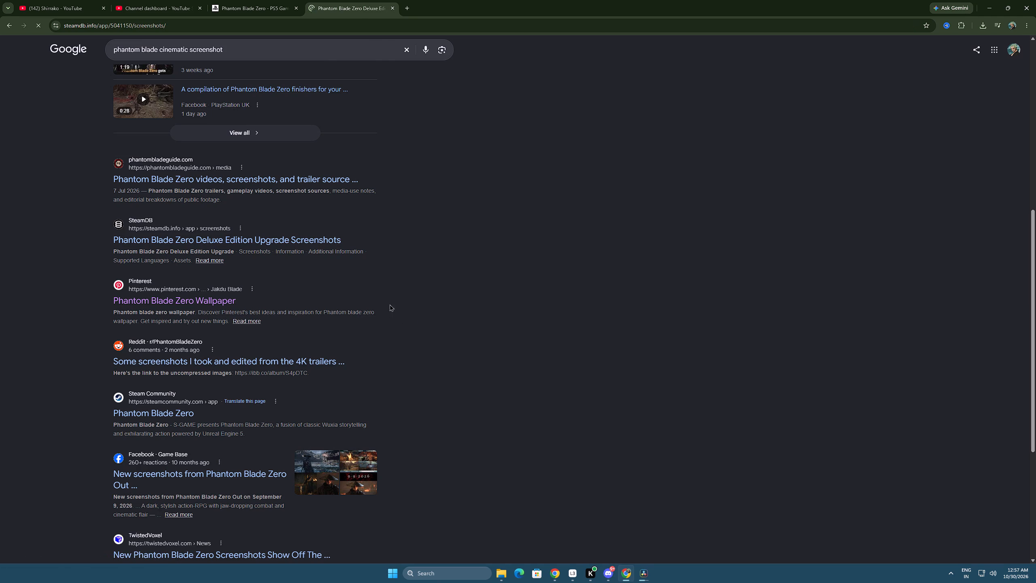
scroll(560, 253, down, 8)
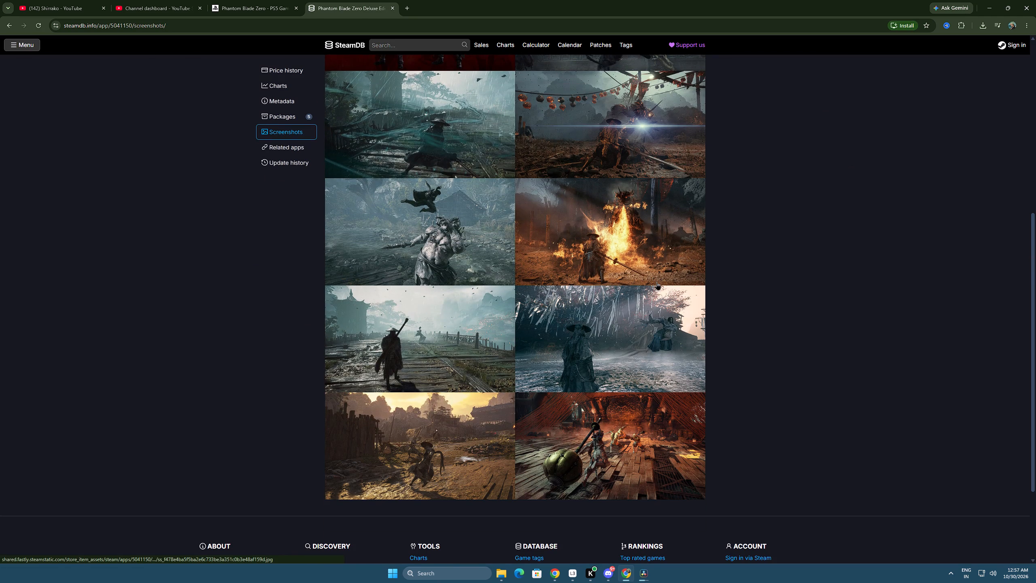
scroll(657, 282, down, 4)
scroll(616, 279, down, 5)
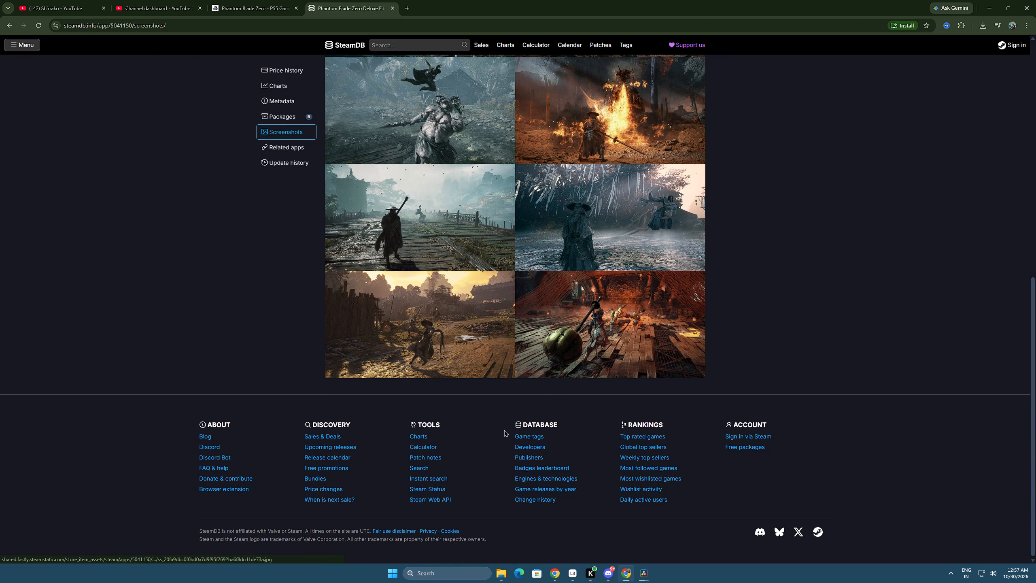
scroll(662, 283, up, 15)
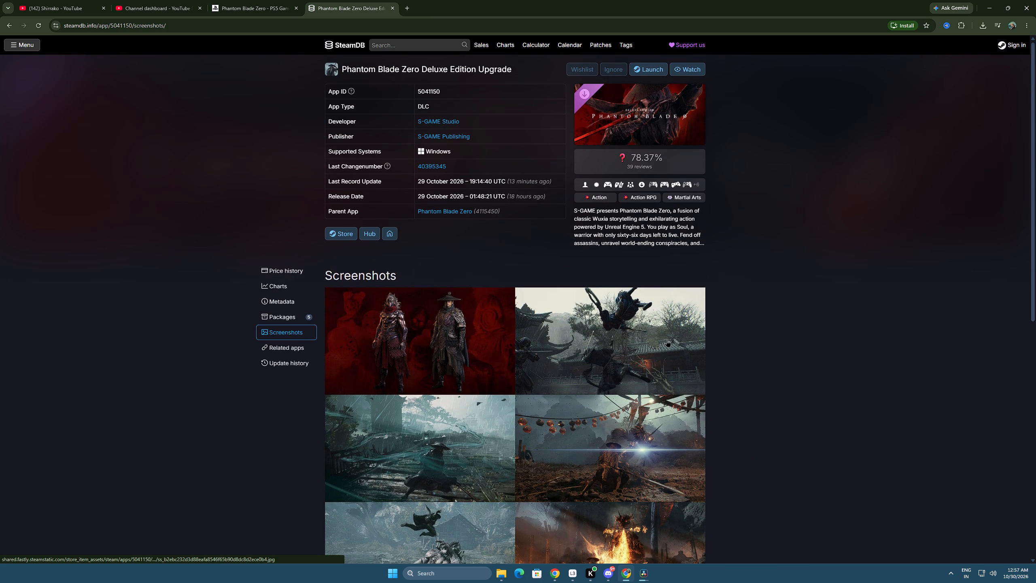
scroll(635, 337, down, 9)
scroll(653, 344, up, 7)
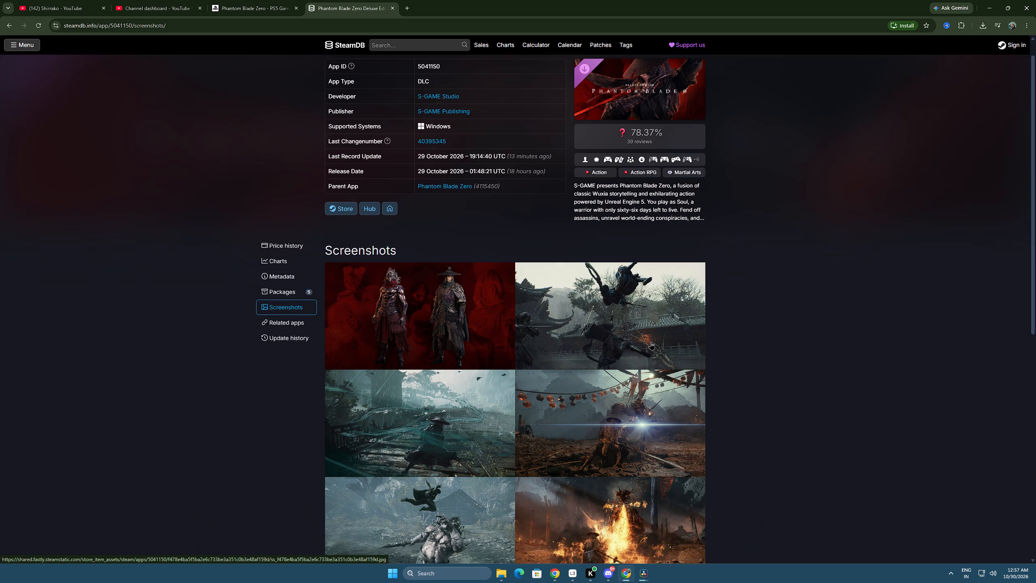
scroll(651, 342, up, 14)
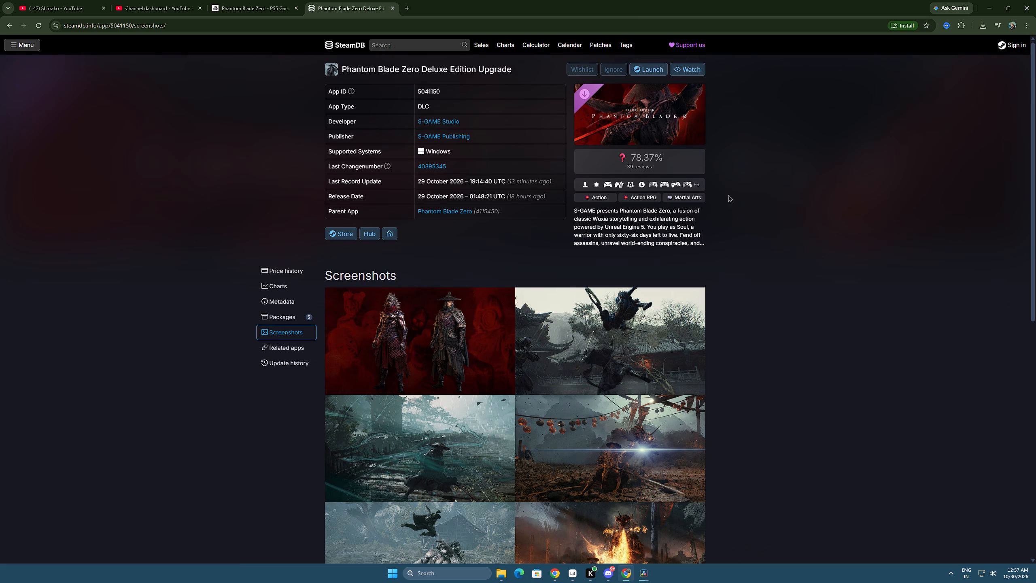
Enlarge the first SteamDB gallery image and step through the screenshots to the sixth, the fire-breathing boss.
click(656, 121)
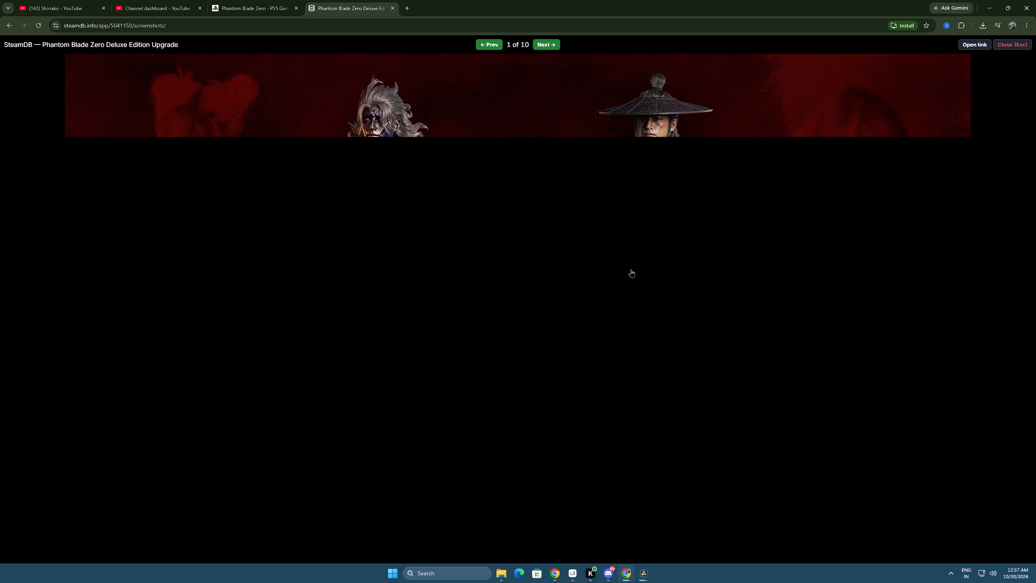
key(Left)
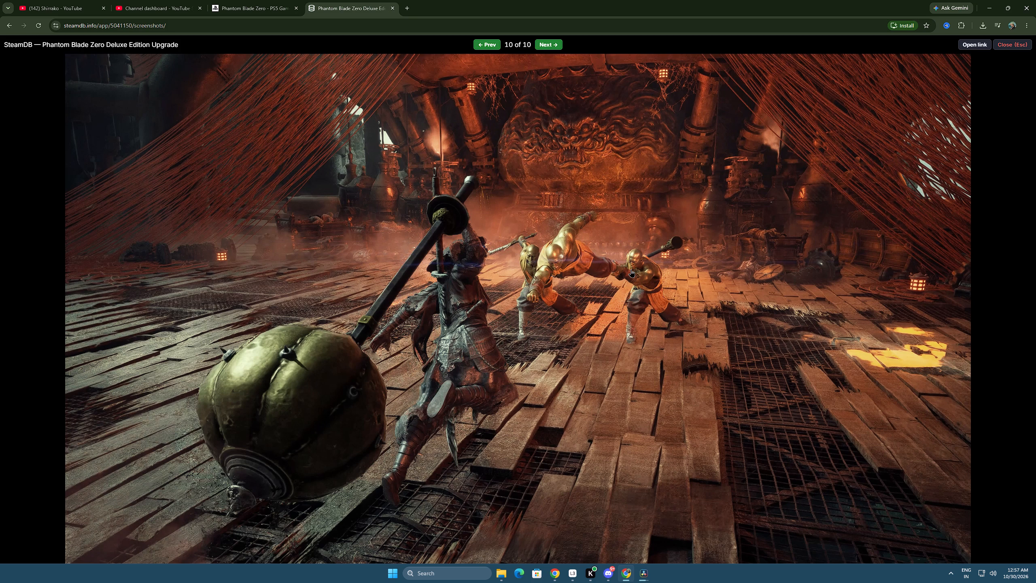
key(Right)
key(Right)
key(Right)
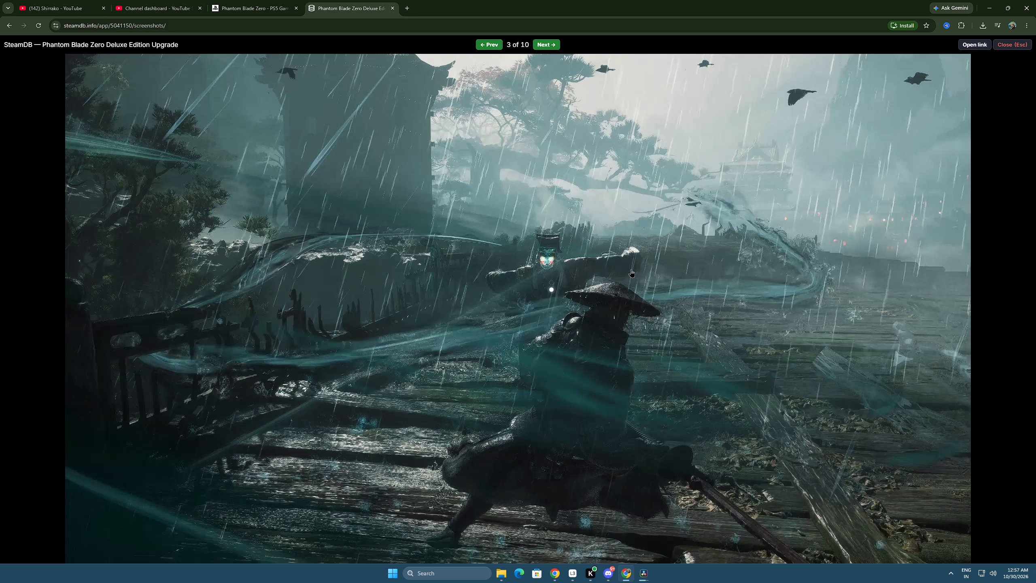
key(Right)
key(Right)
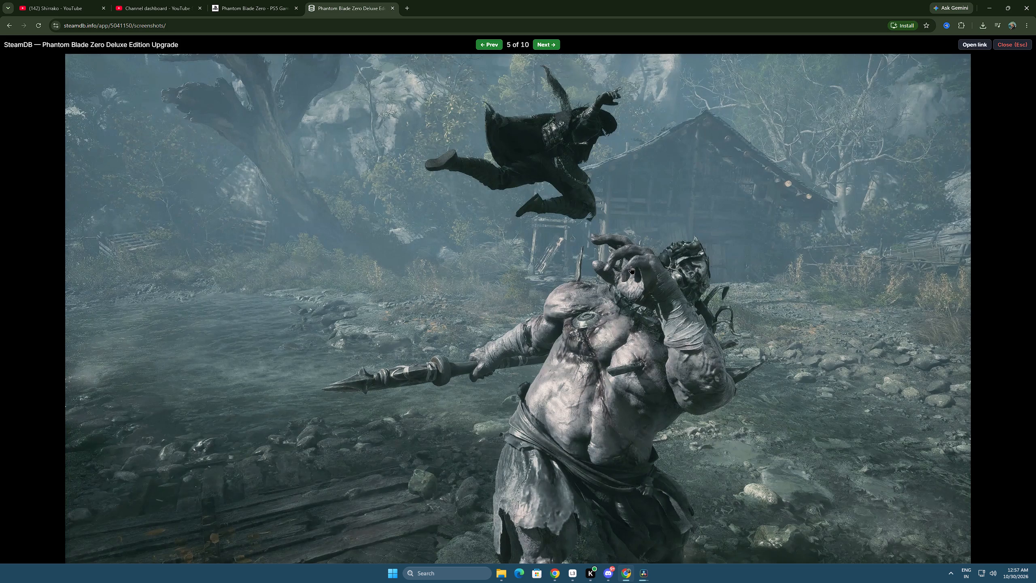
key(Right)
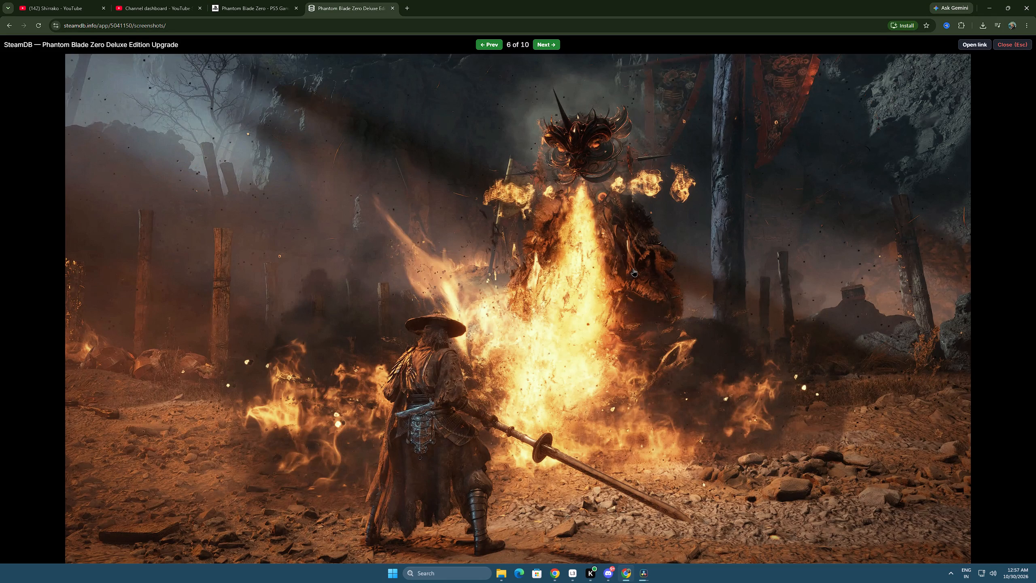
Compare the enlarged screenshots on both sides of the fire-breathing boss and return to that sixth image.
right_click(633, 268)
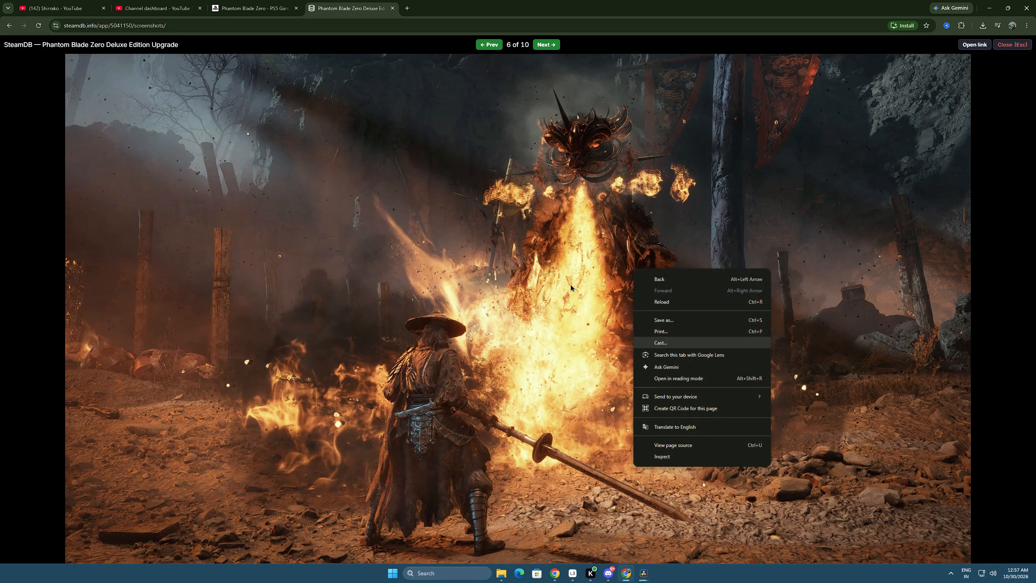
click(562, 283)
right_click(564, 282)
key(Left)
click(529, 268)
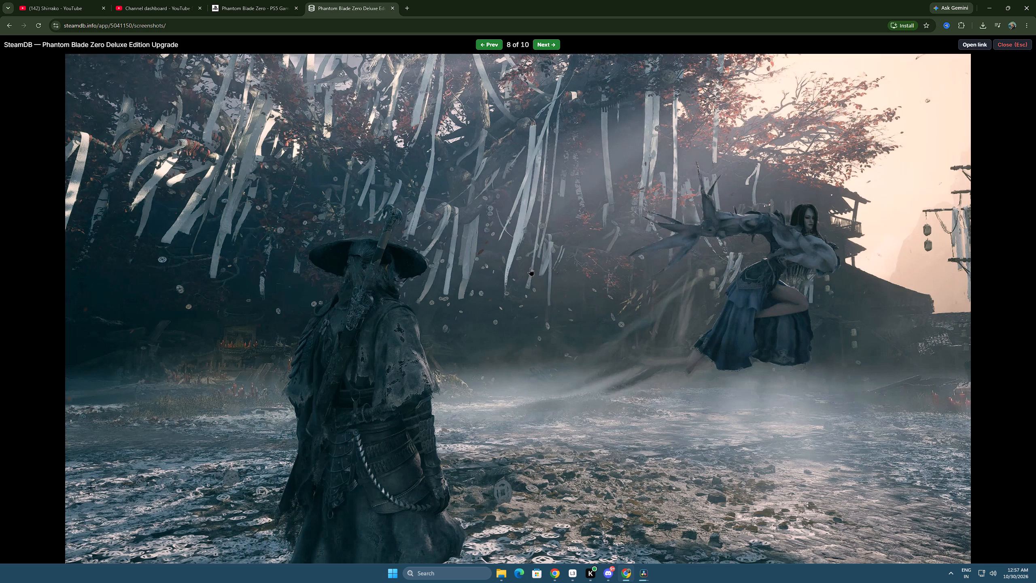
triple_click(492, 264)
triple_click(492, 264)
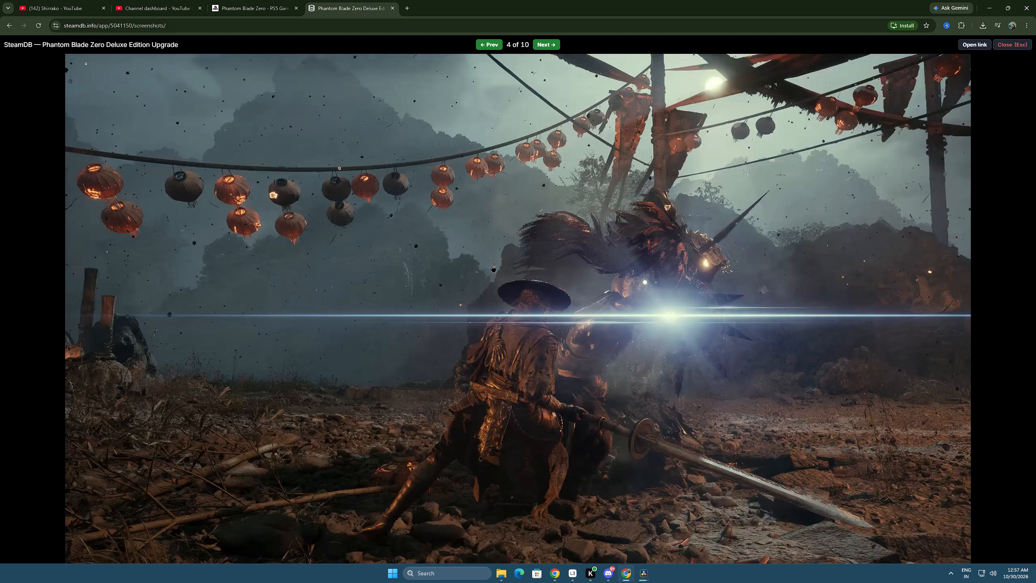
double_click(492, 264)
click(492, 264)
click(492, 264)
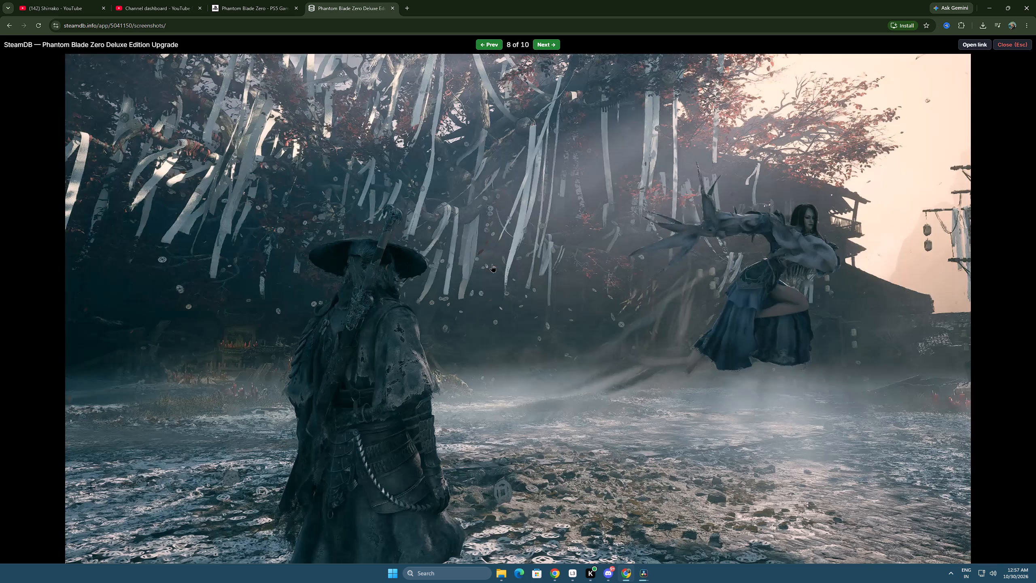
click(492, 264)
click(492, 264)
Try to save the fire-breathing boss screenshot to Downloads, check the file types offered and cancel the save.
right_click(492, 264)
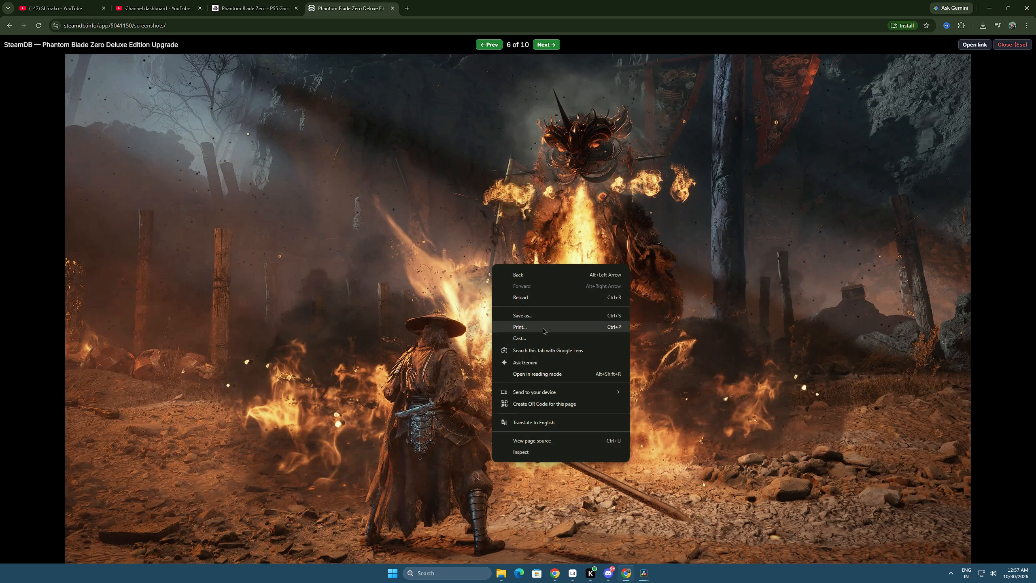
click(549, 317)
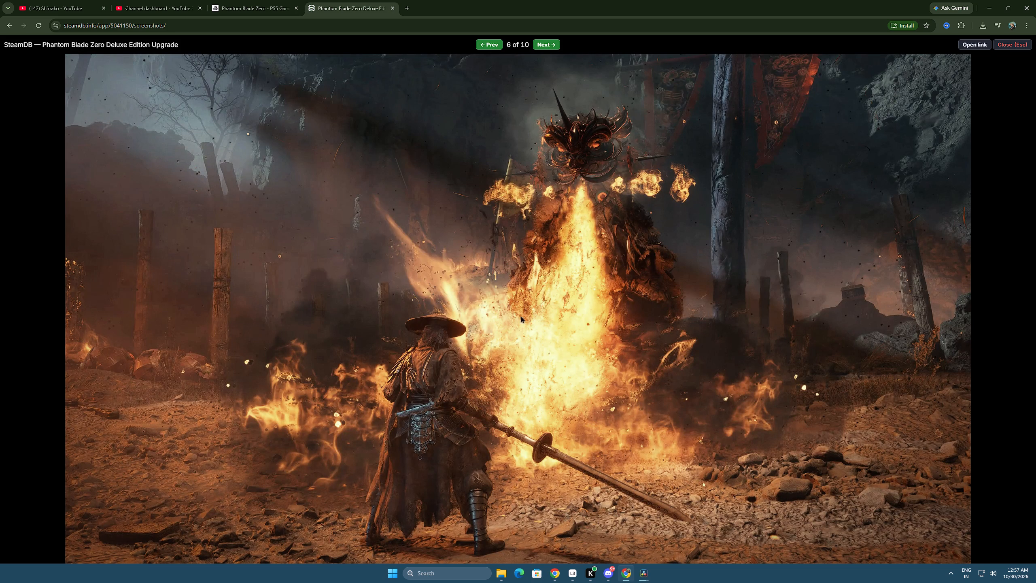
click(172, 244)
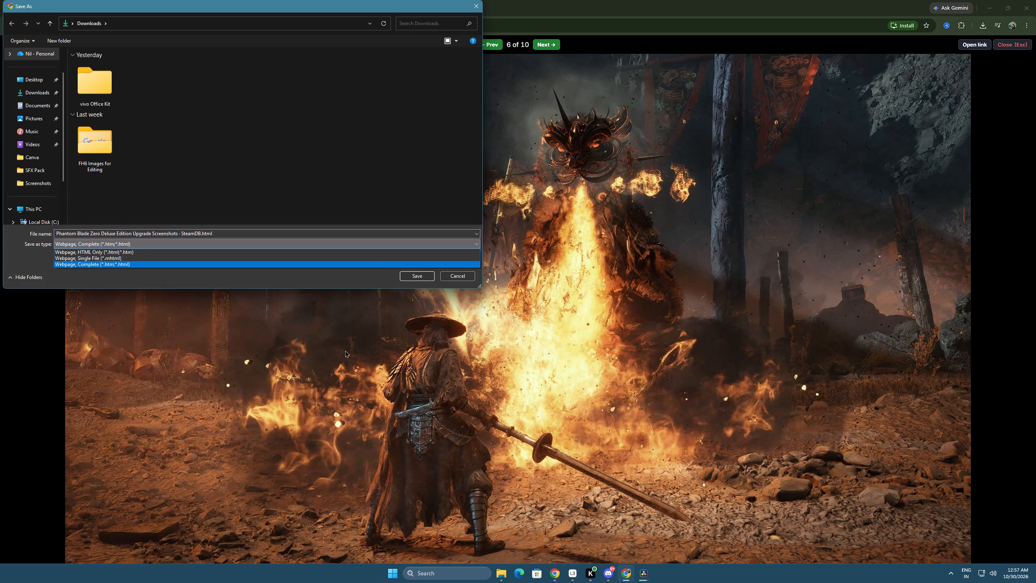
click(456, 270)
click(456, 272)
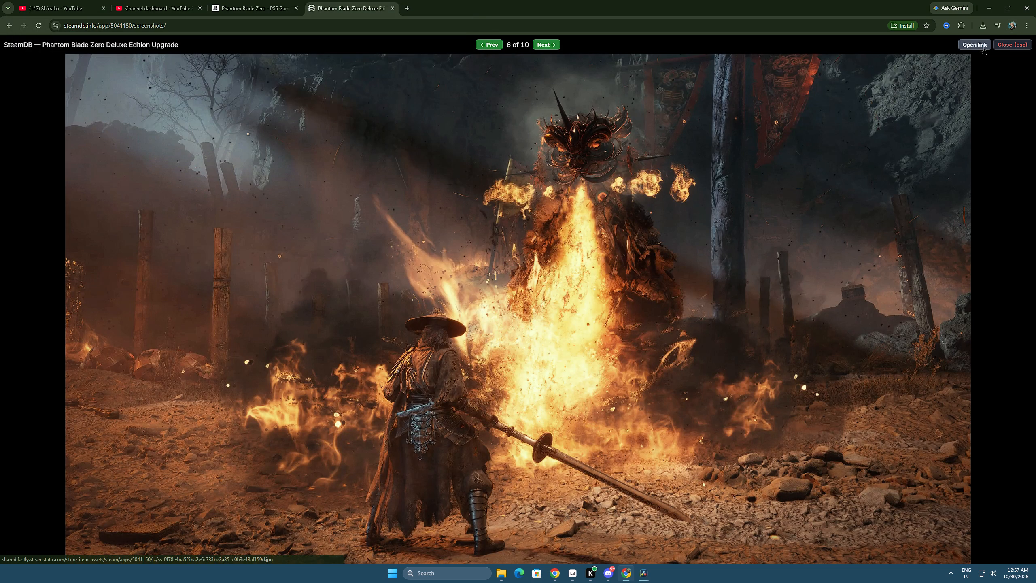
Return to the "phantom blade cinematic screenshot" search results and look through the listed sources.
click(135, 149)
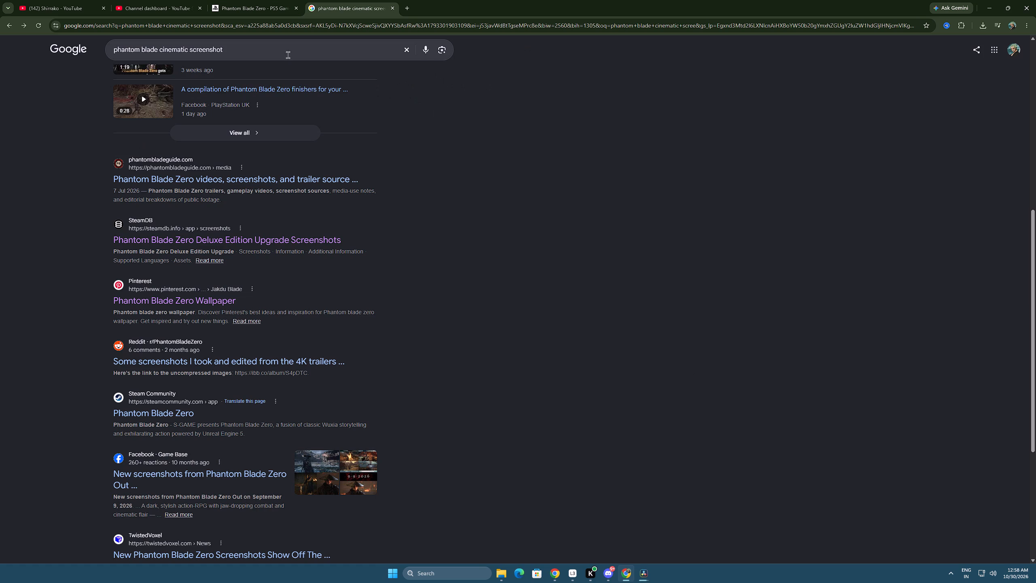
scroll(223, 267, down, 6)
scroll(149, 243, up, 14)
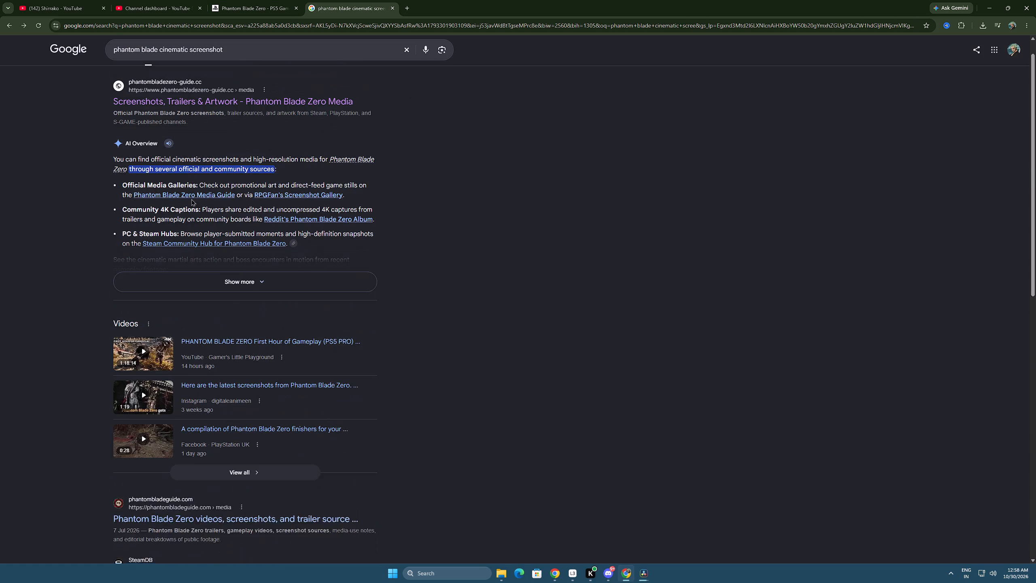
scroll(191, 199, up, 6)
Revisit the paused PlayStation teaser and the Shirrako channel's videos, and return to the top of the screenshot search results.
click(269, 0)
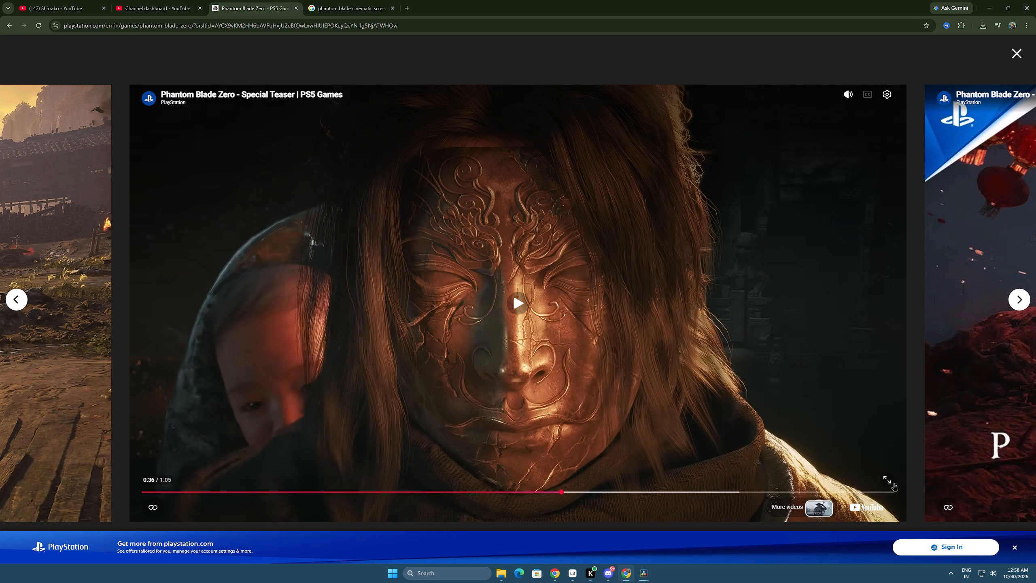
click(119, 0)
click(65, 0)
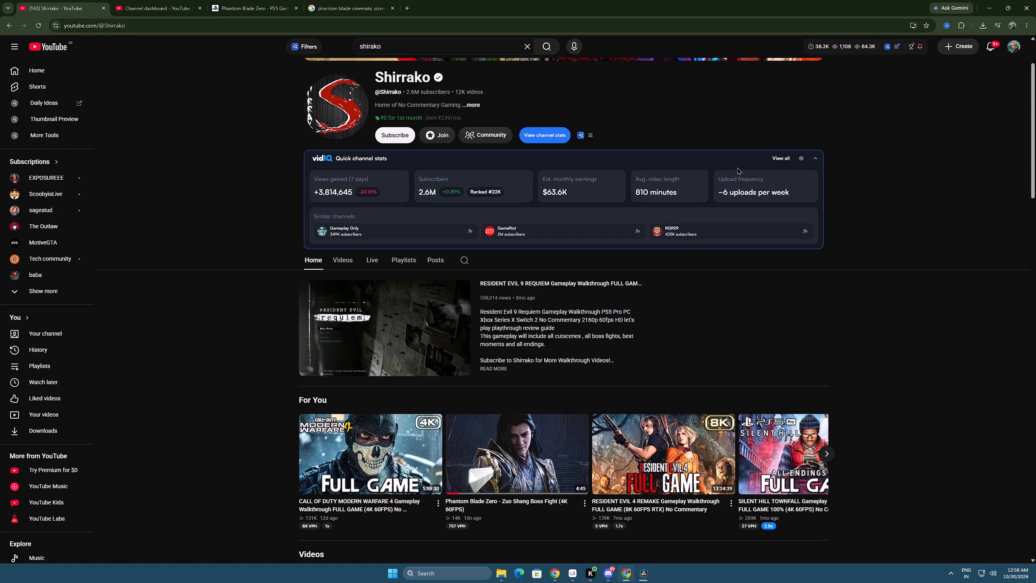
scroll(851, 299, down, 8)
scroll(818, 298, up, 3)
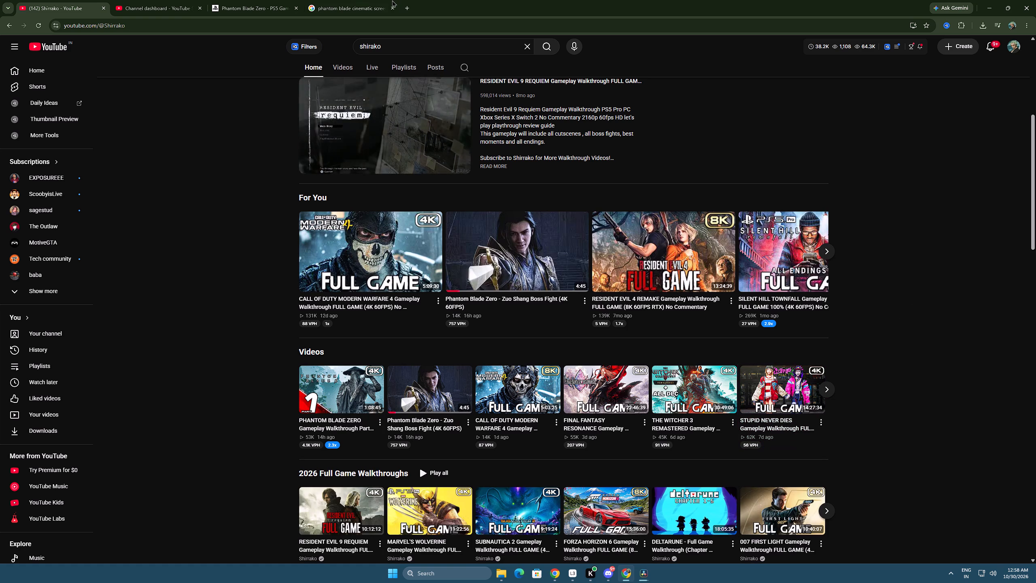
click(346, 0)
click(267, 0)
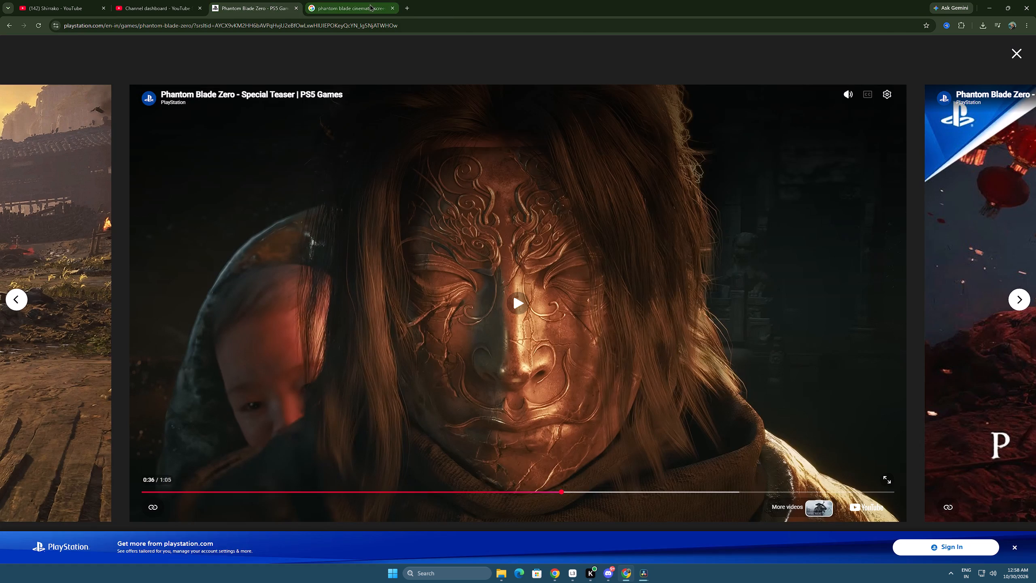
click(369, 4)
scroll(251, 279, up, 6)
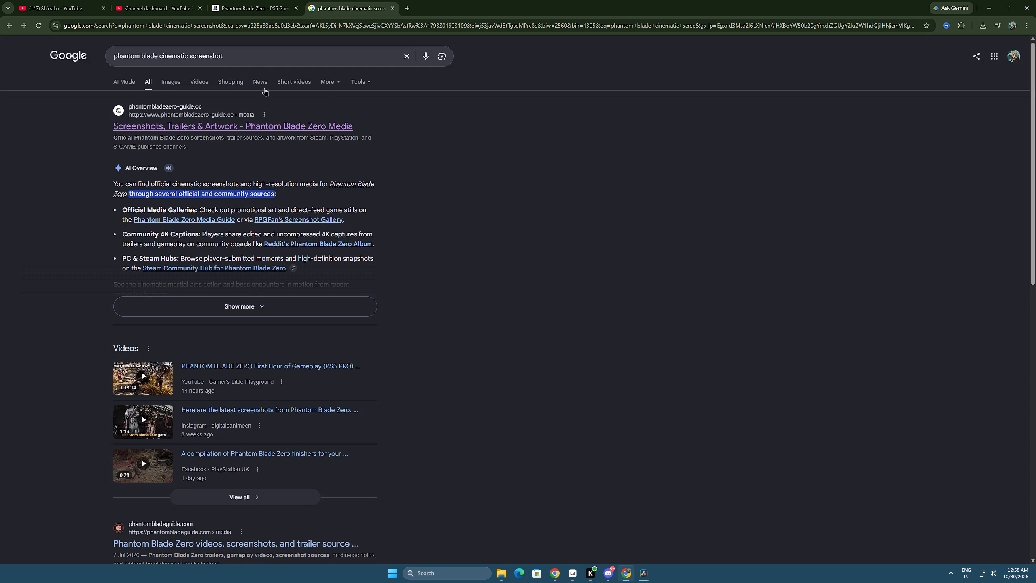
Search images for "phantom blade zero" and enlarge the Yahoo Tech close-up of the long-haired warrior.
drag(244, 57, 162, 49)
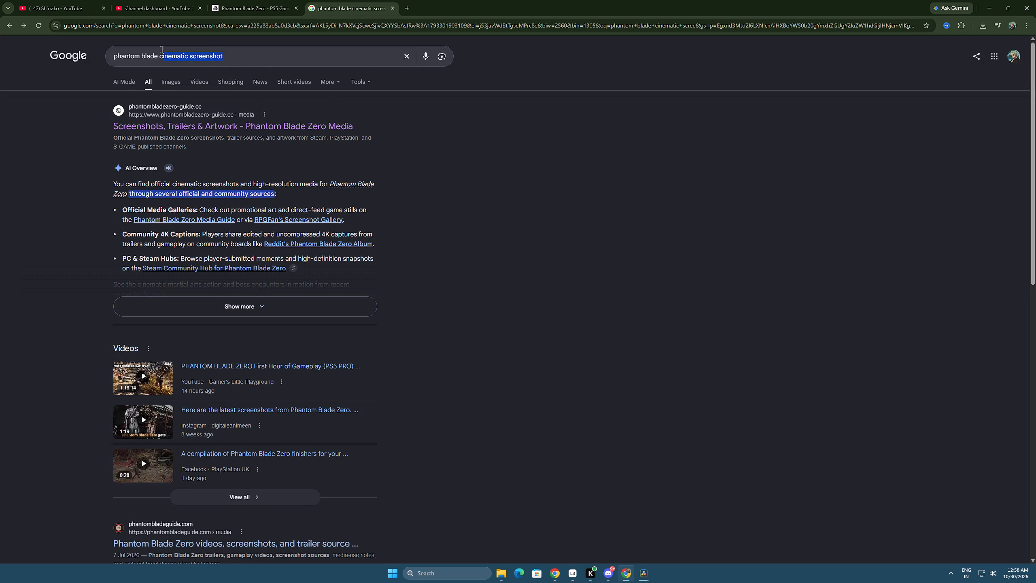
drag(162, 49, 159, 49)
text(zero)
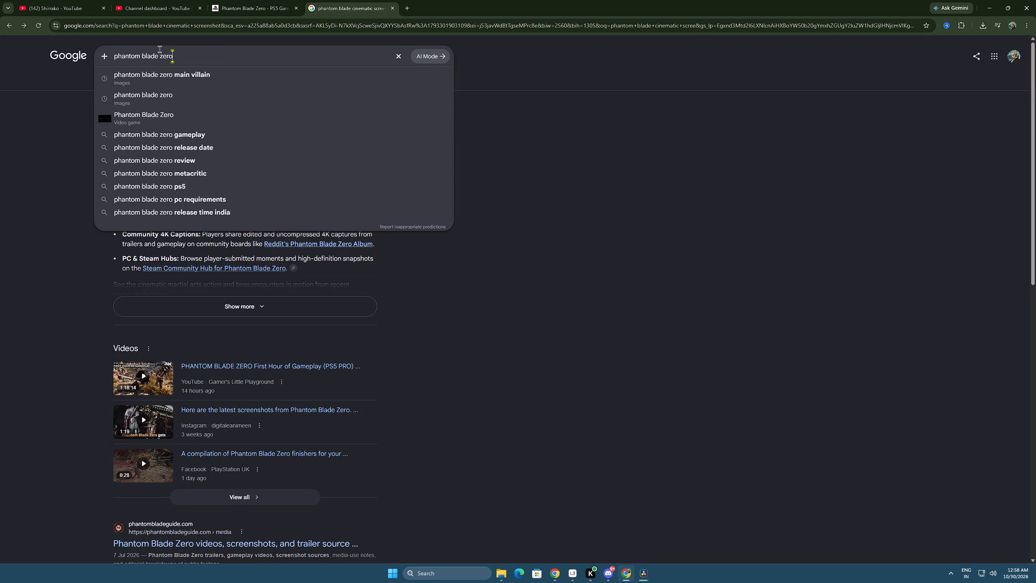
key(Down)
key(Down)
key(Return)
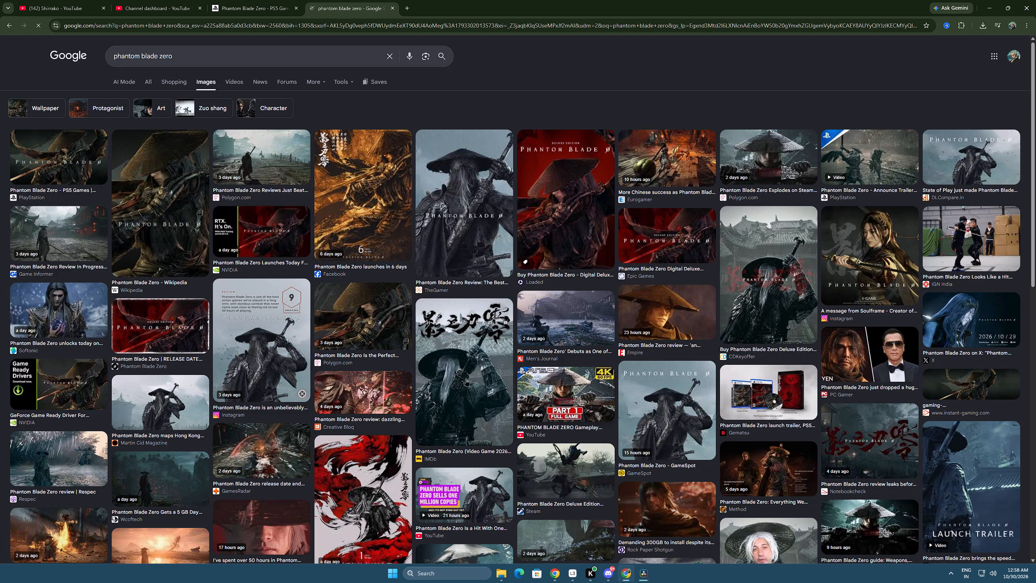
scroll(314, 401, down, 8)
scroll(454, 374, down, 6)
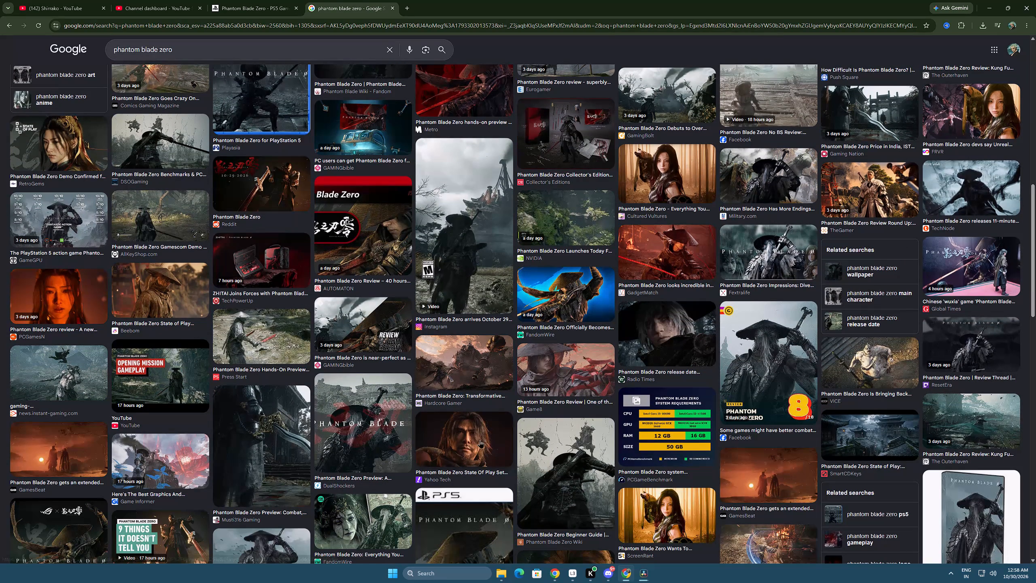
click(465, 442)
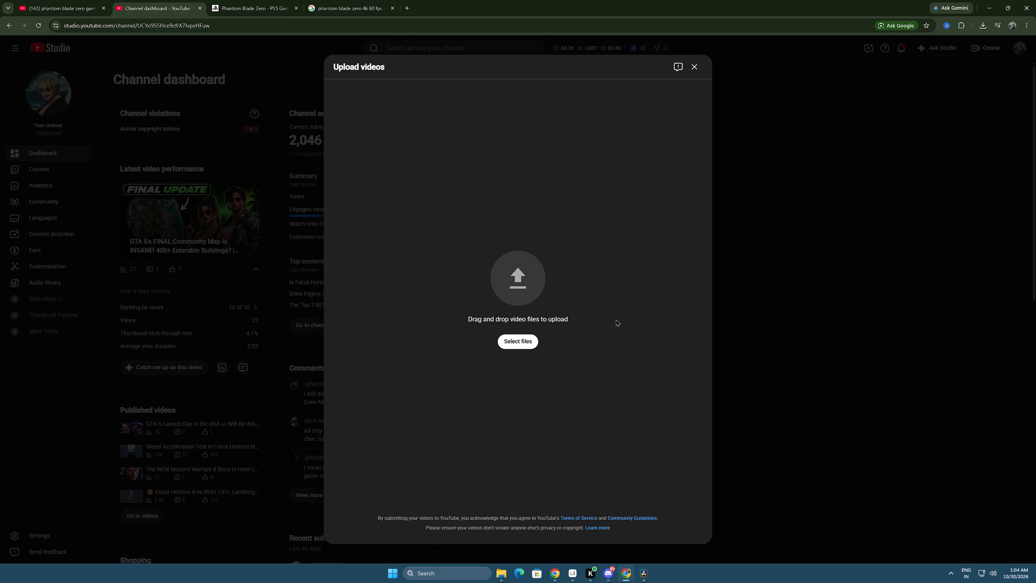
click(510, 343)
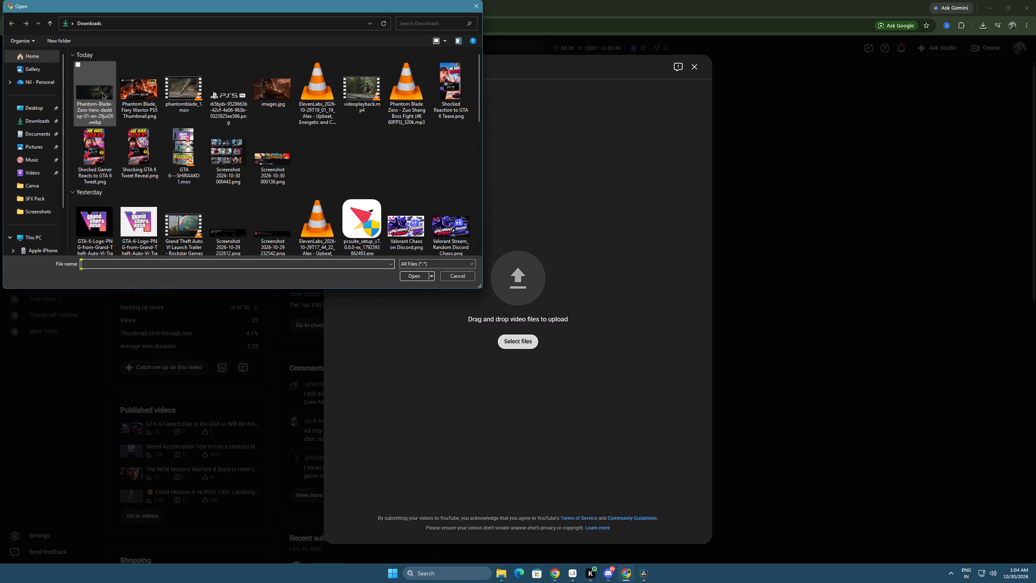
click(164, 84)
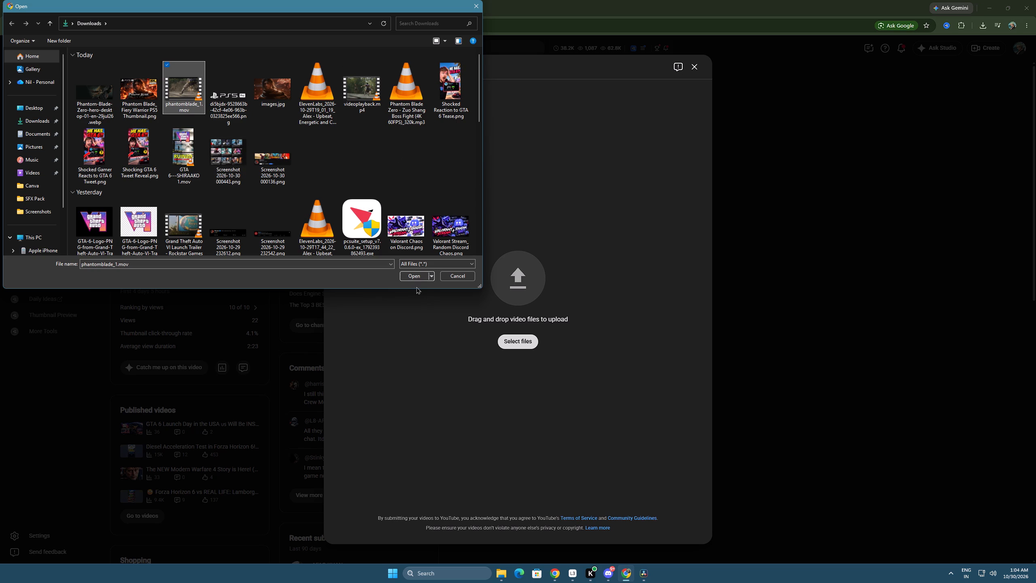
click(414, 277)
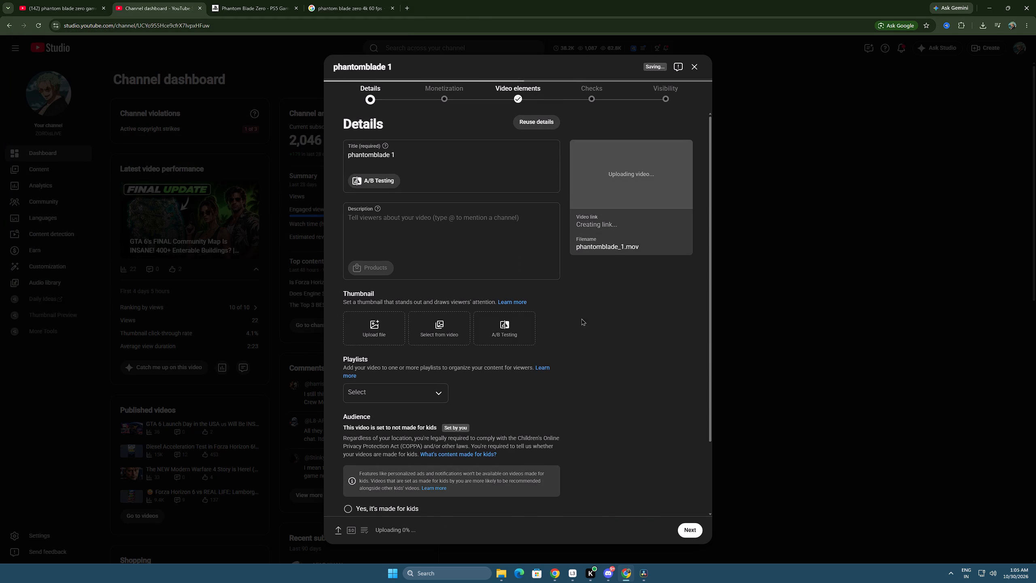
Turn on Watch Page ads and YouTube Premium monetization for the uploaded video.
click(443, 94)
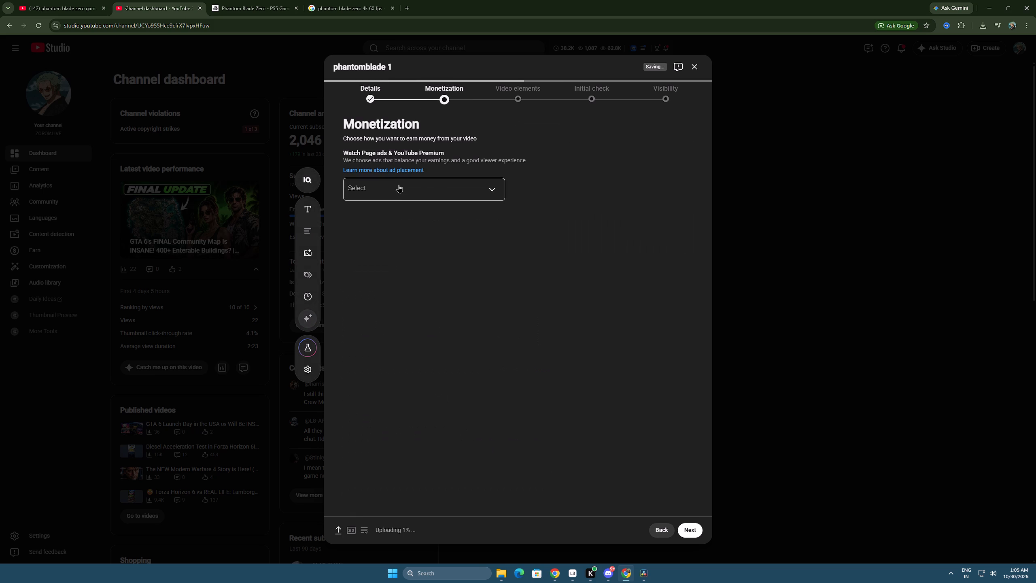
click(399, 185)
click(356, 189)
click(489, 238)
click(486, 233)
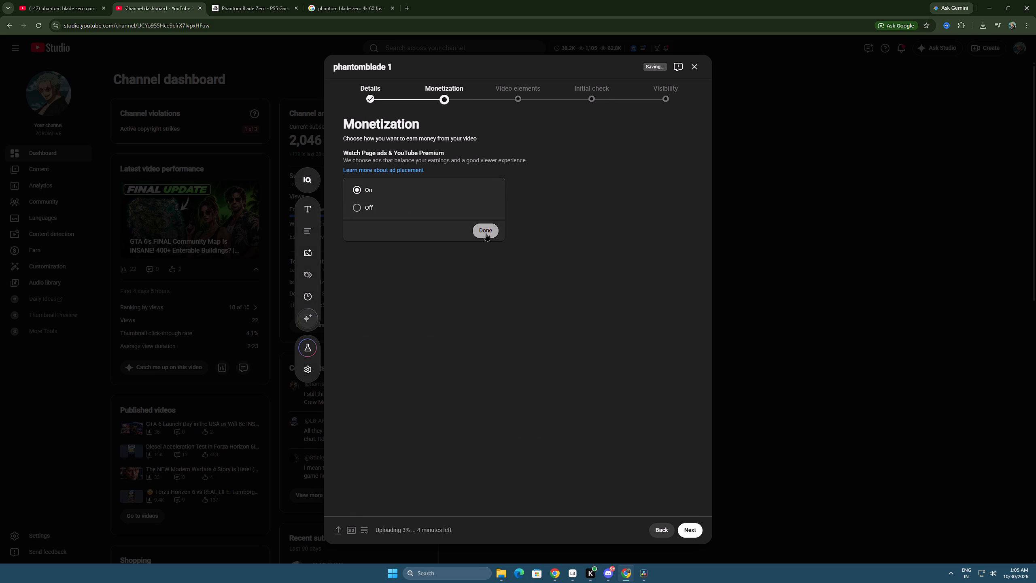
click(479, 187)
click(566, 177)
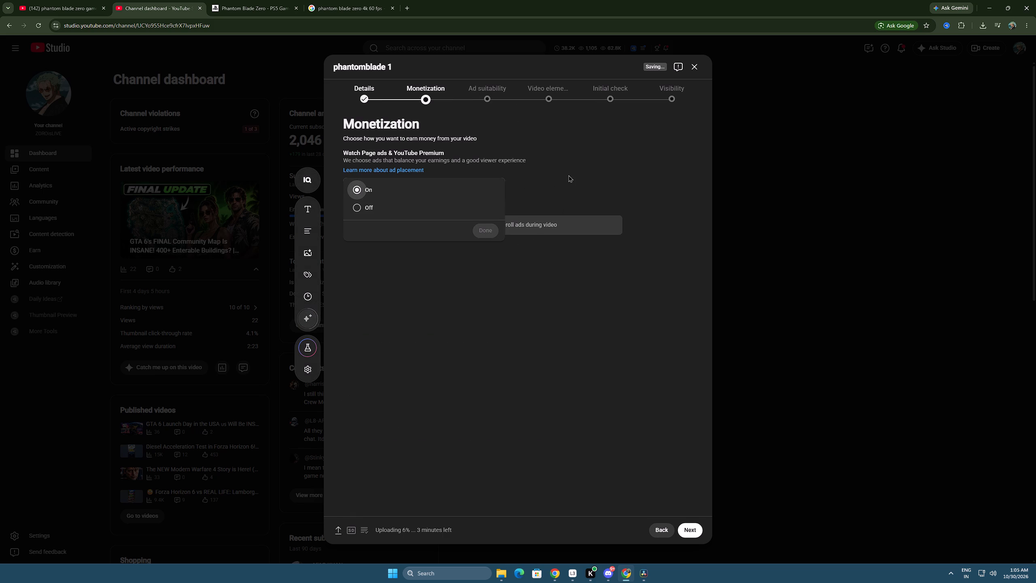
Rate the video's ad suitability as None of the above, submit the rating, and return to its Details.
click(491, 95)
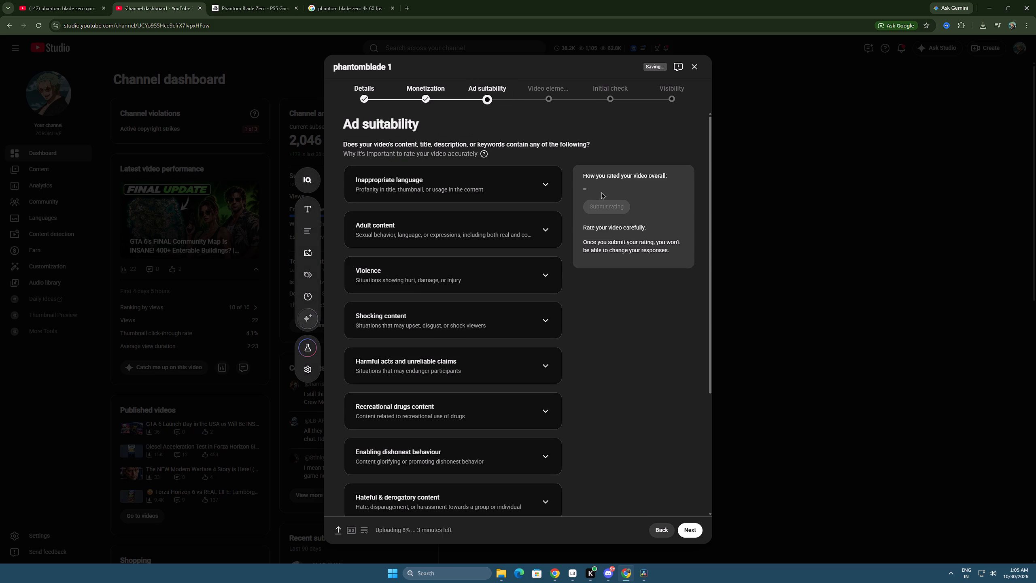
scroll(480, 353, down, 10)
click(381, 502)
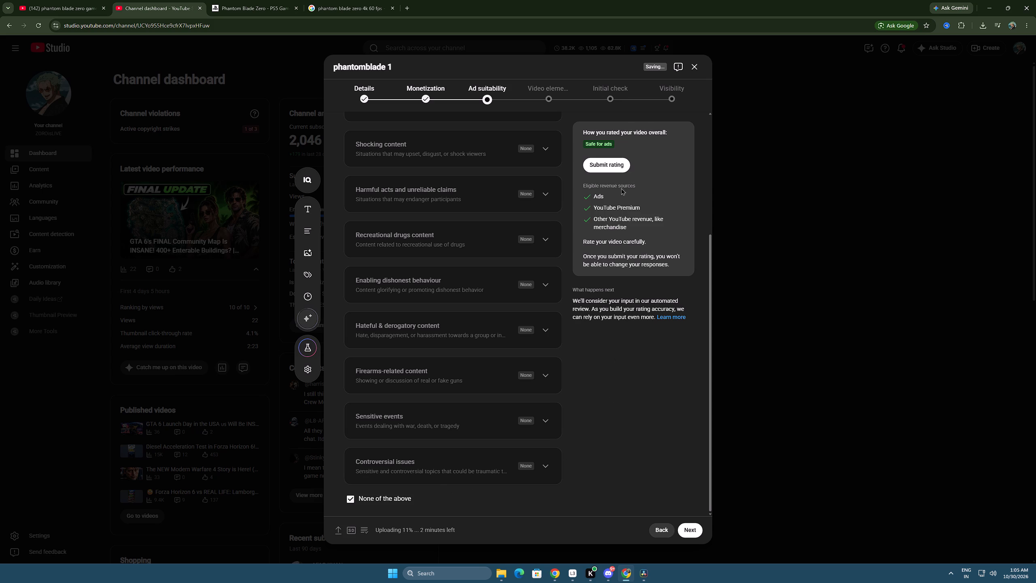
click(611, 165)
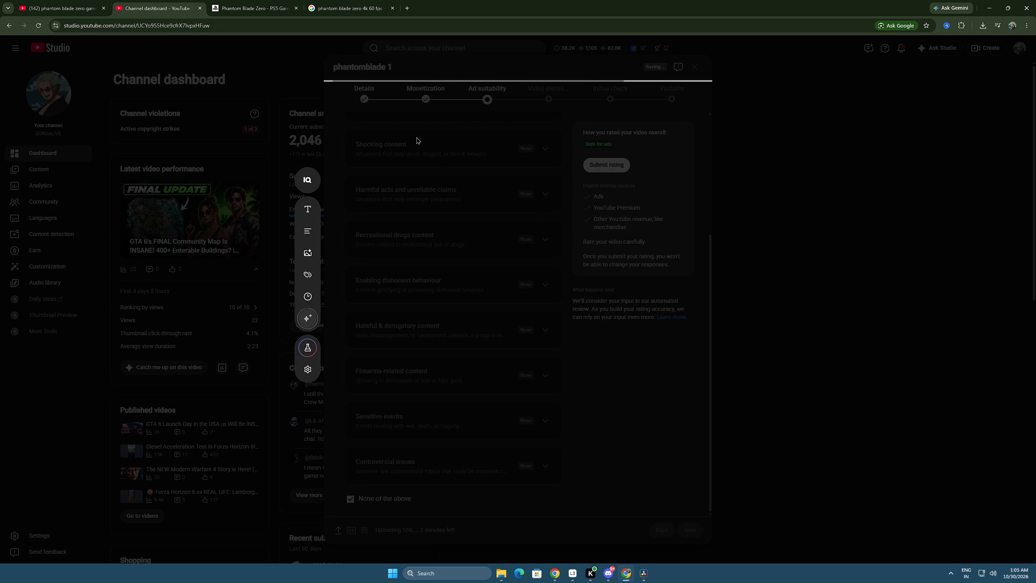
click(366, 98)
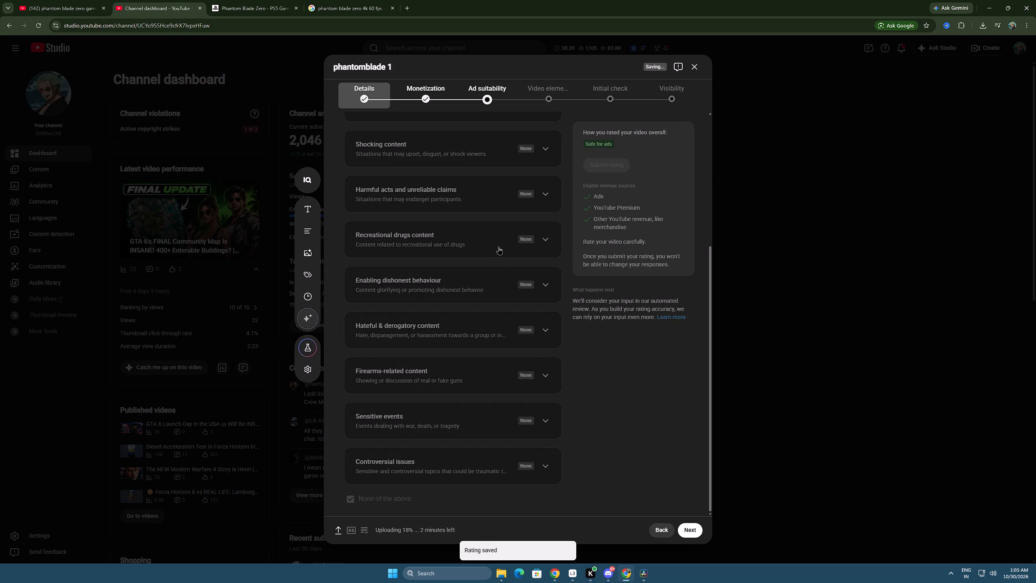
Open Shirrako's Phantom Blade Zero Zuo Shang Boss Fight video on YouTube as the reference for the upload's text.
click(70, 7)
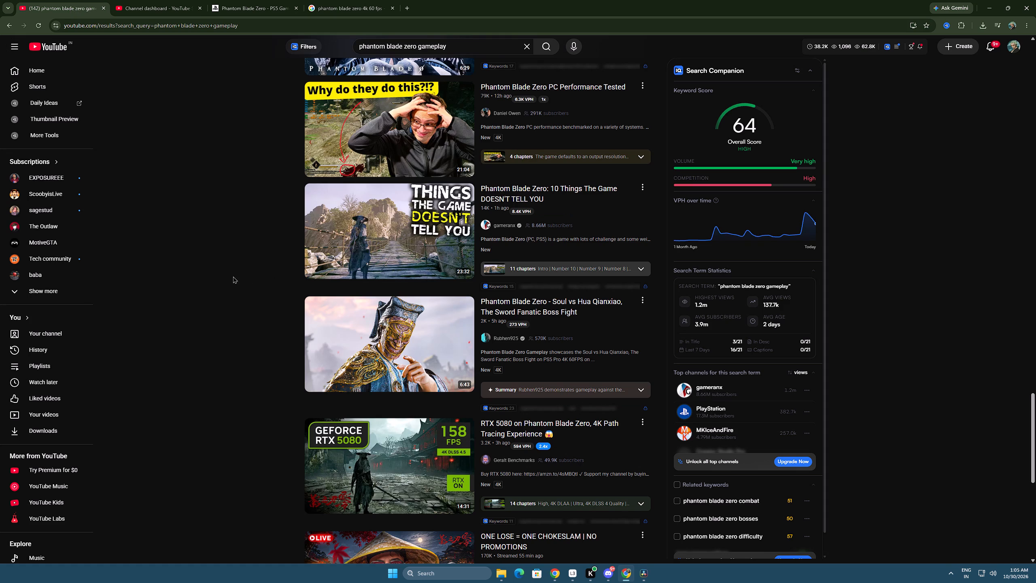
click(233, 276)
click(151, 239)
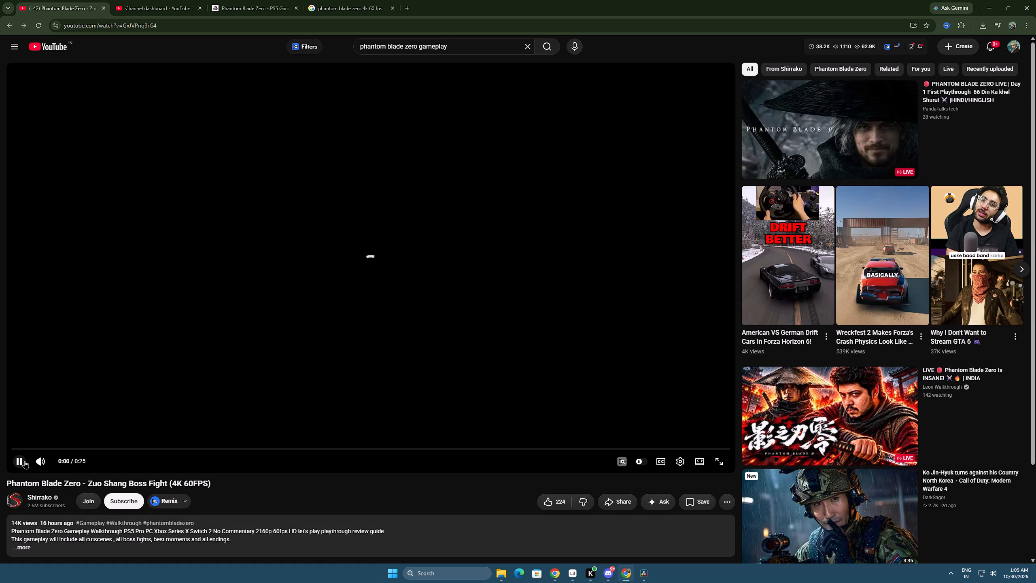
click(21, 460)
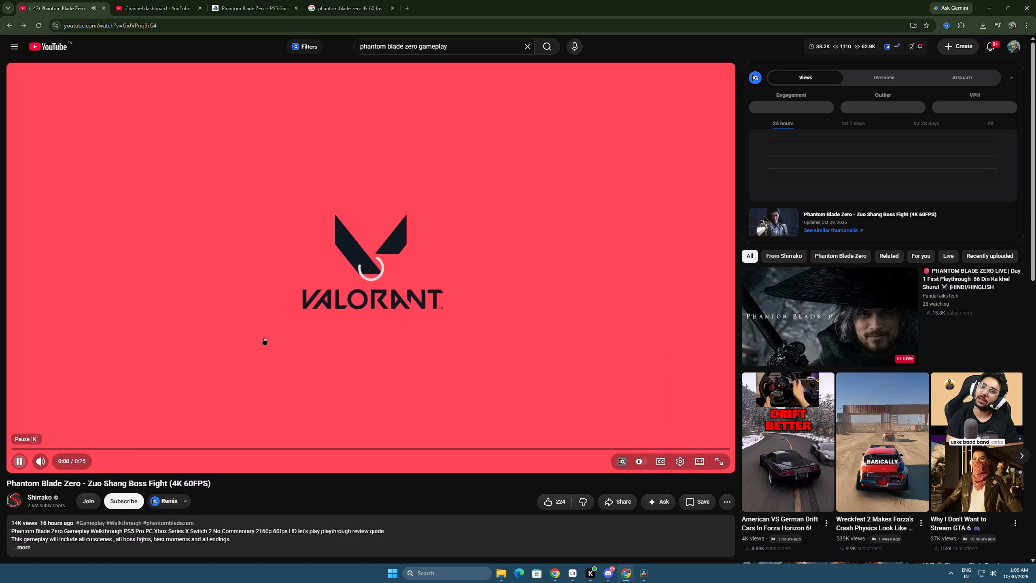
Replace the upload's title with the reference video's title, "Phantom Blade Zero - Zuo Shang Boss Fight (4K 60FPS)".
scroll(246, 505, down, 2)
drag(227, 401, 0, 396)
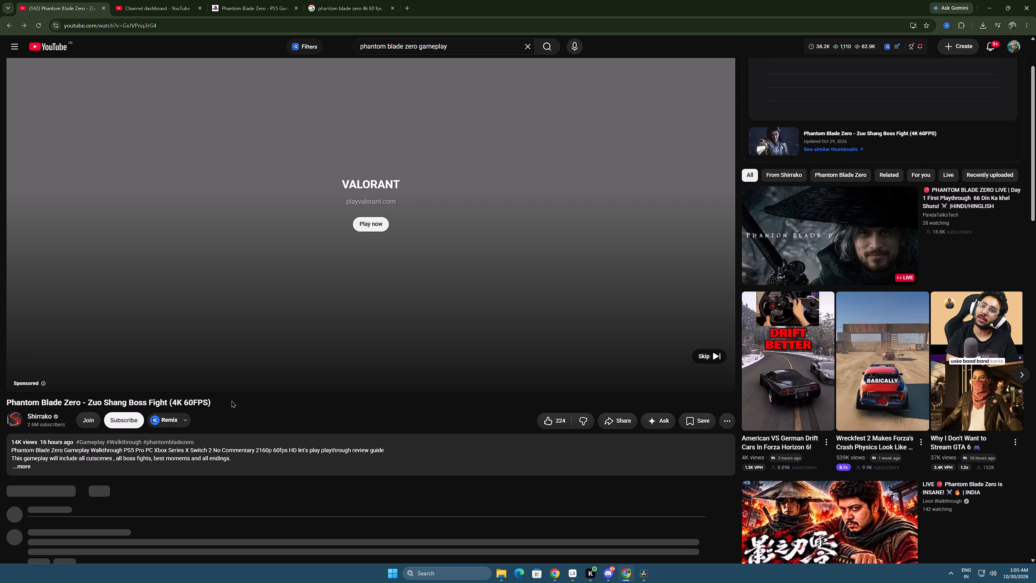
drag(229, 400, 4, 401)
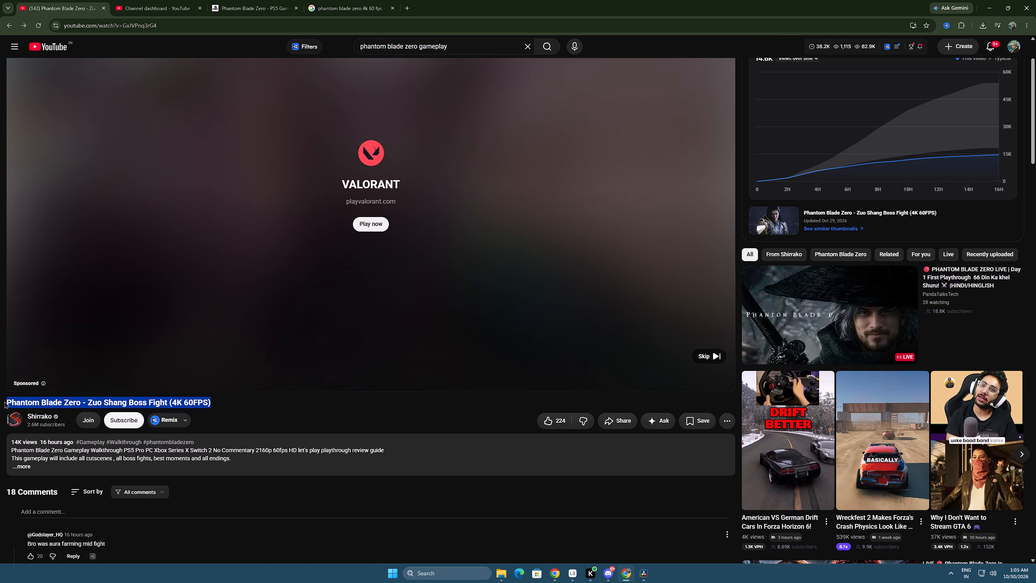
key(ctrl+c)
click(164, 0)
click(411, 149)
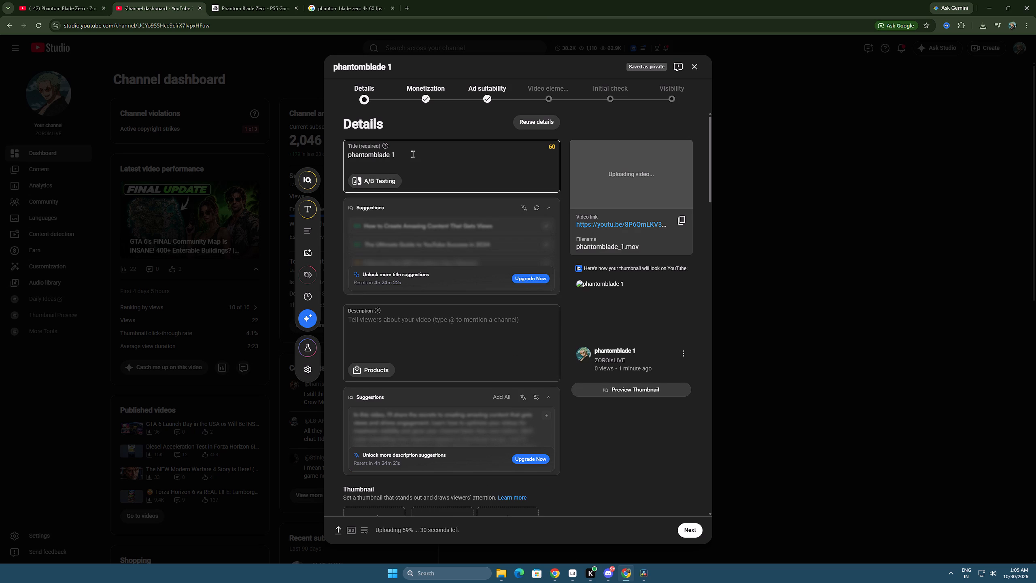
key(ctrl+a)
click(423, 159)
click(421, 153)
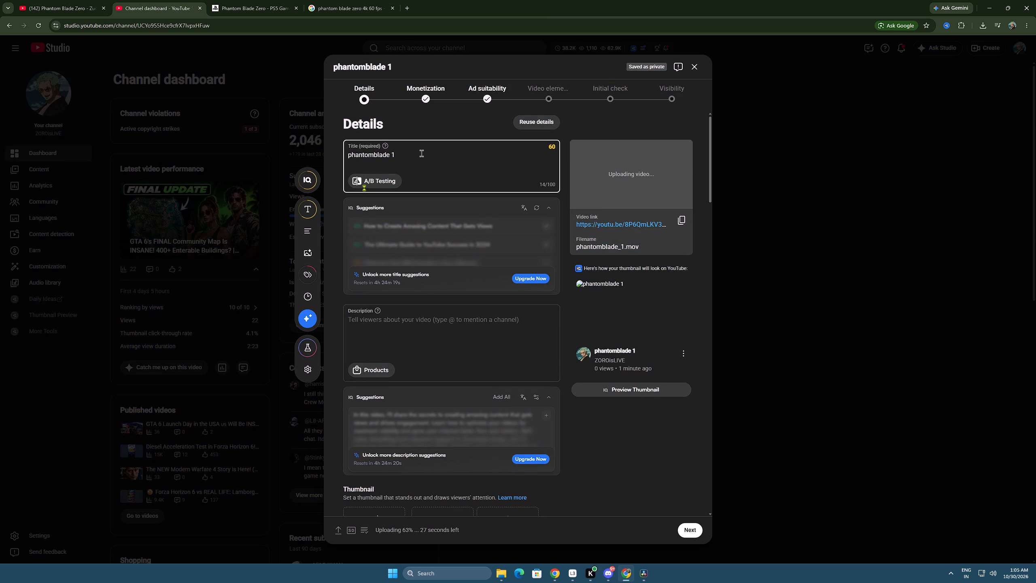
key(ctrl+a)
key(ctrl+v)
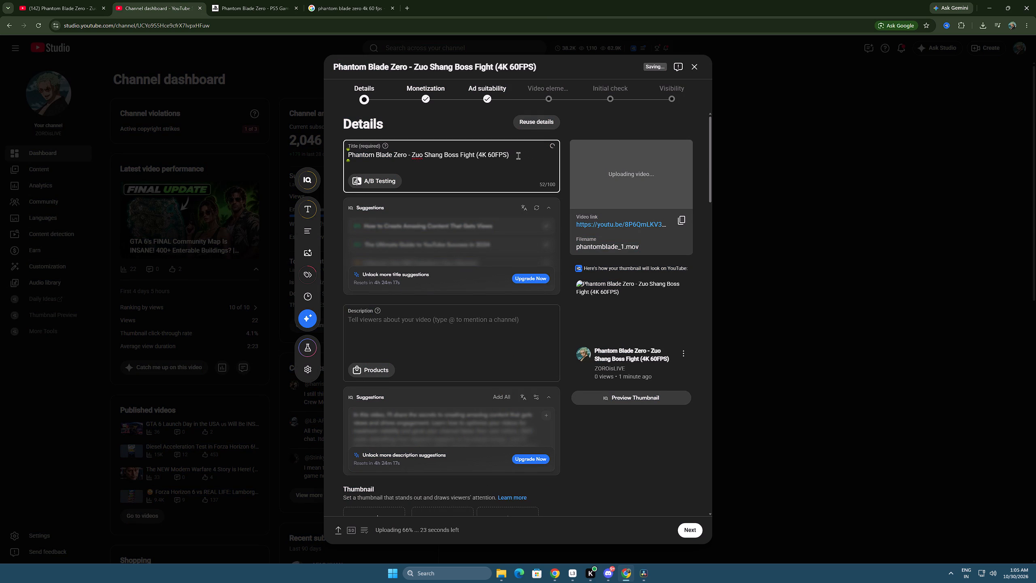
Append "PS5 PRO" to the upload's title, skipping the ad and pausing playback on the reference video along the way.
click(518, 155)
key(space)
click(53, 0)
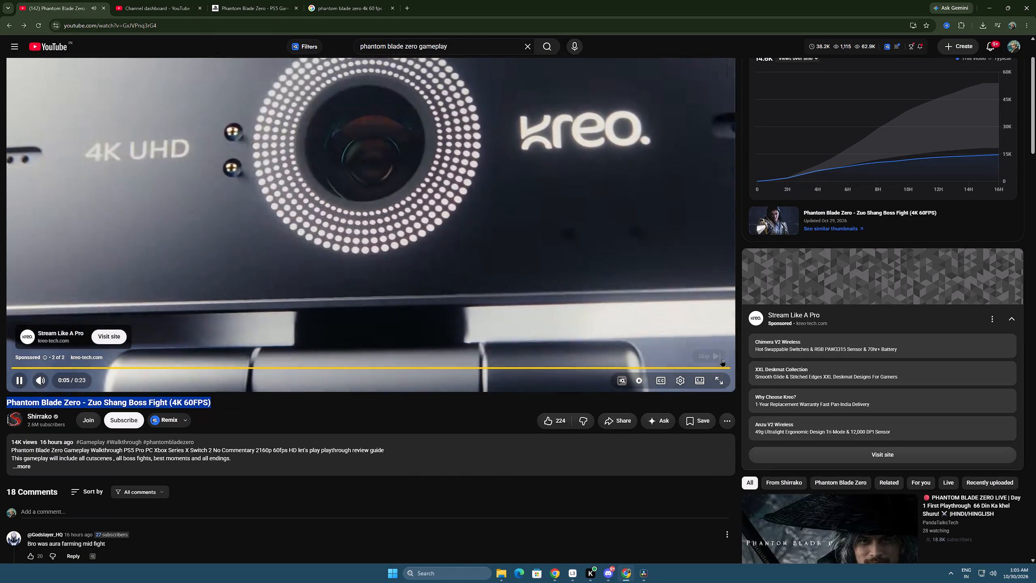
click(716, 353)
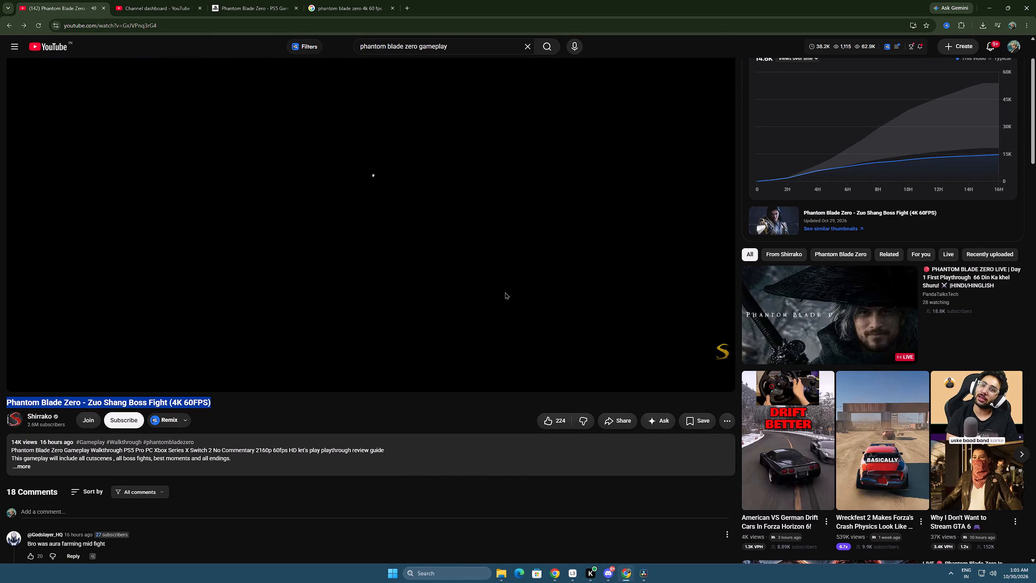
click(384, 293)
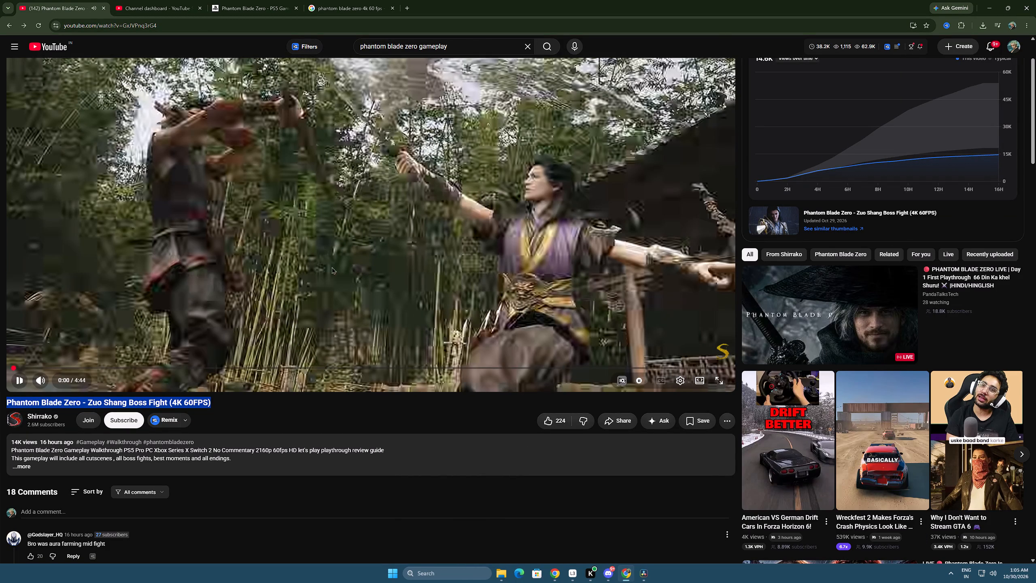
click(126, 0)
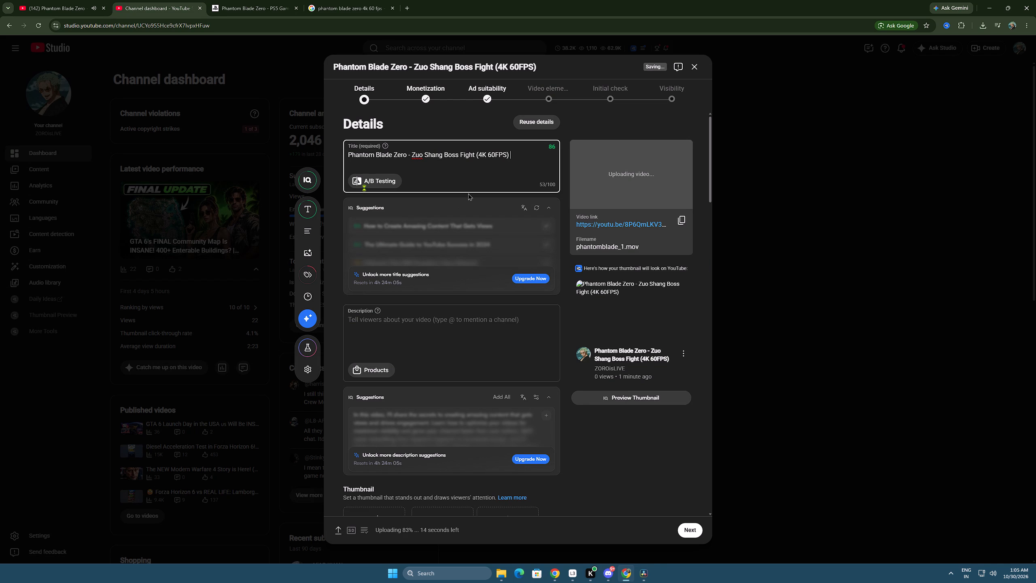
text(PS5)
key(space)
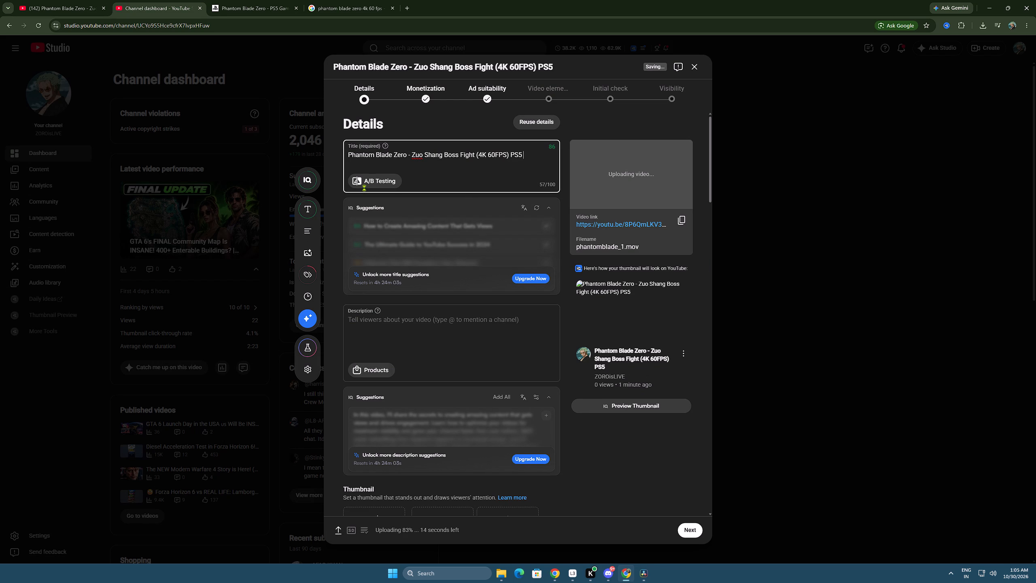
text(PRO)
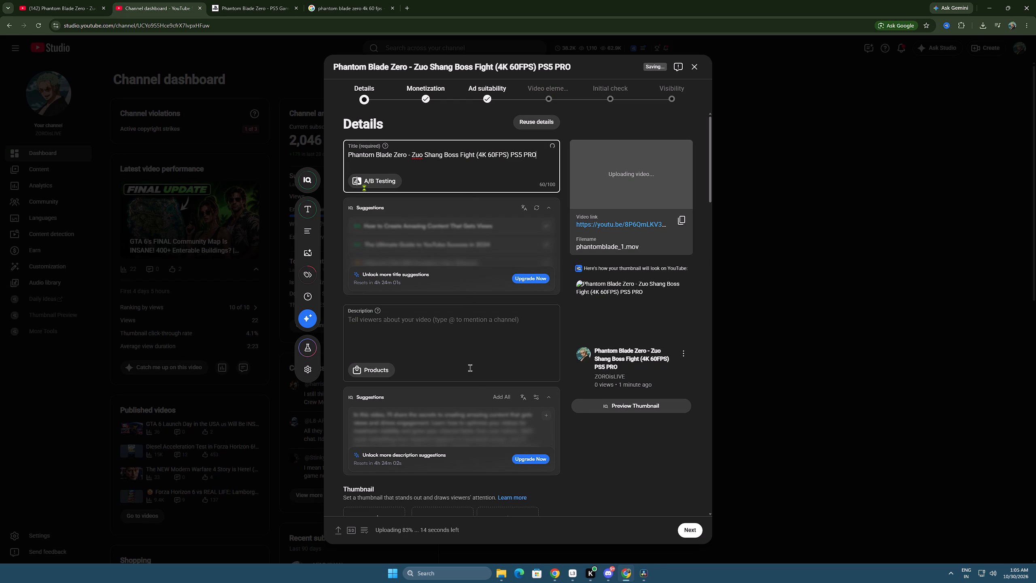
Copy the reference description's opening two lines, the gameplay walkthrough and cutscenes text, into the upload's Description.
click(59, 0)
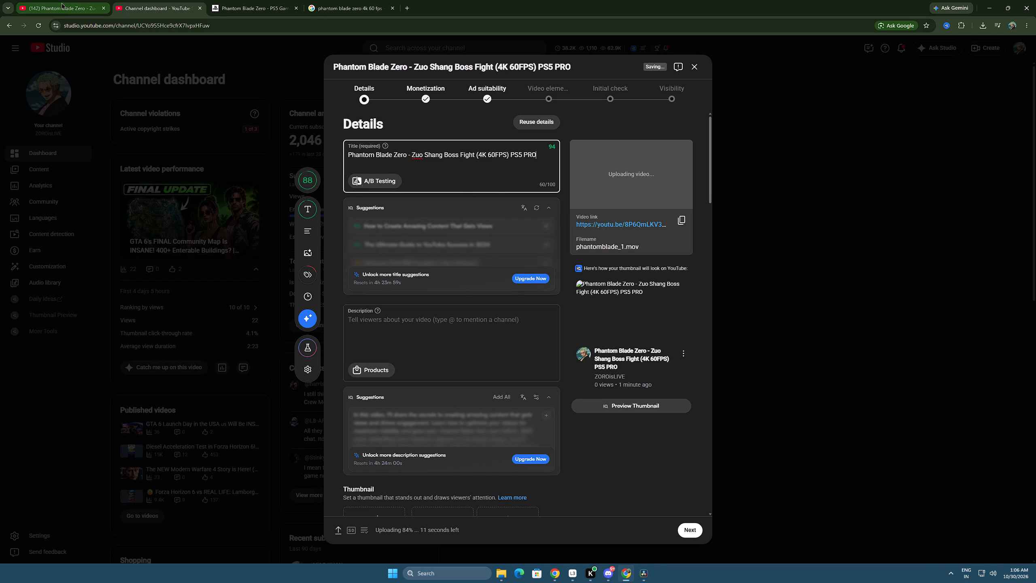
click(129, 473)
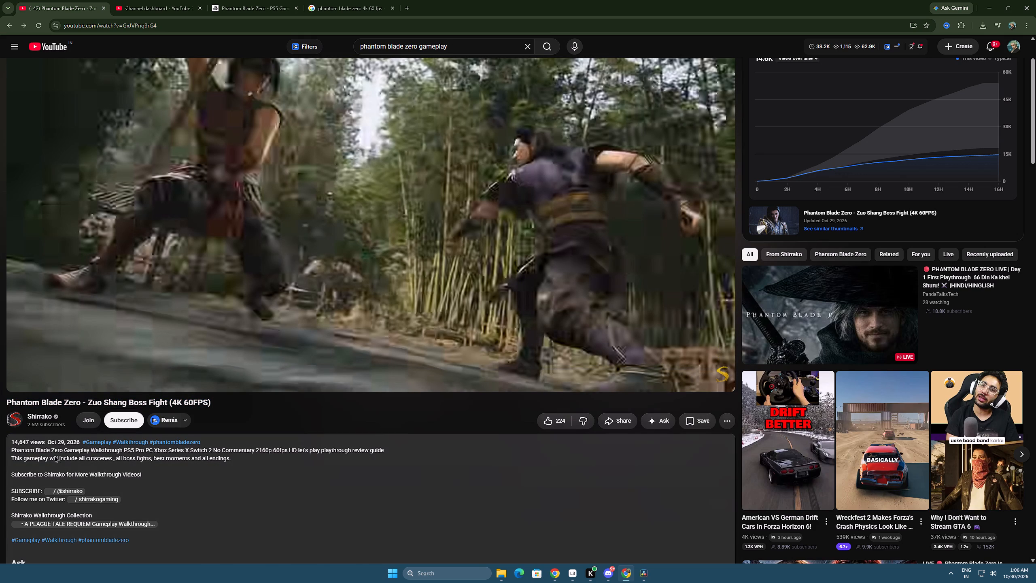
drag(11, 449, 204, 460)
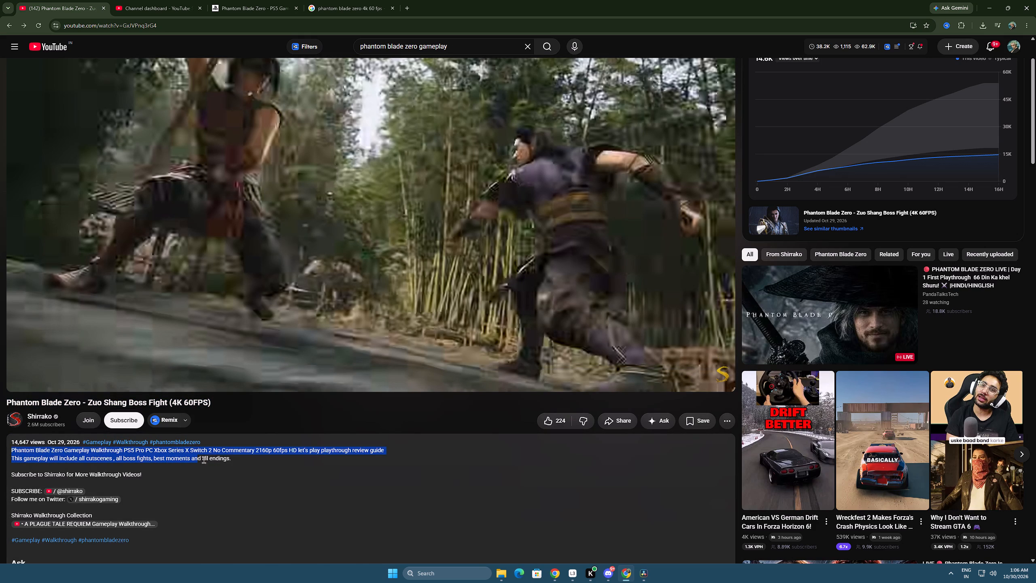
drag(204, 460, 239, 461)
key(ctrl+c)
click(166, 0)
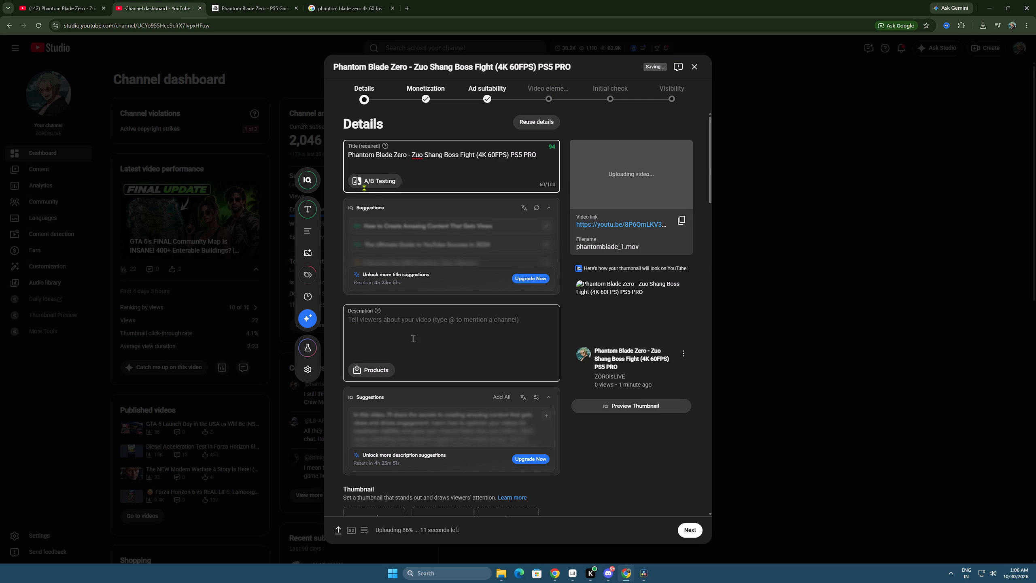
click(413, 338)
key(ctrl+v)
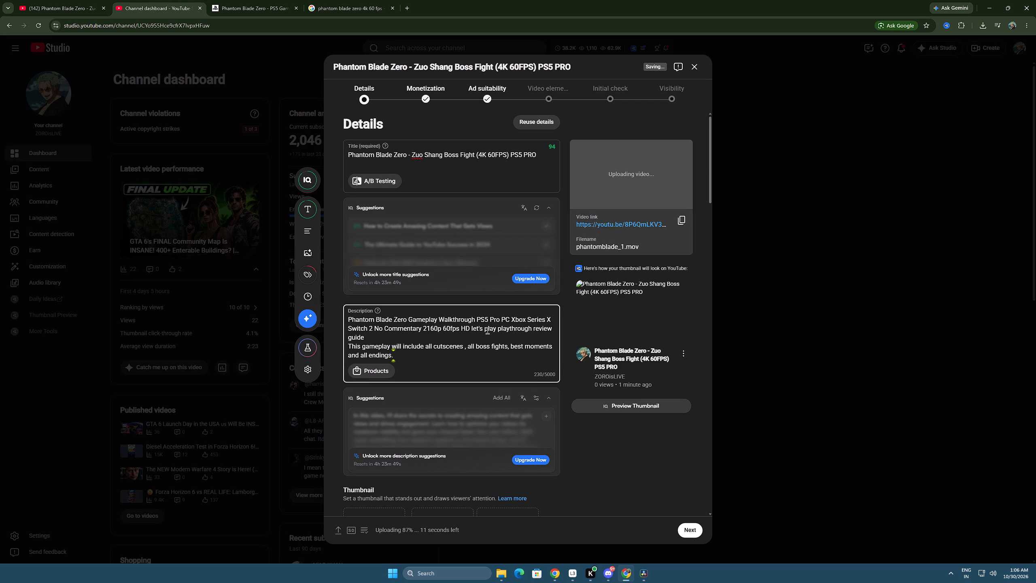
Declare in the upload's details that the video has no paid promotion and that AI was not used.
scroll(495, 334, down, 2)
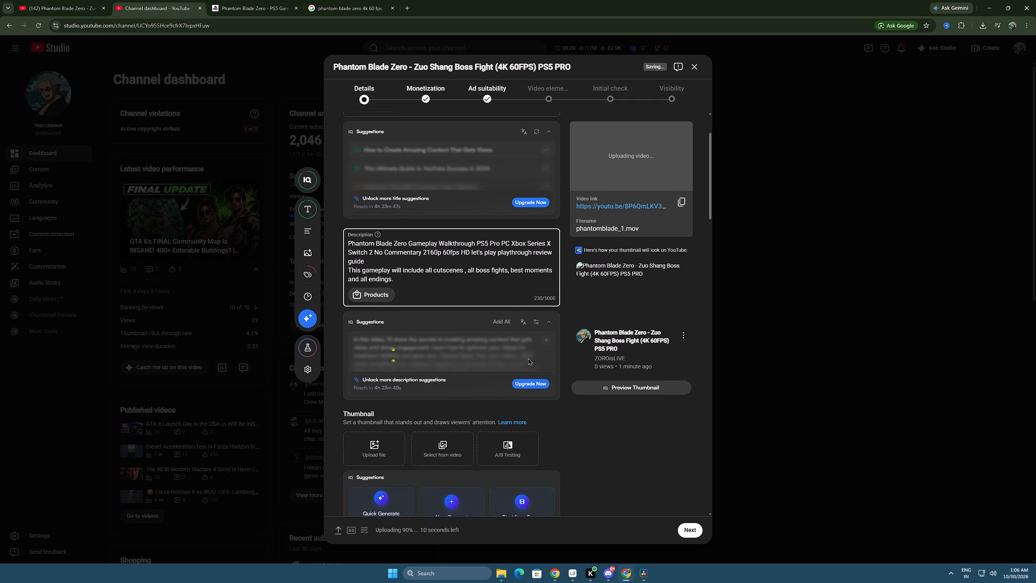
scroll(528, 358, down, 5)
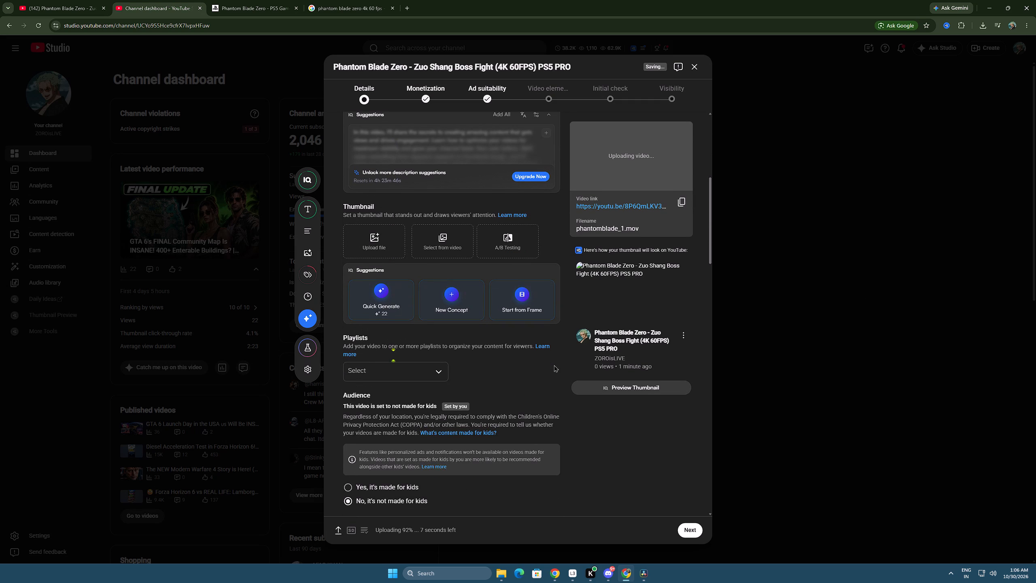
scroll(514, 419, down, 3)
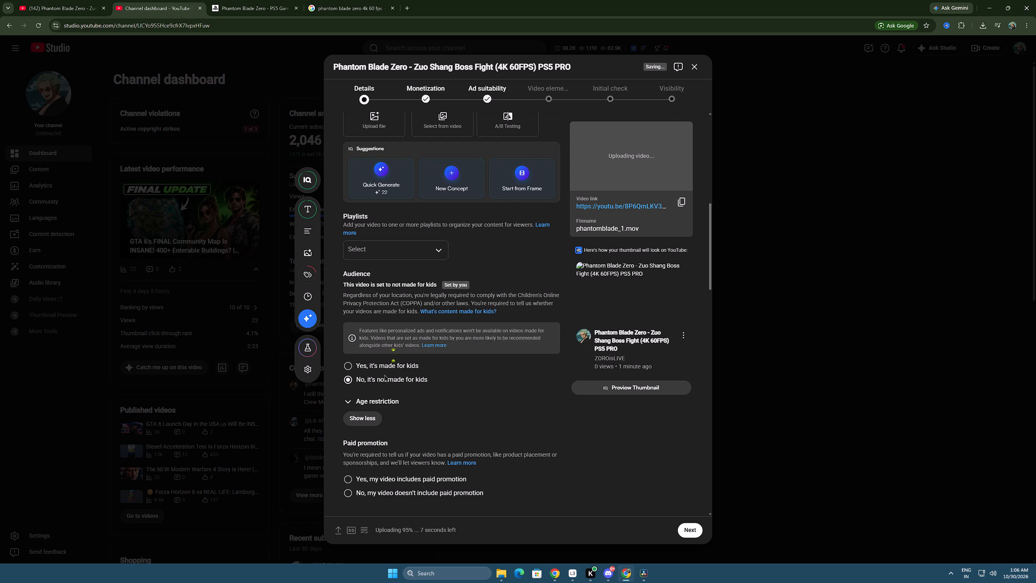
scroll(399, 439, down, 3)
click(372, 374)
scroll(376, 373, down, 4)
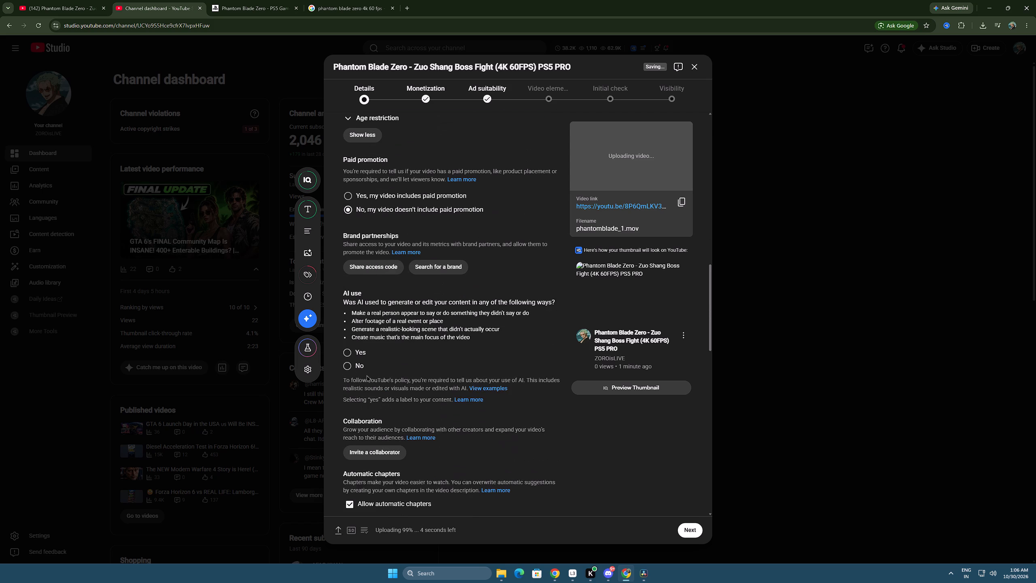
click(350, 368)
Add the suggested tags "ps5 pro", "phantom blade 0" and "gaming shorts" to the upload's tags.
scroll(402, 375, down, 5)
scroll(411, 322, down, 4)
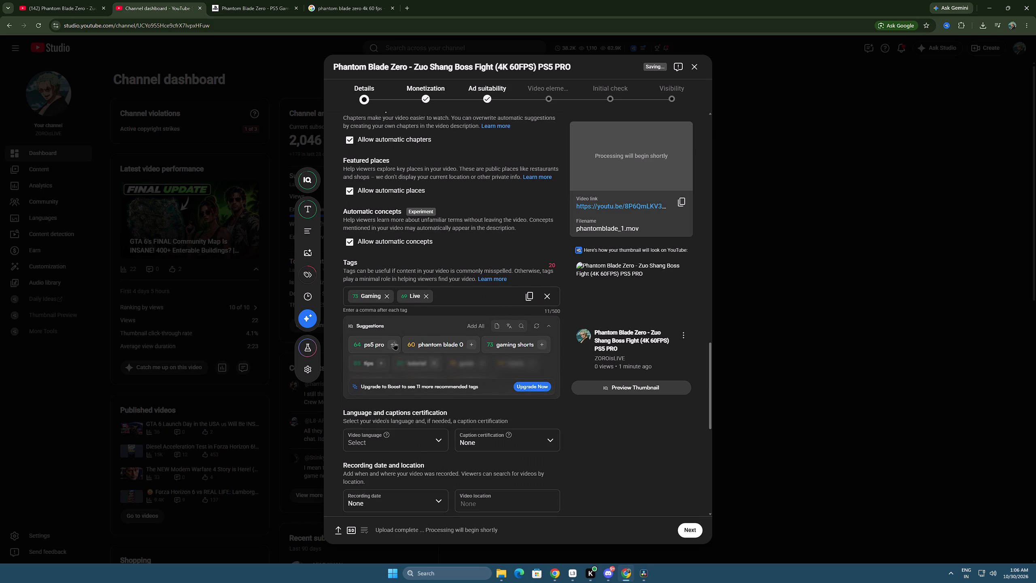
click(391, 347)
click(419, 343)
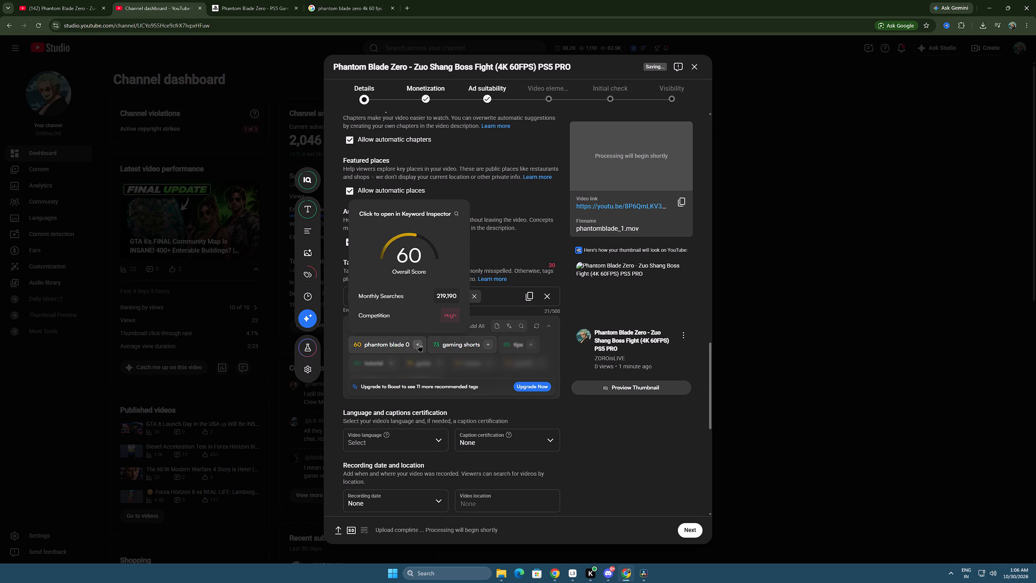
click(412, 360)
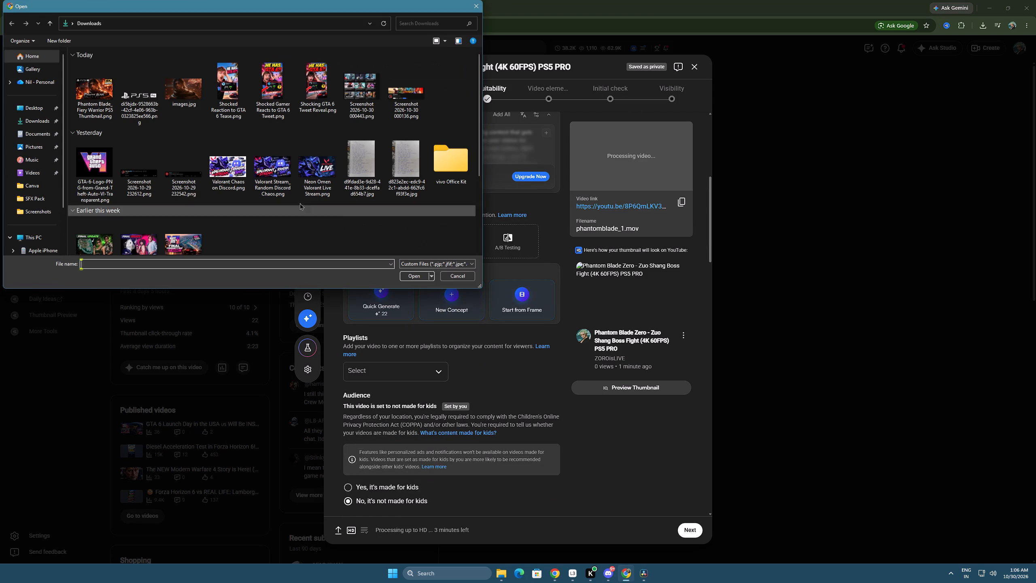
click(99, 104)
click(413, 275)
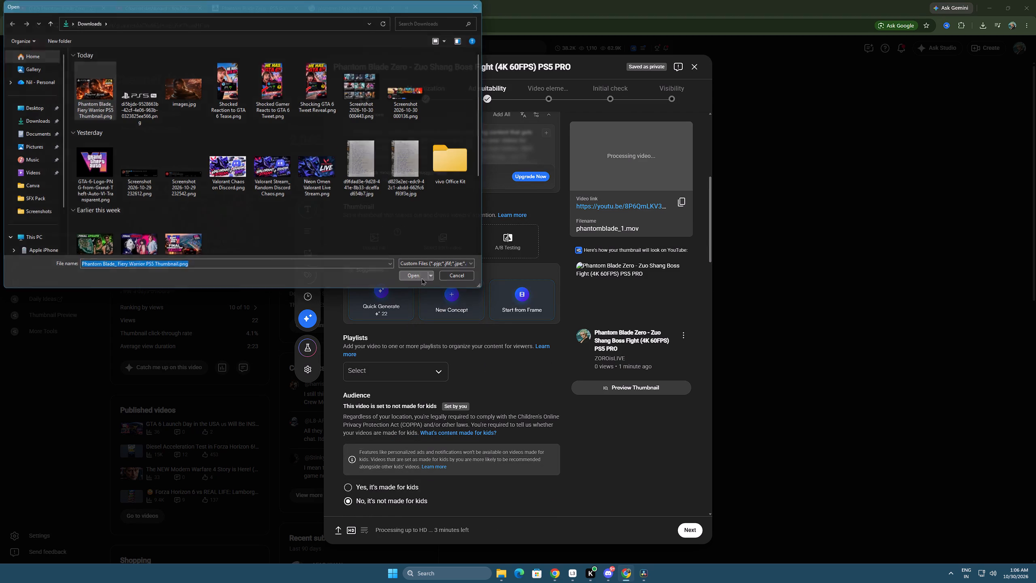
Set the upload's game title to Phantom Blade Zero under the Gaming category.
scroll(532, 369, down, 17)
scroll(543, 336, down, 8)
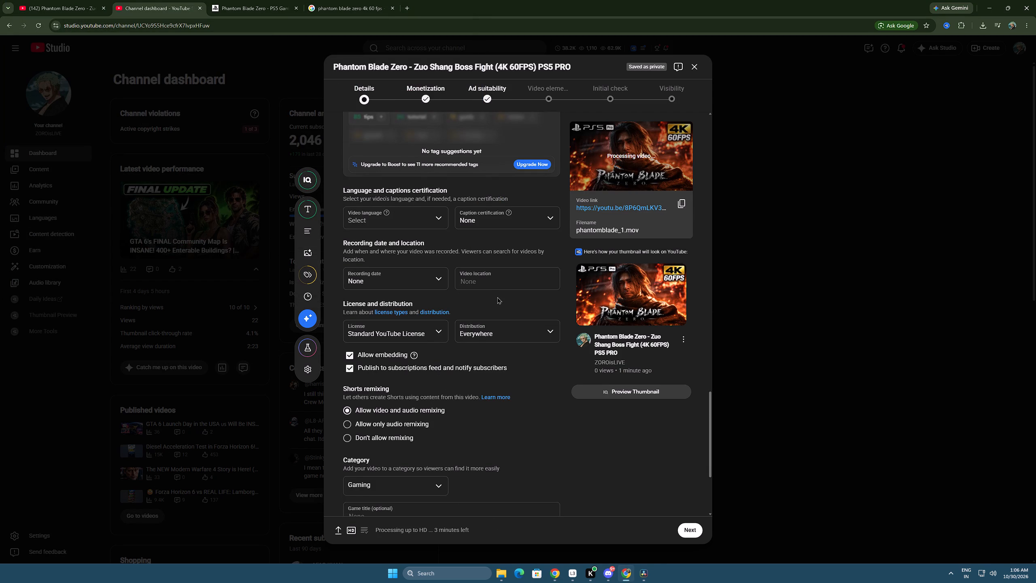
scroll(497, 312, down, 6)
scroll(463, 317, up, 10)
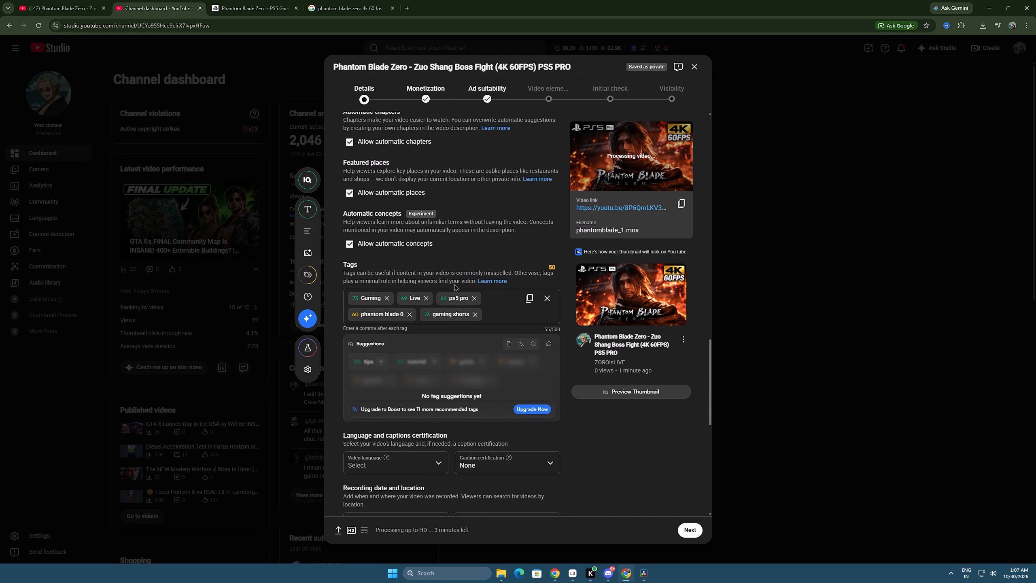
scroll(455, 284, up, 1)
scroll(457, 283, down, 9)
scroll(485, 308, down, 5)
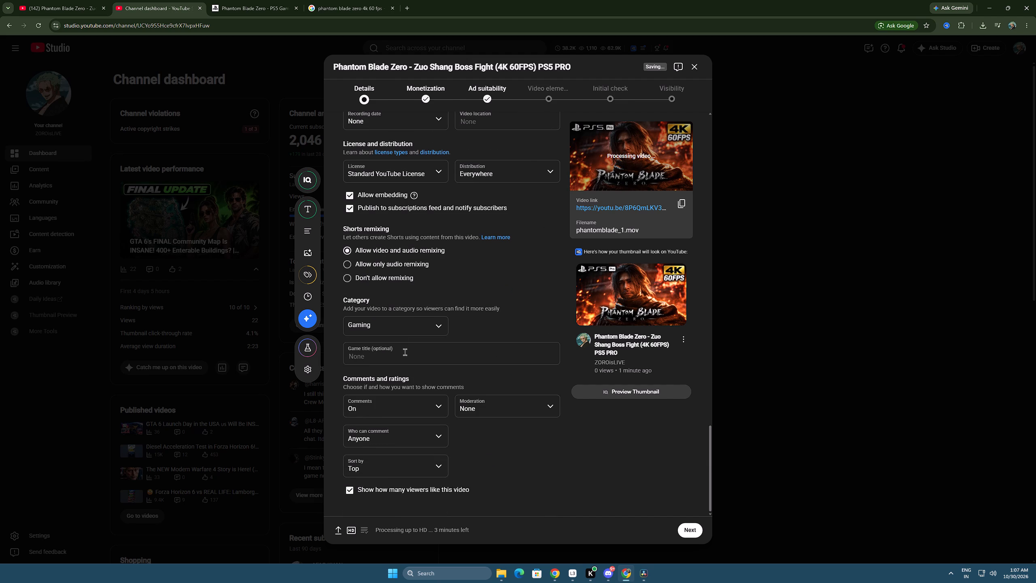
click(405, 352)
text(phantom)
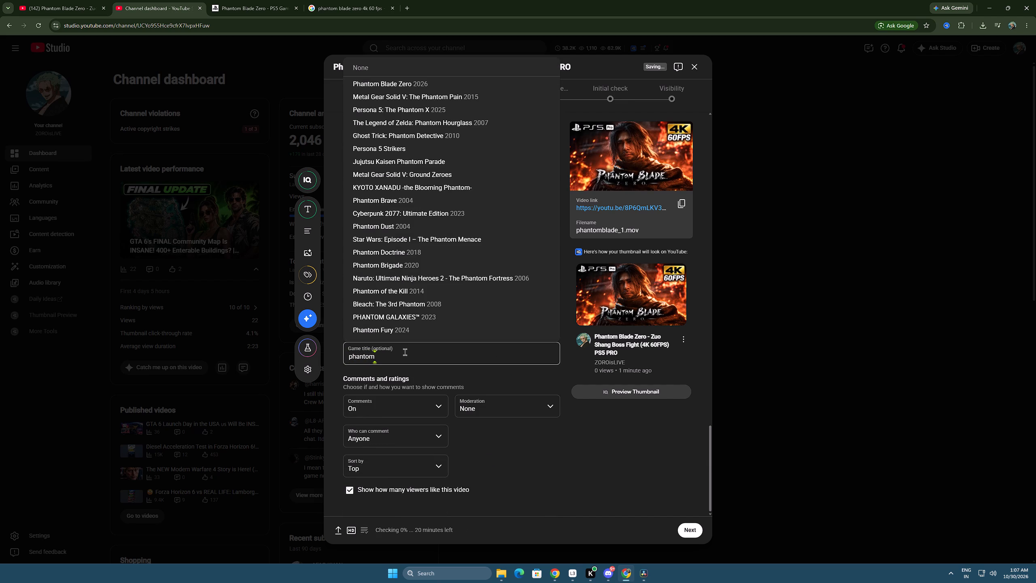
key(Down)
key(Down)
key(Return)
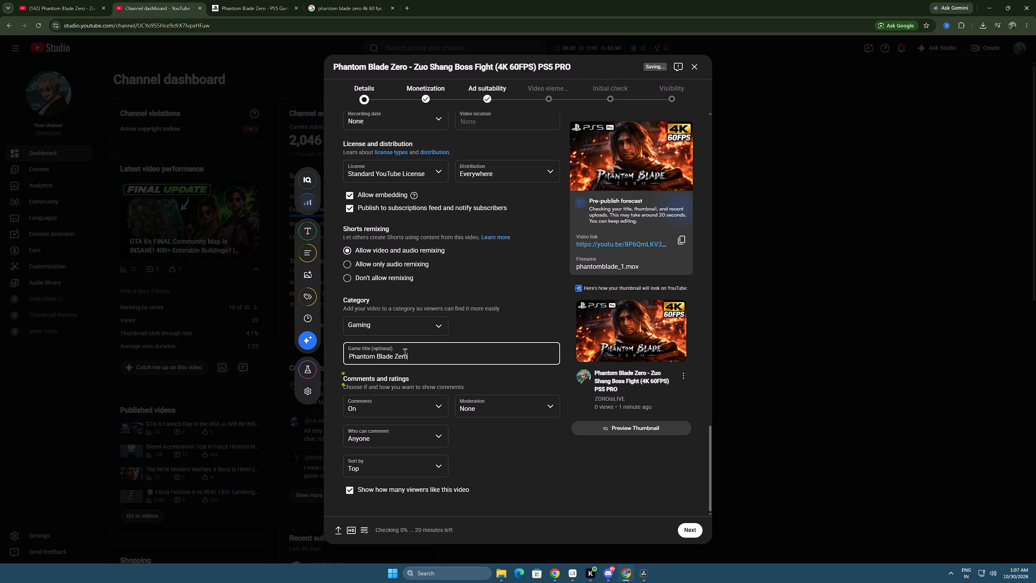
Advance through the remaining upload stages to Visibility, set the video to Private and save it.
scroll(452, 417, down, 5)
scroll(571, 485, down, 2)
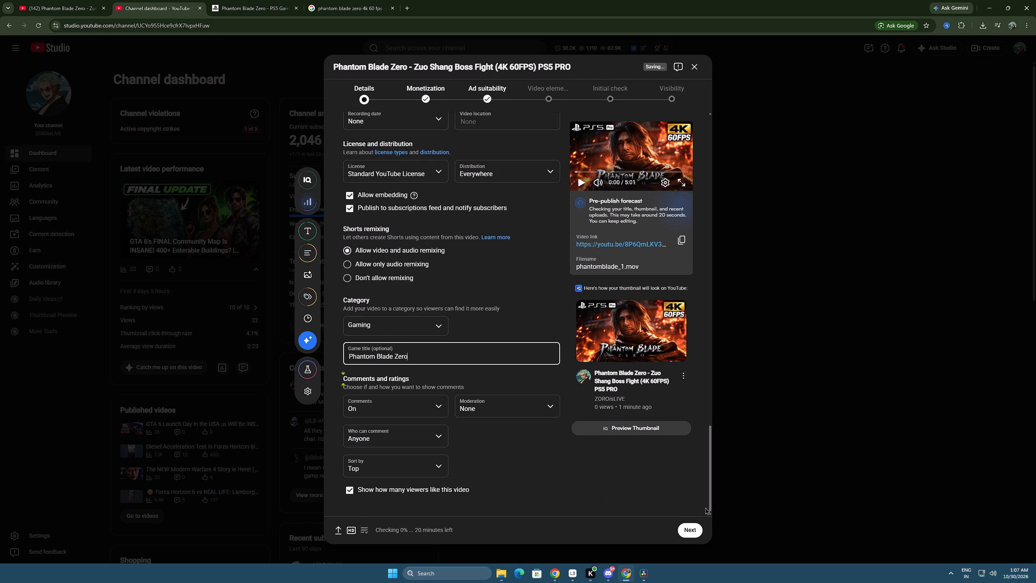
click(697, 532)
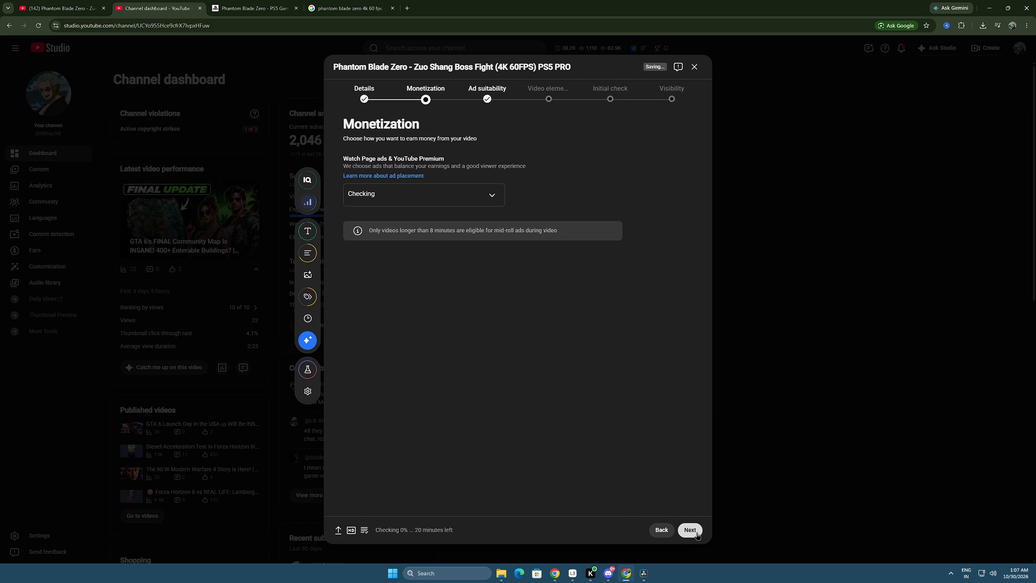
click(697, 532)
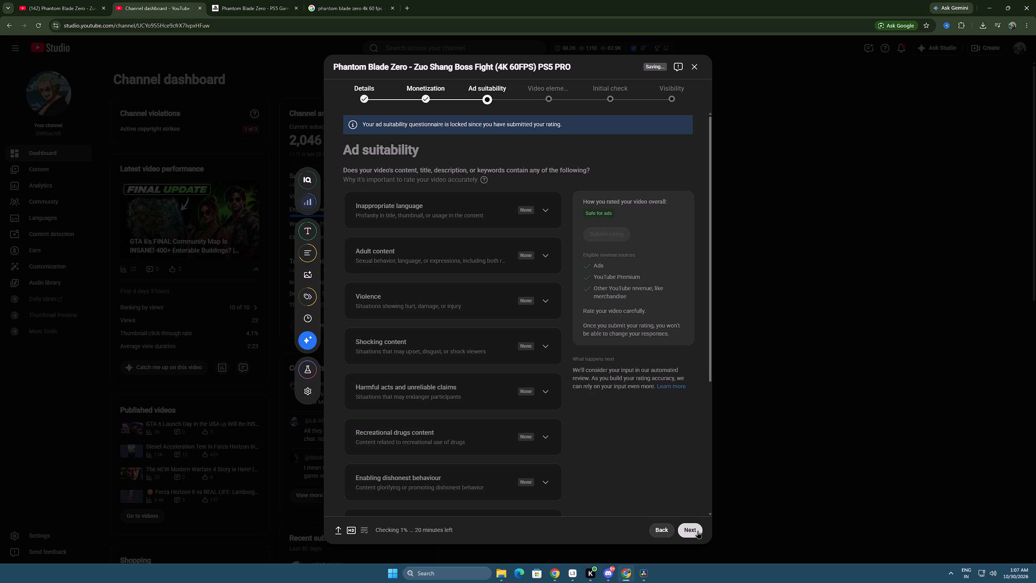
click(698, 530)
click(698, 530)
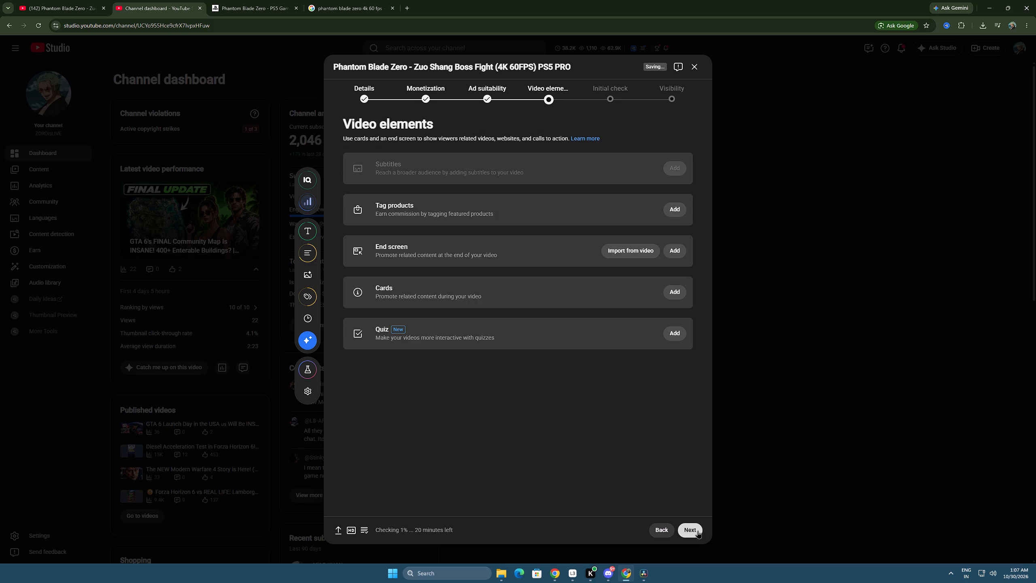
click(698, 530)
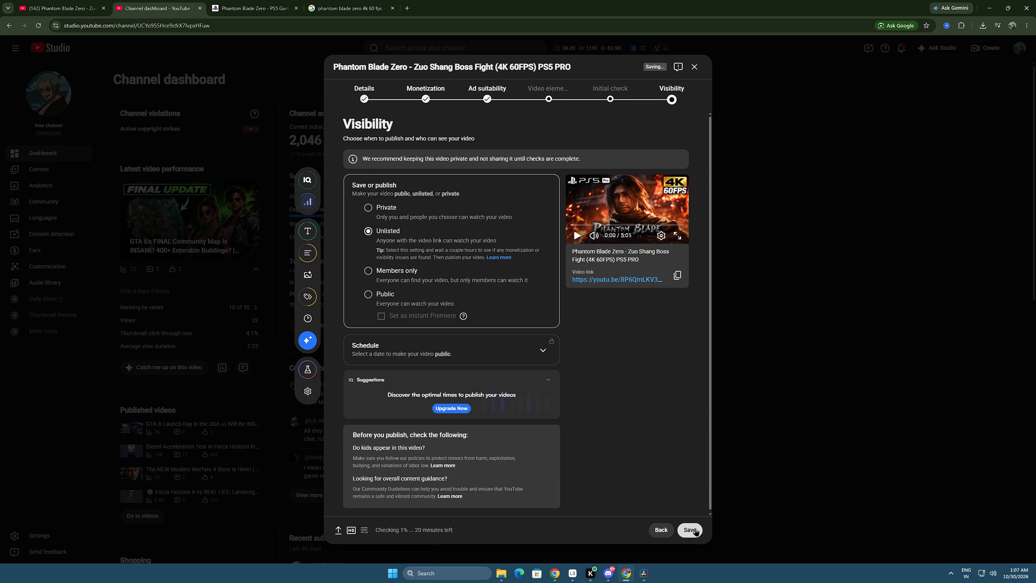
click(371, 209)
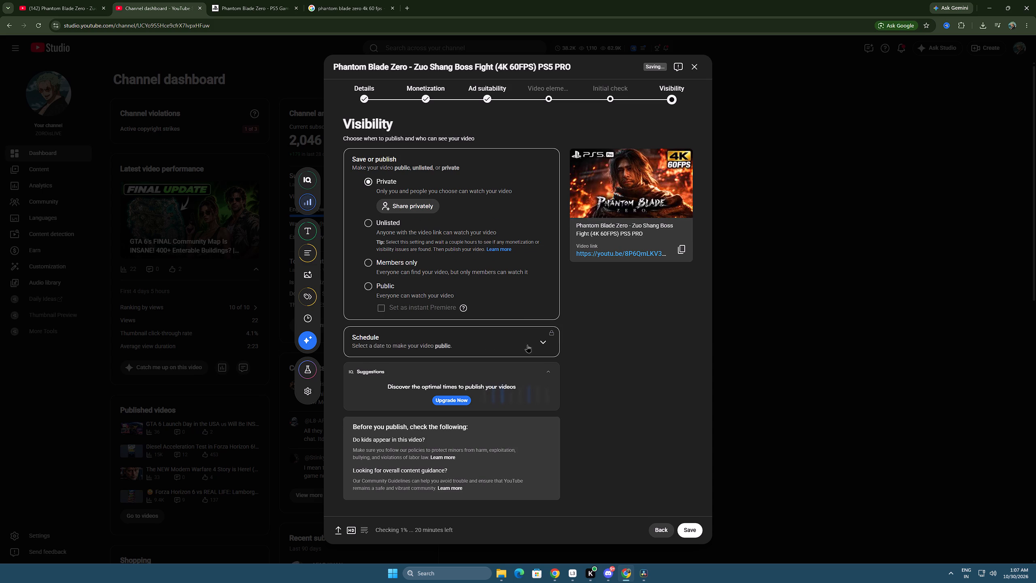
click(691, 532)
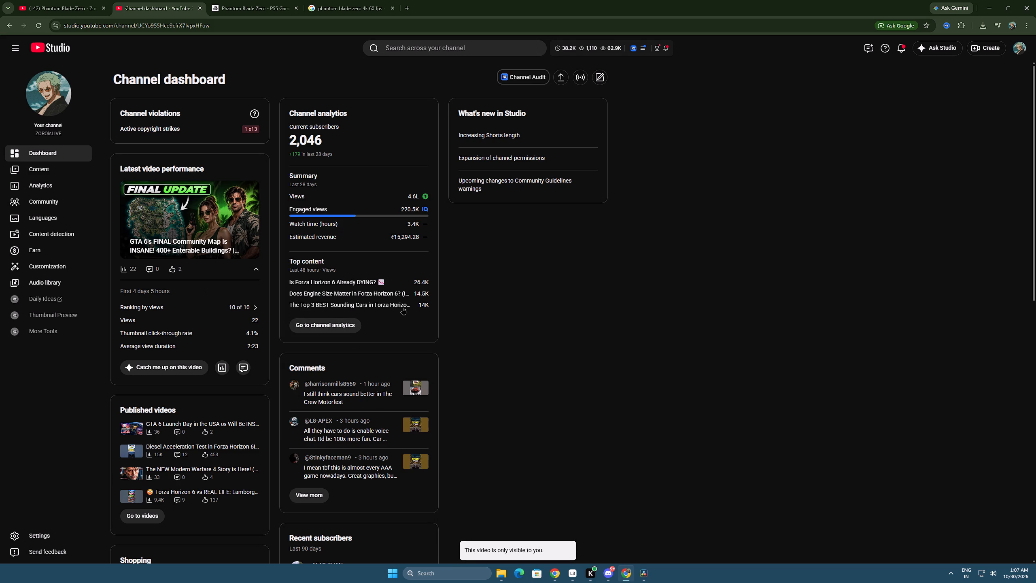
Return to the Zuo Shang boss fight video and open the Shirrako channel's videos.
click(80, 0)
click(176, 0)
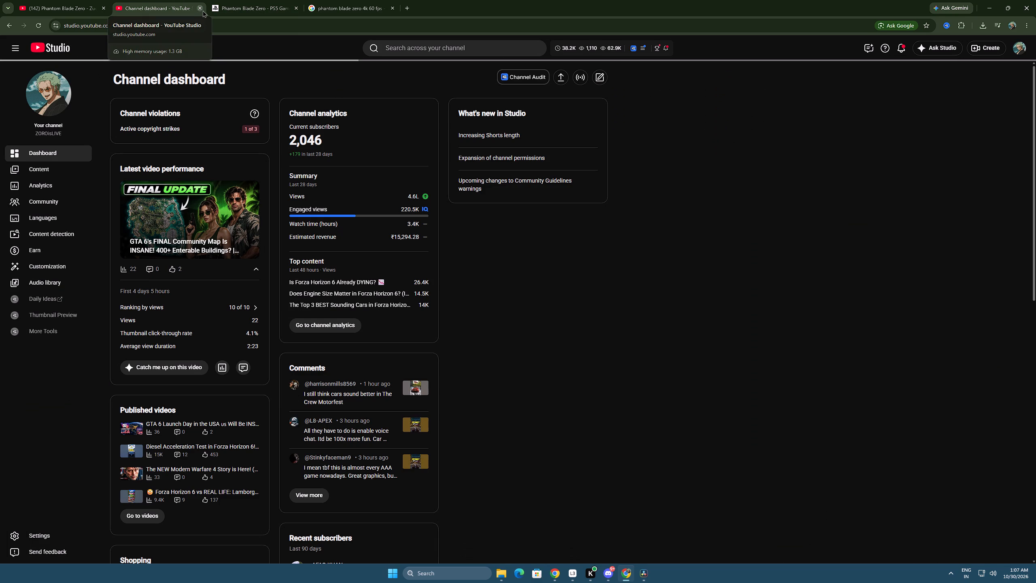
click(93, 0)
click(184, 155)
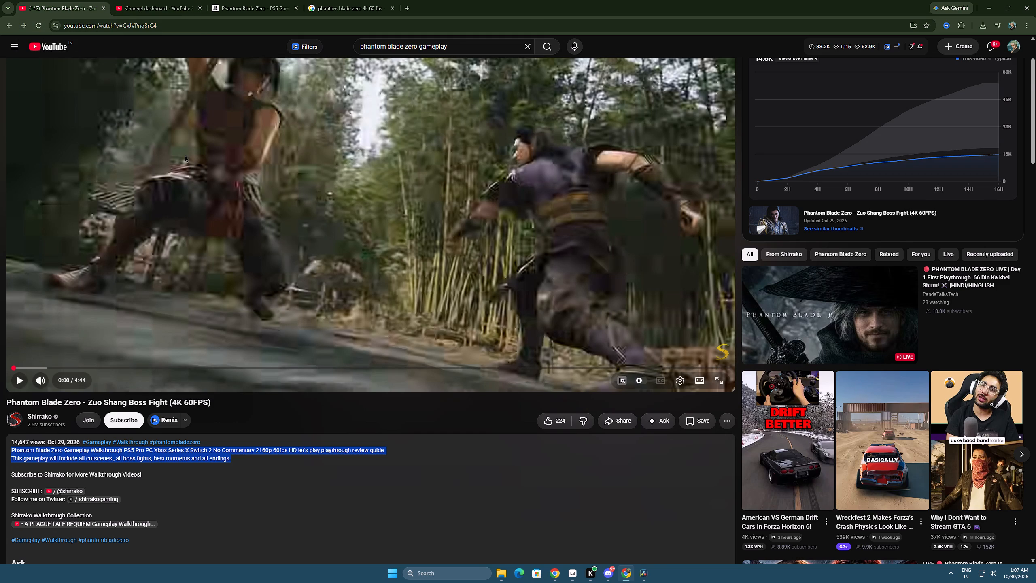
Close the YouTube Studio, PlayStation and Google search tabs, keeping only the YouTube tab.
click(180, 0)
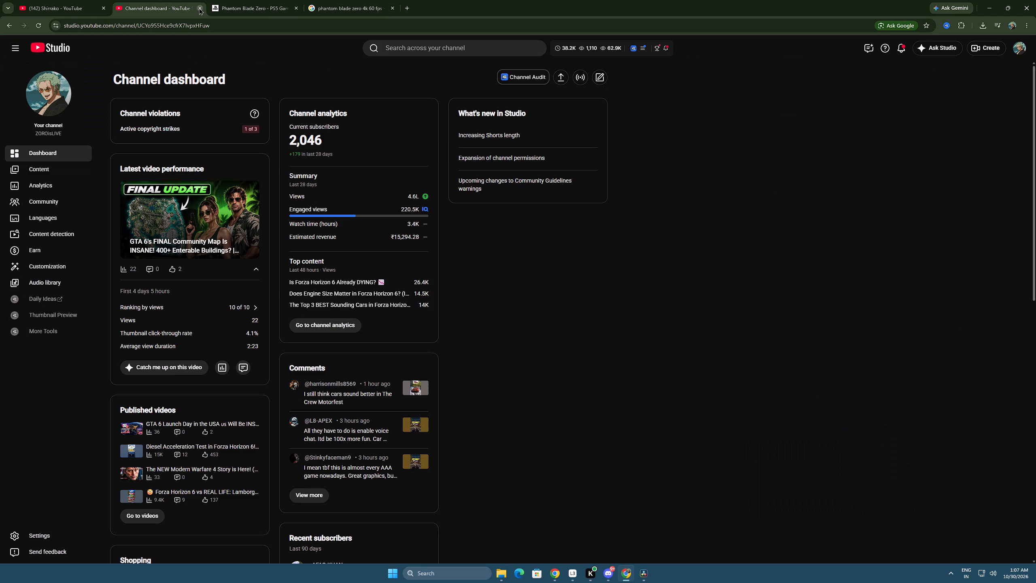
click(199, 8)
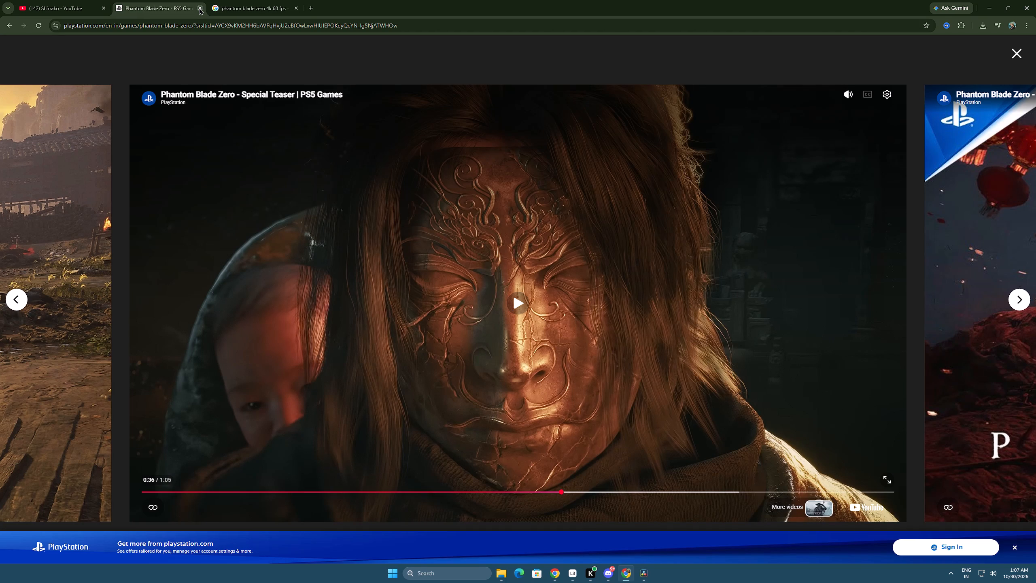
click(199, 8)
click(199, 8)
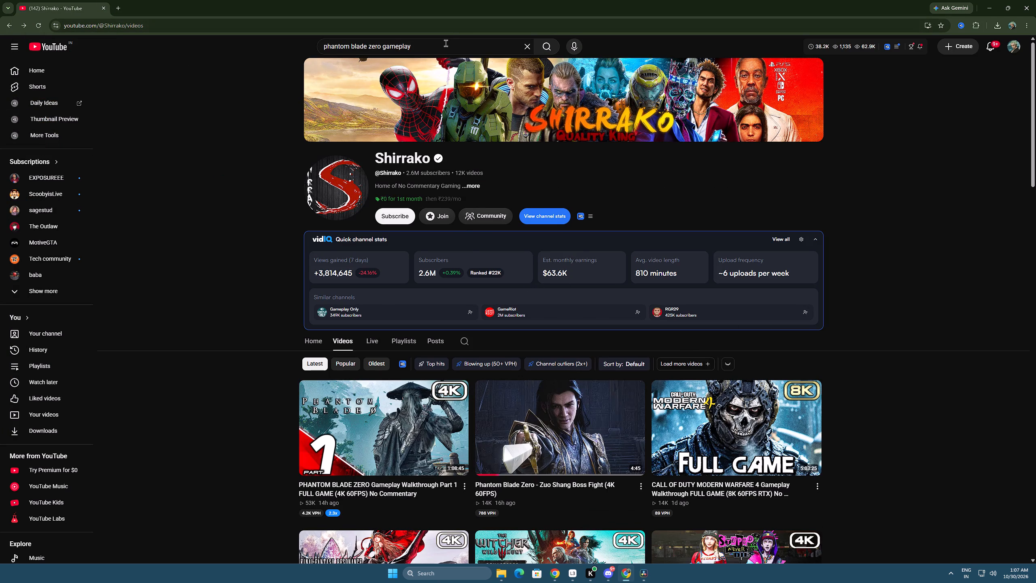
Search YouTube for "scoutop", open the Scout channel and look over its home page with the featured video paused.
drag(446, 43, 280, 45)
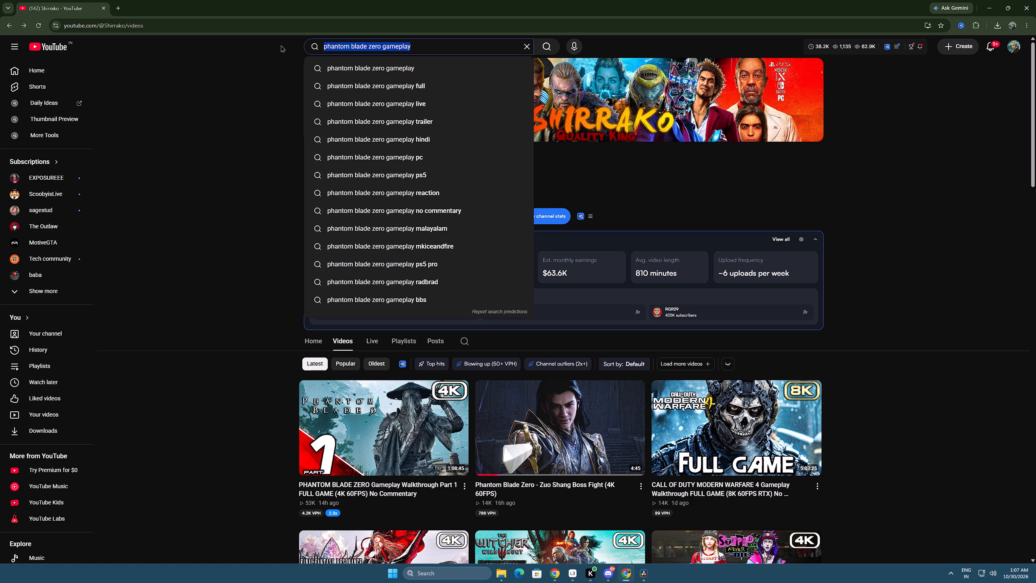
text(scout)
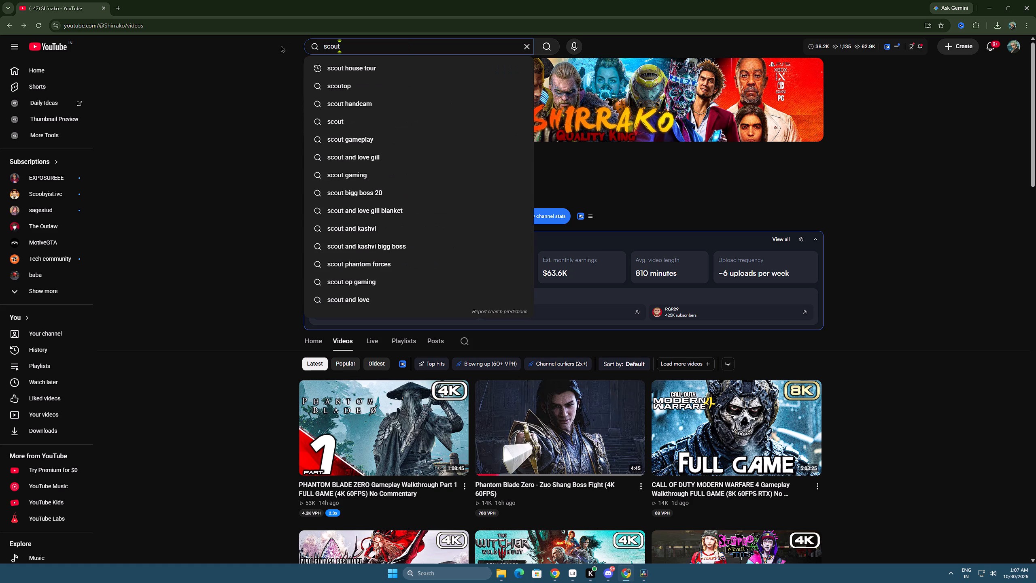
key(Down)
key(Down)
key(Return)
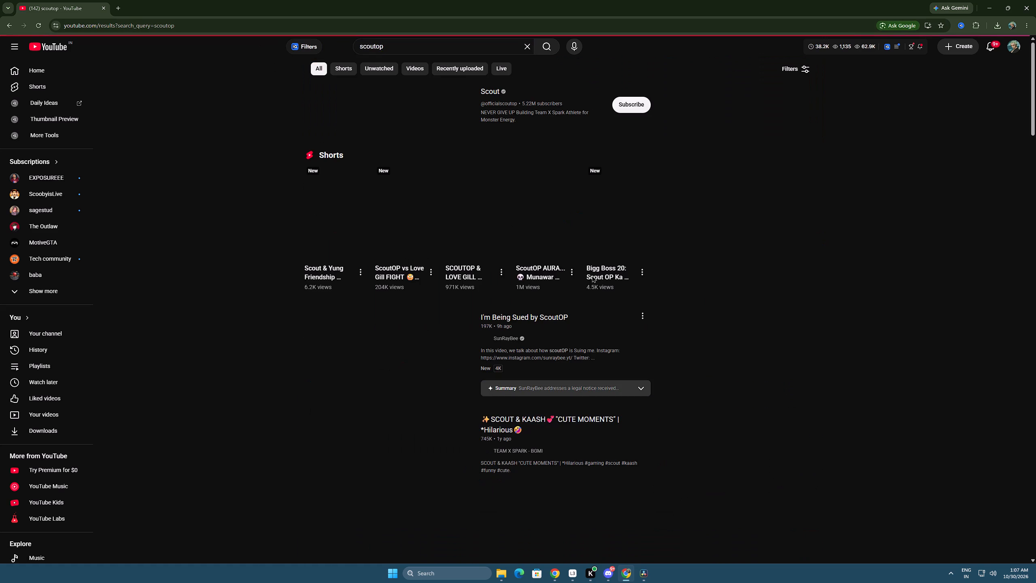
click(381, 104)
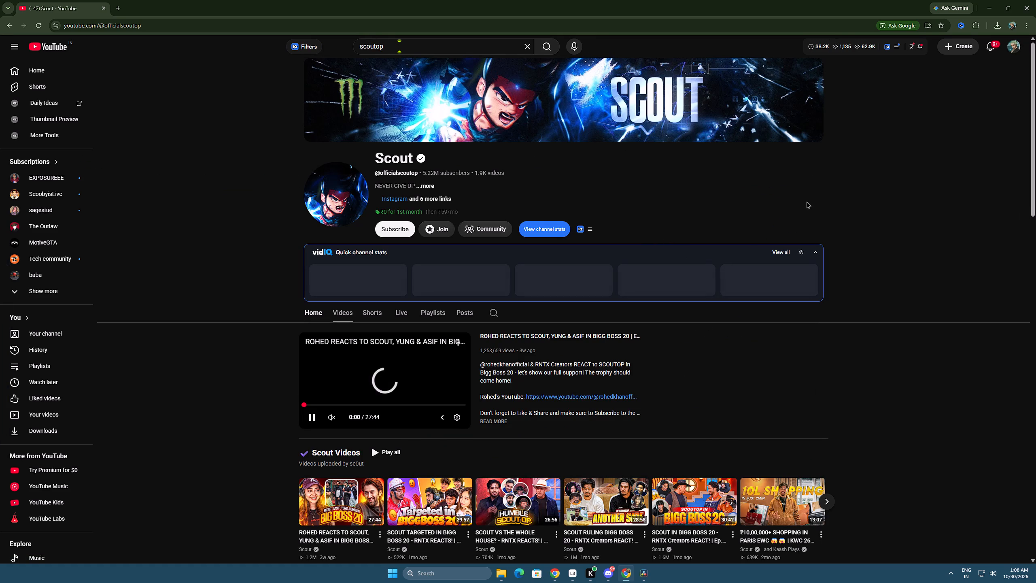
click(317, 417)
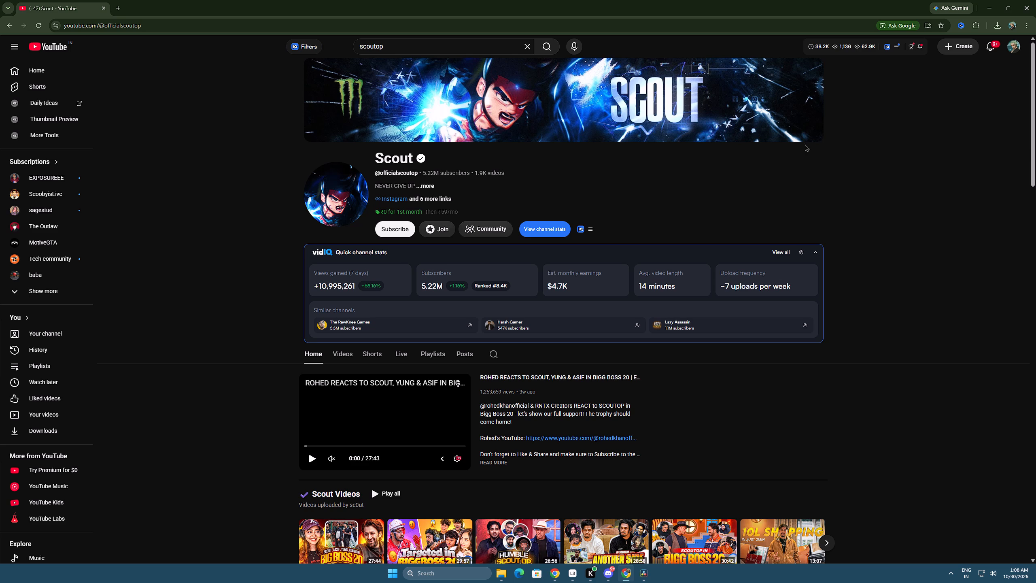
scroll(766, 375, down, 3)
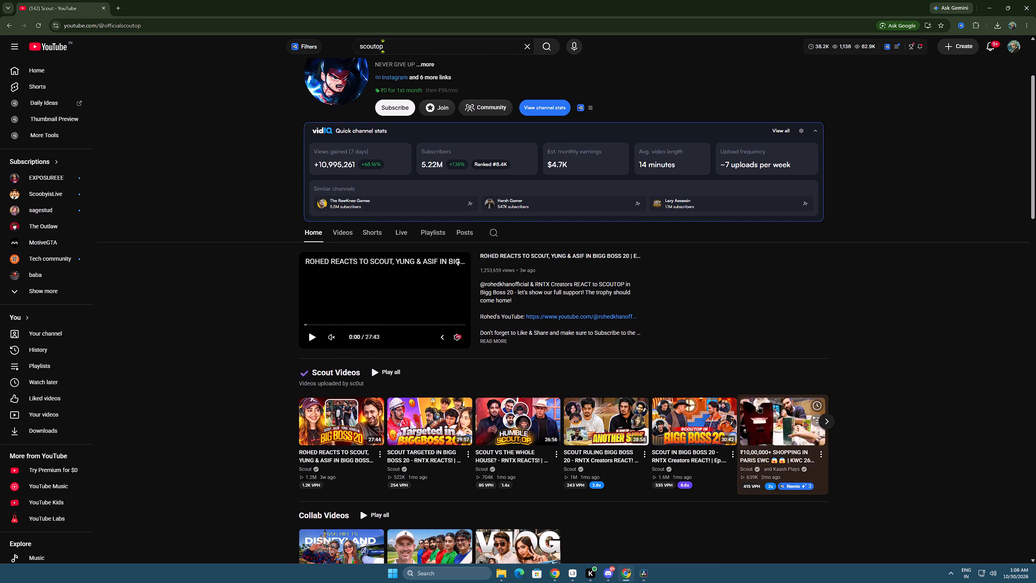
scroll(766, 399, up, 5)
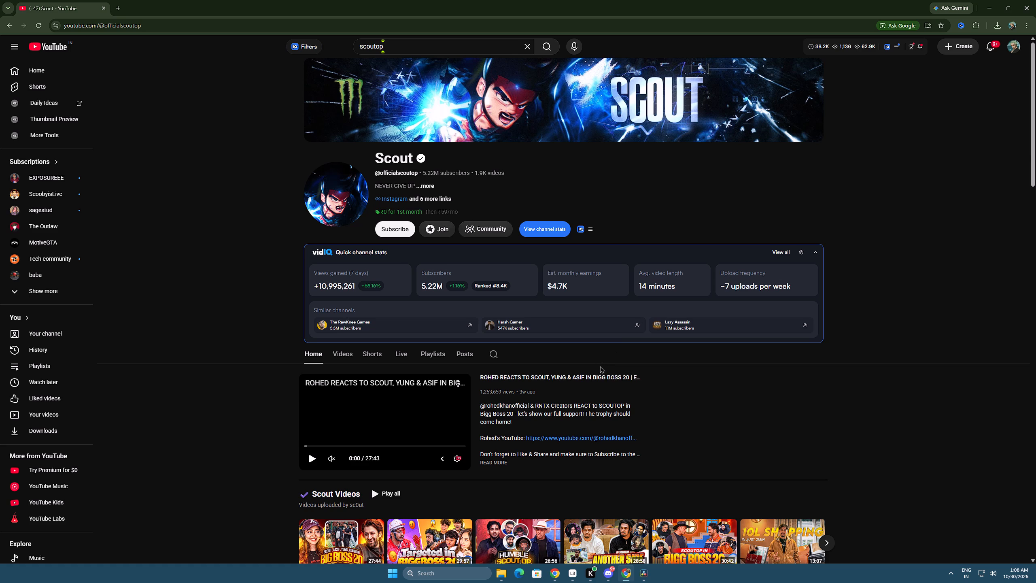
Expand the subscriptions list, open The Outlaw channel and look through its uploaded videos and thumbnails.
scroll(48, 210, down, 3)
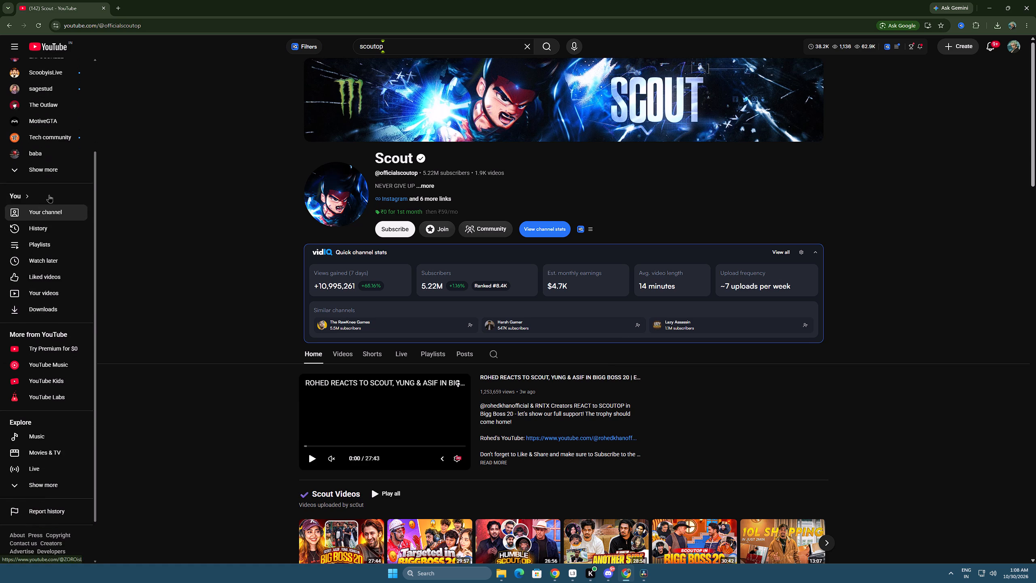
click(51, 176)
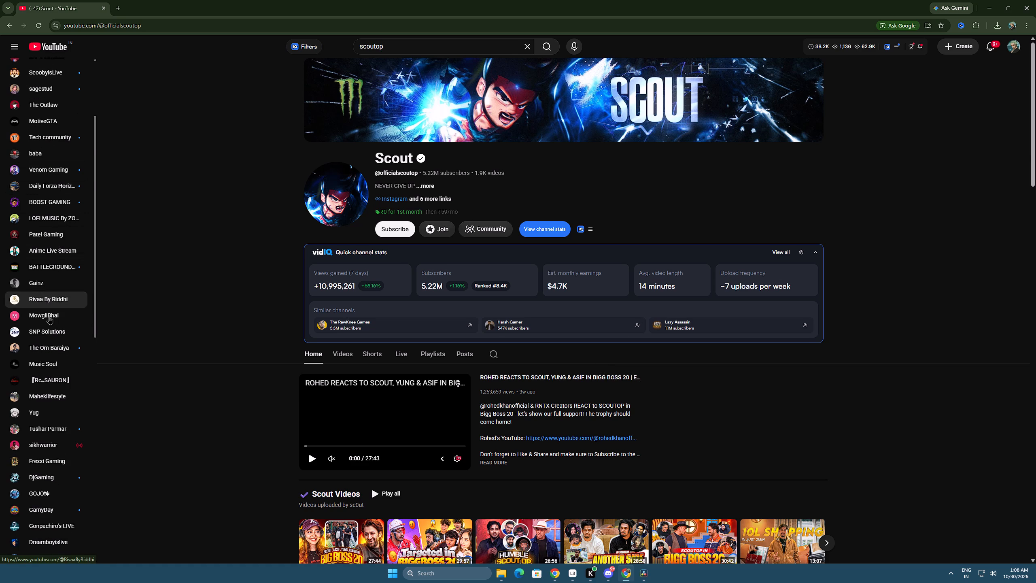
scroll(43, 298, up, 7)
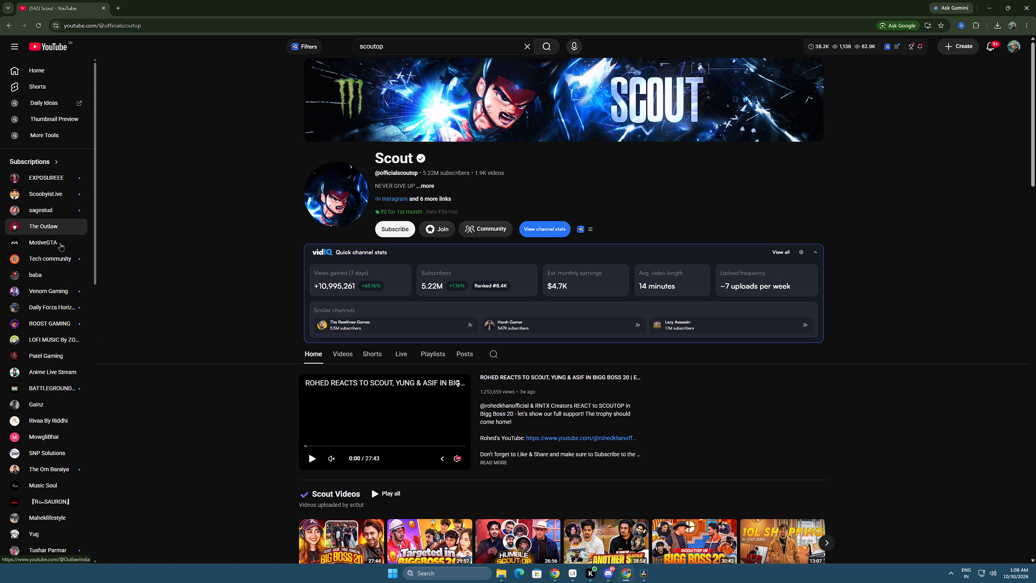
click(60, 232)
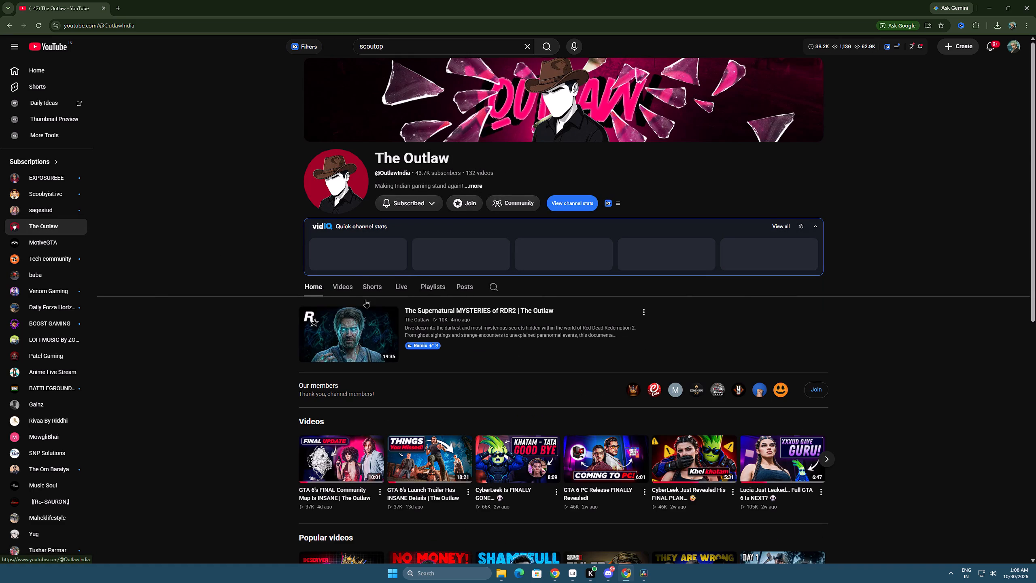
click(347, 289)
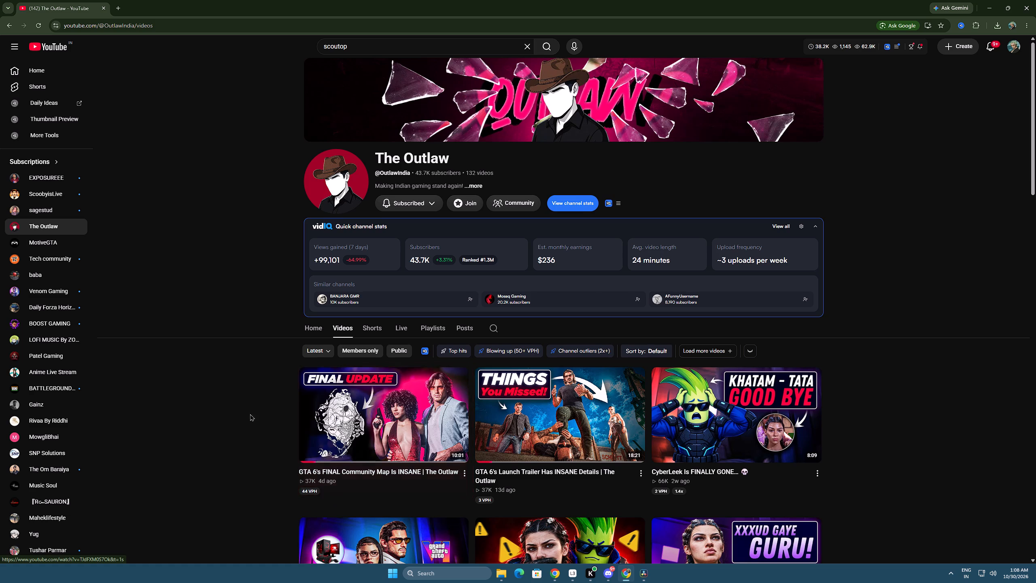
scroll(1035, 453, down, 16)
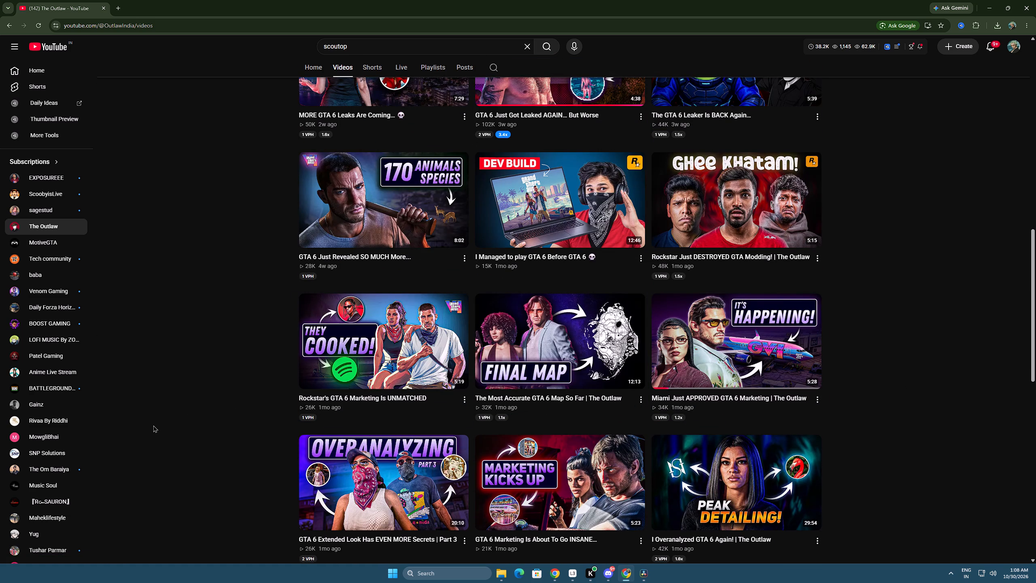
scroll(164, 385, up, 4)
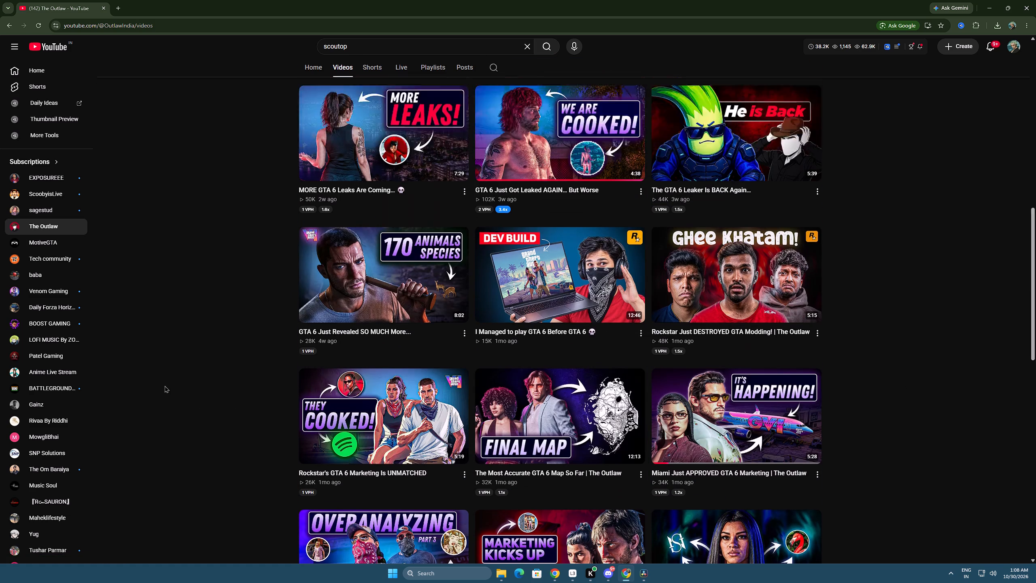
scroll(164, 385, up, 8)
scroll(243, 243, up, 6)
drag(217, 188, 221, 189)
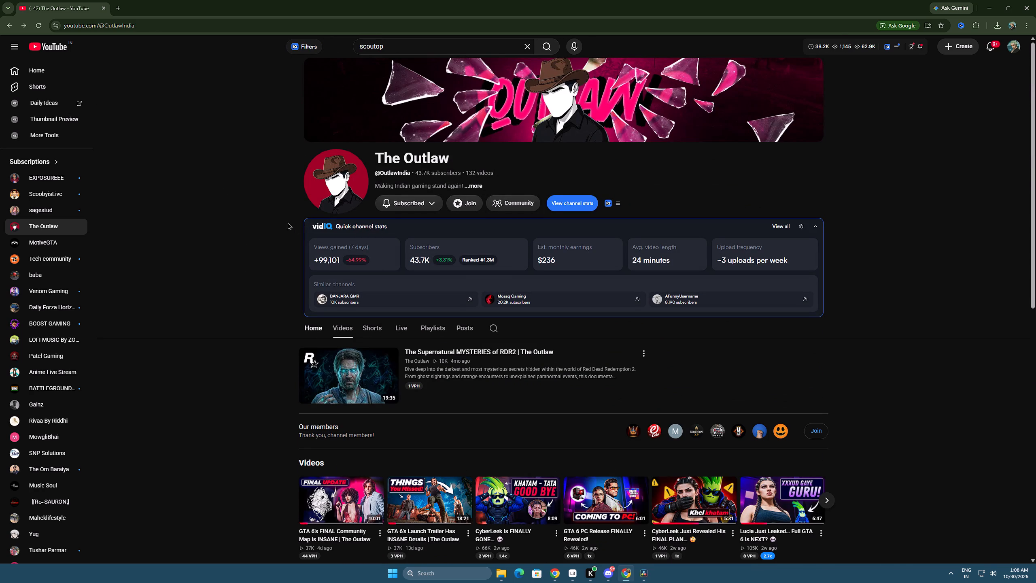
Leave the channel pages for the YouTube home feed and look through the recommended videos and Shorts.
click(258, 205)
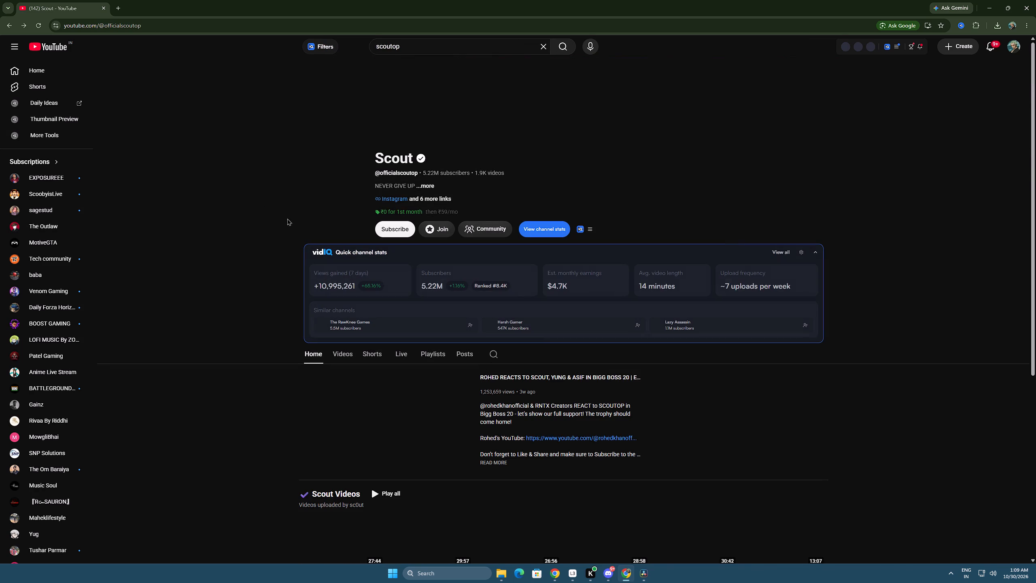
click(54, 69)
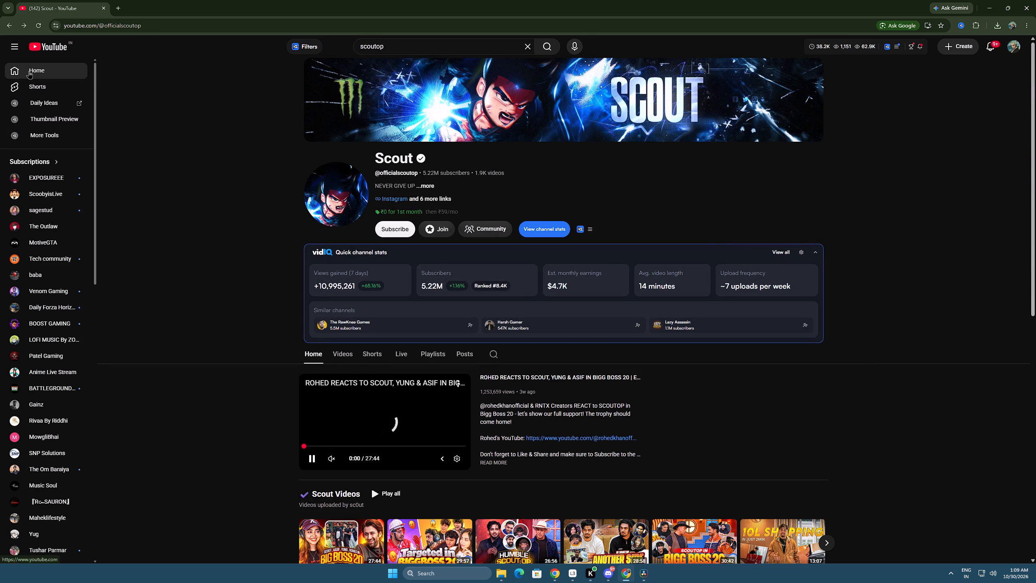
click(29, 71)
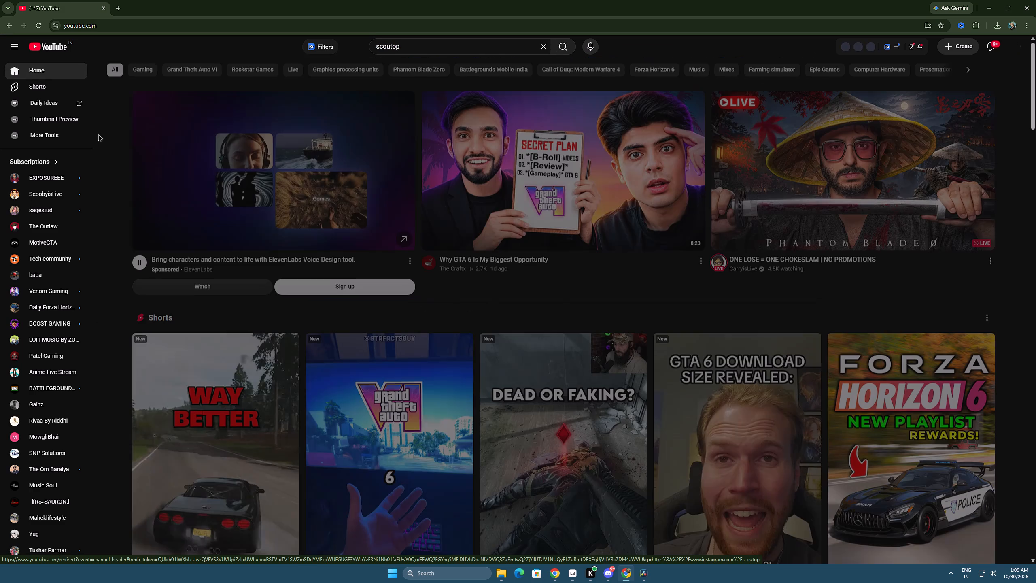
scroll(305, 265, down, 5)
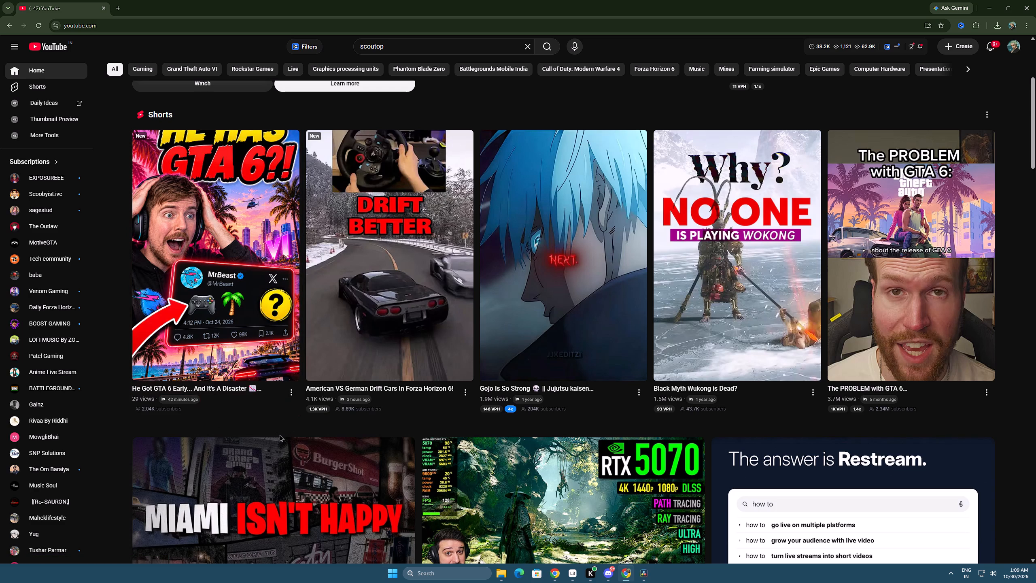
scroll(279, 441, up, 1)
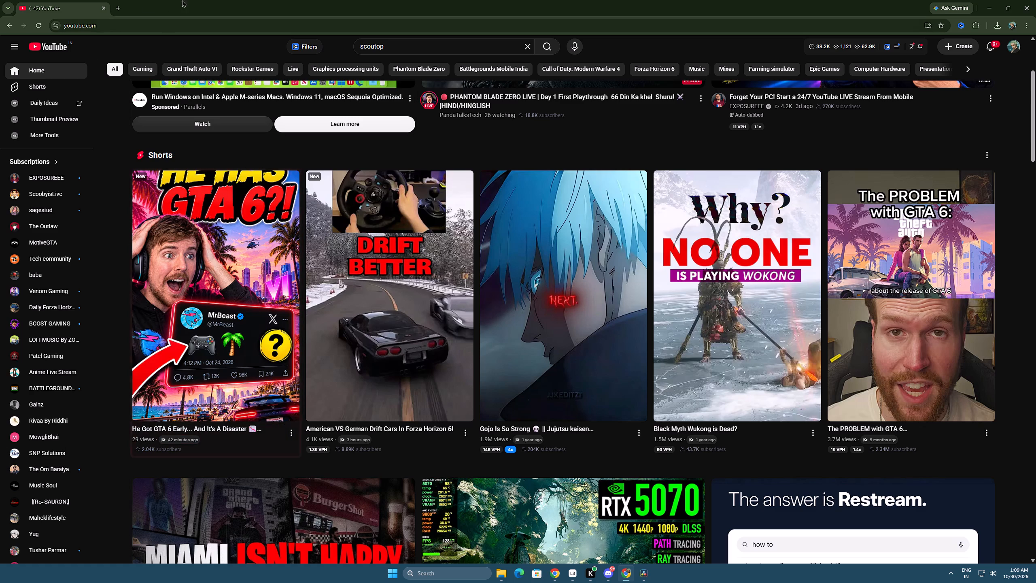
In a new tab, search Google for "thumbnail resolution for youtube shorts" and expand the AI Overview.
click(120, 4)
text(thu)
text(mbnail resoultu)
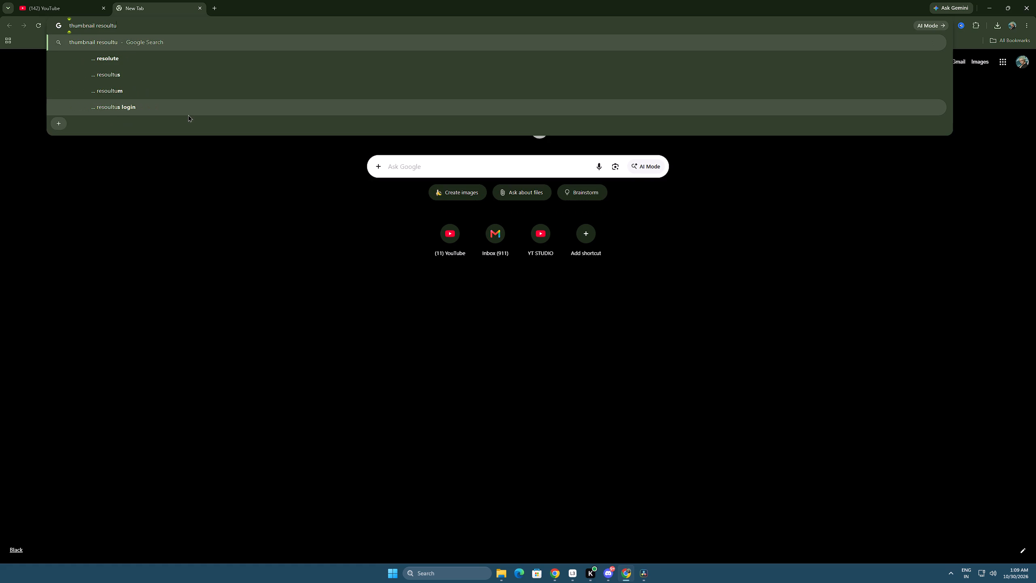
key(BackSpace)
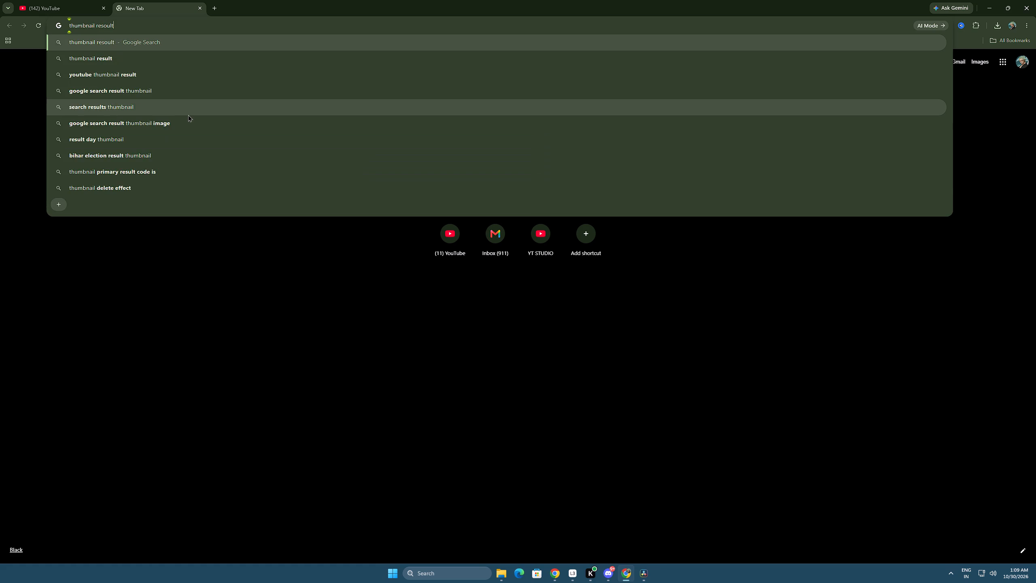
key(BackSpace)
key(Down)
key(Down)
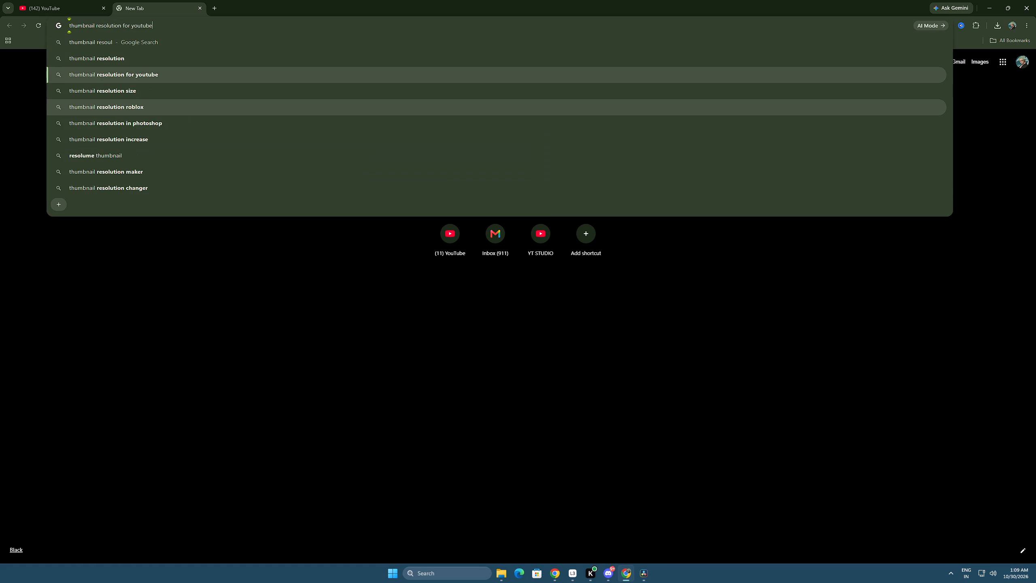
key(space)
key(space)
text(shorts)
key(Return)
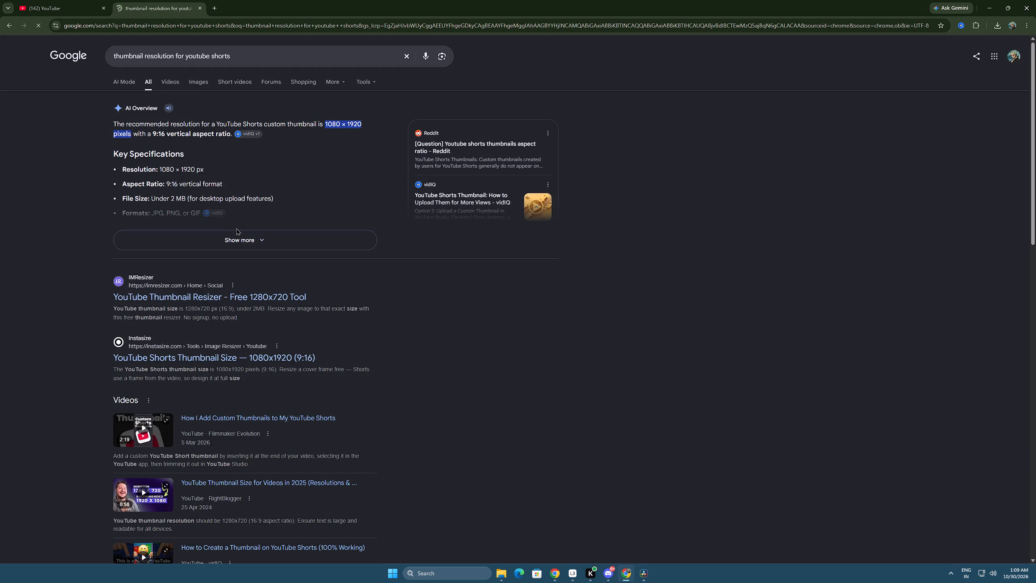
click(236, 228)
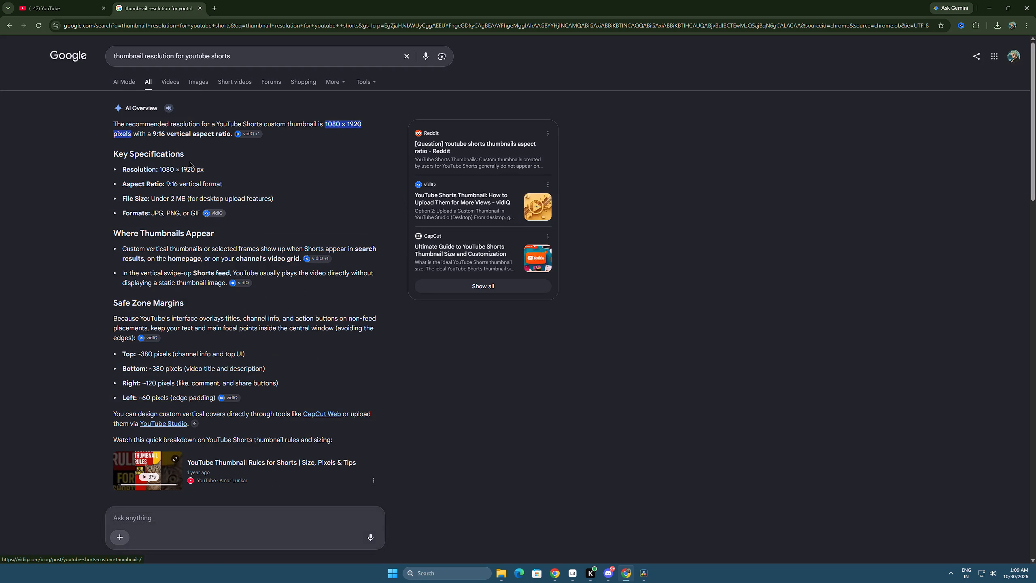